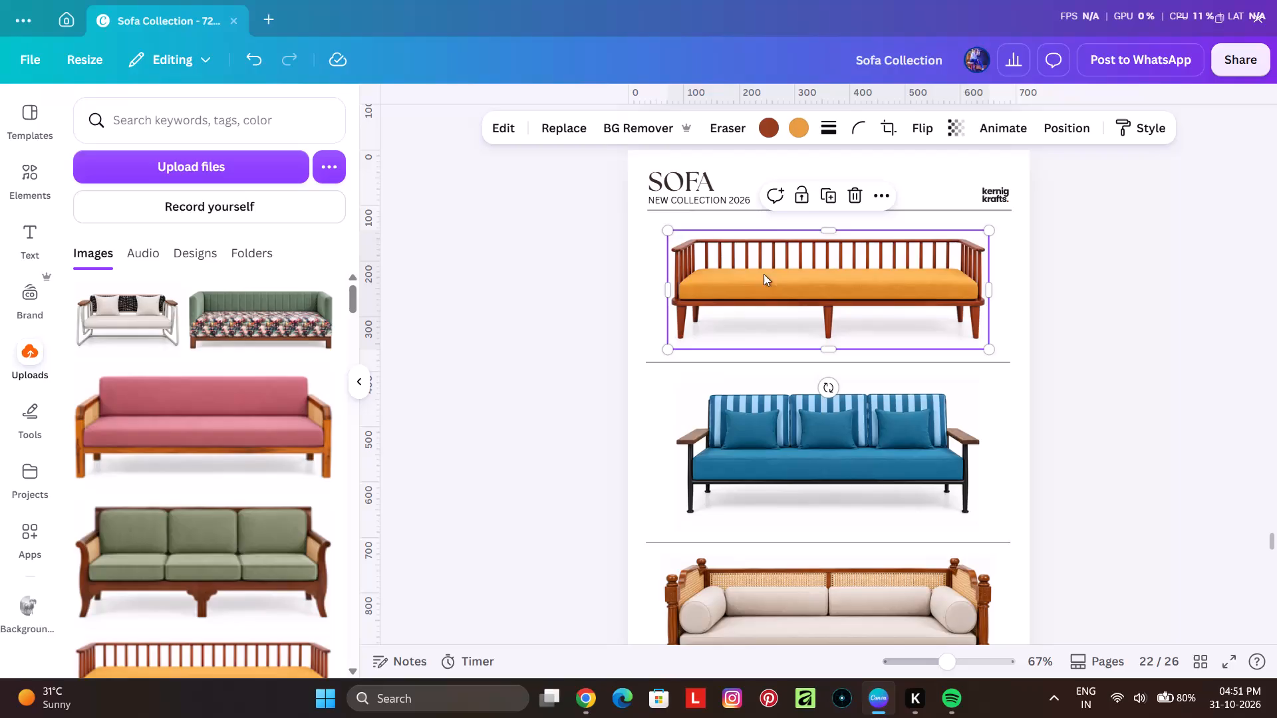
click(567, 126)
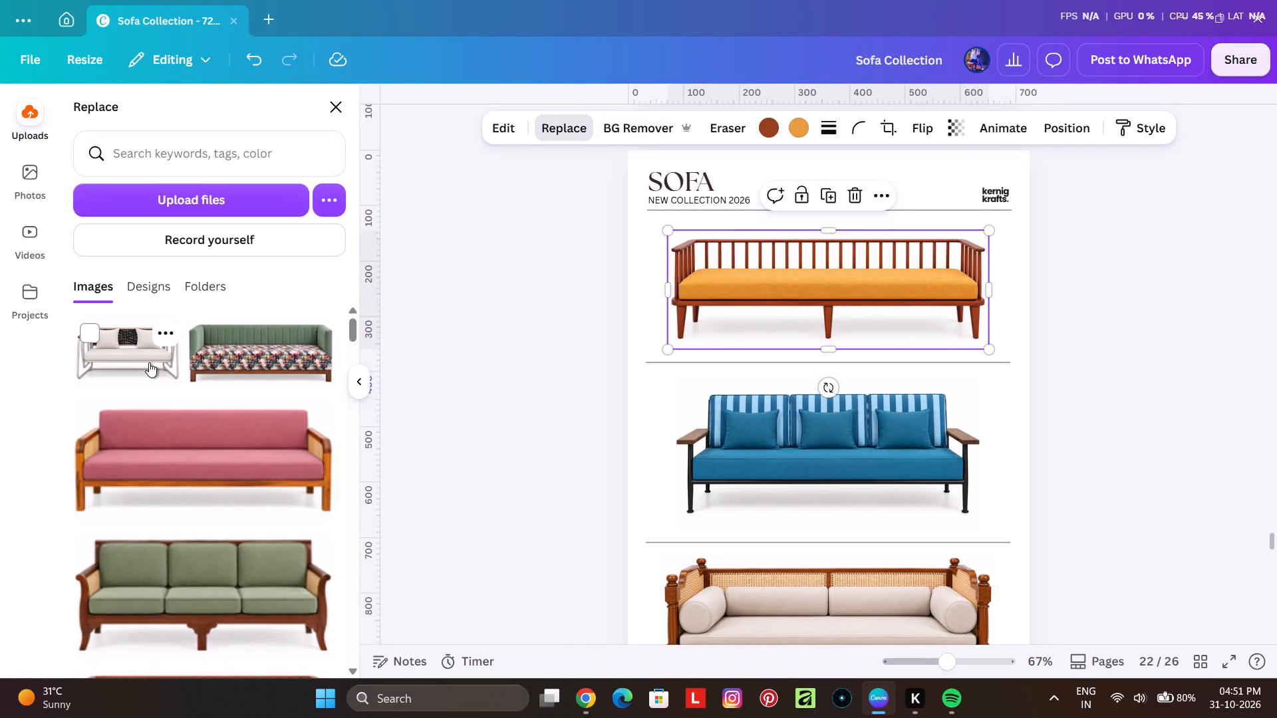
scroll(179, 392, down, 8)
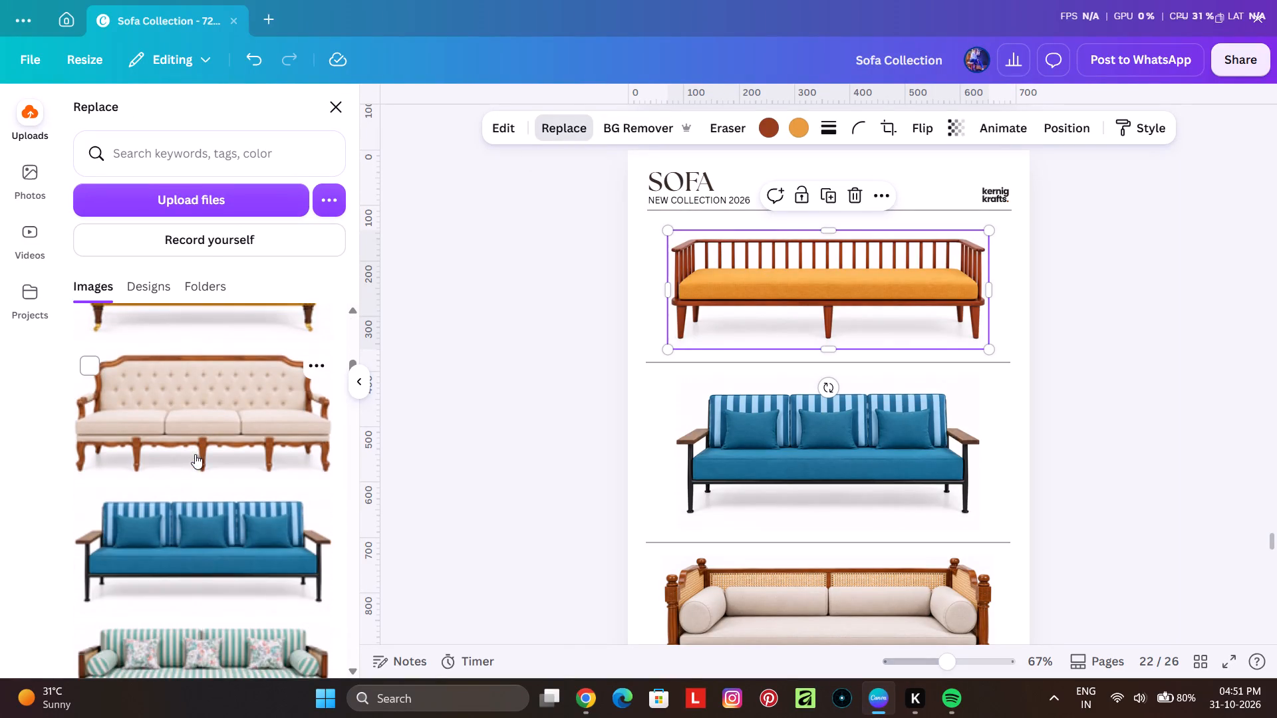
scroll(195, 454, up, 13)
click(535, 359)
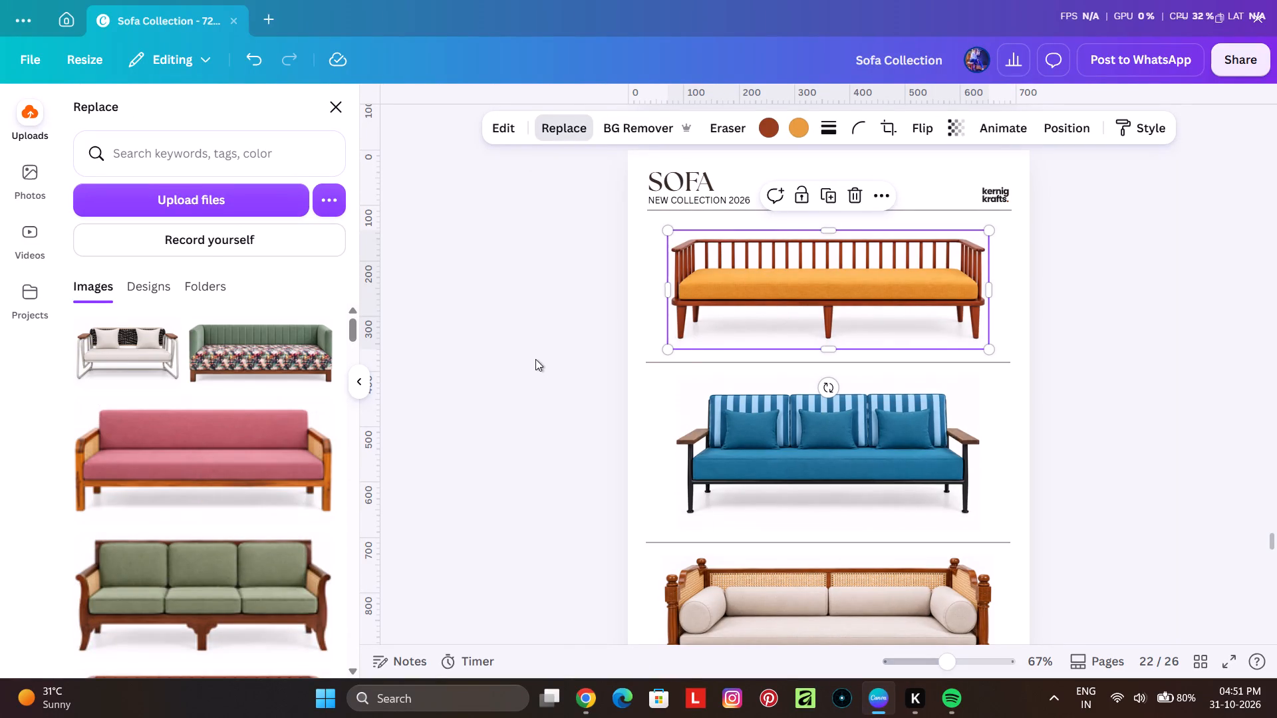
Start an image upload from the Sofa collection(Kernigkraft) folder, selecting sofa 1, sofa 8, sofa 9, sofa 14 and sofa 17.
click(37, 369)
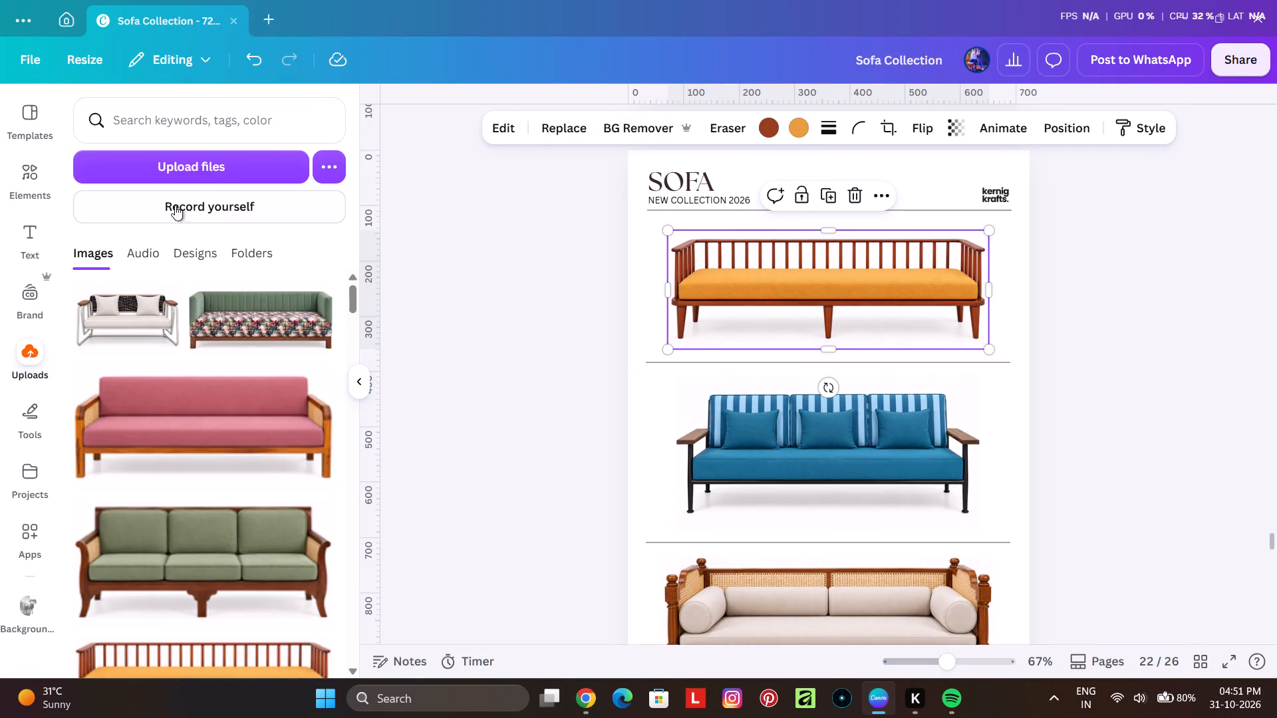
click(206, 166)
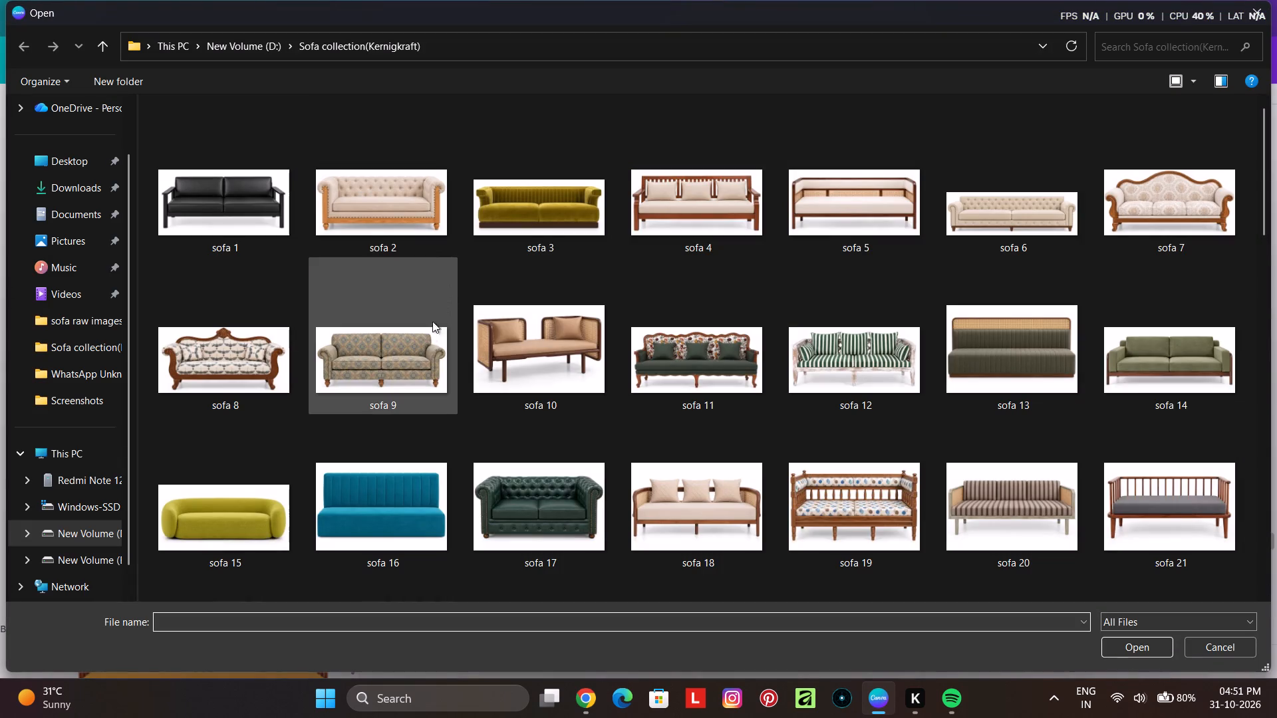
scroll(515, 294, up, 4)
click(229, 227)
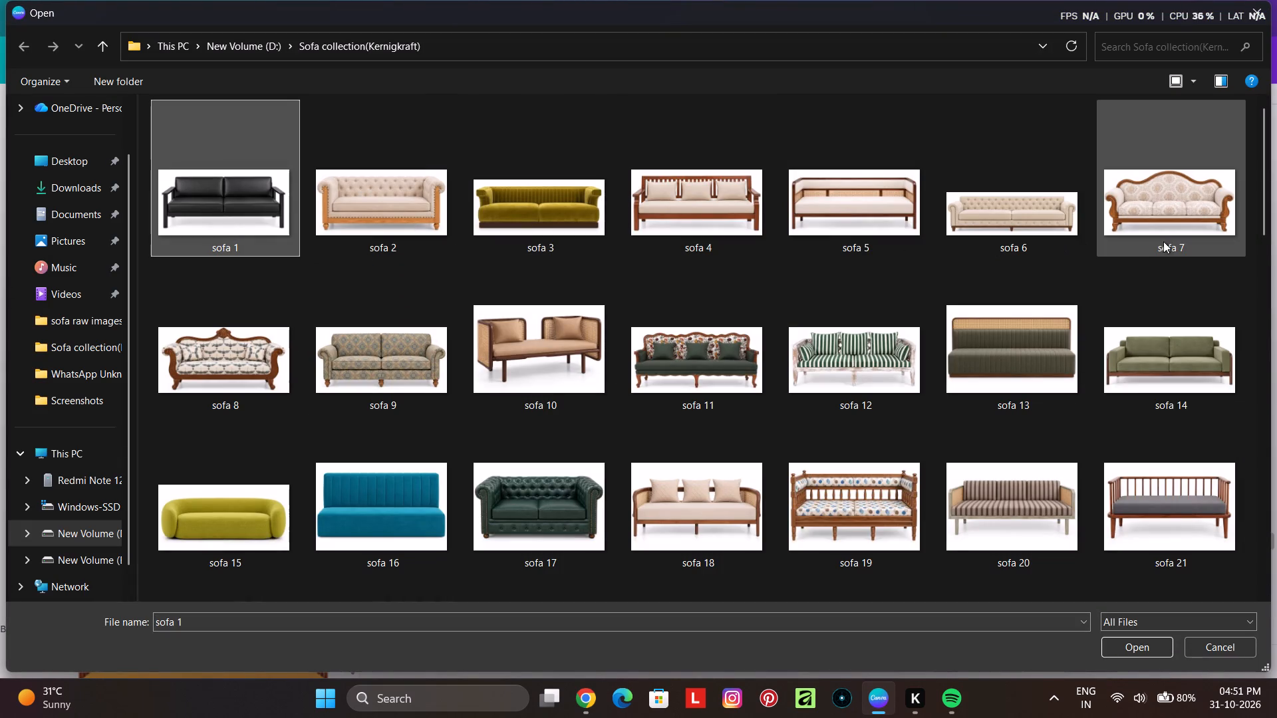
scroll(1169, 242, up, 3)
ctrl+click(213, 358)
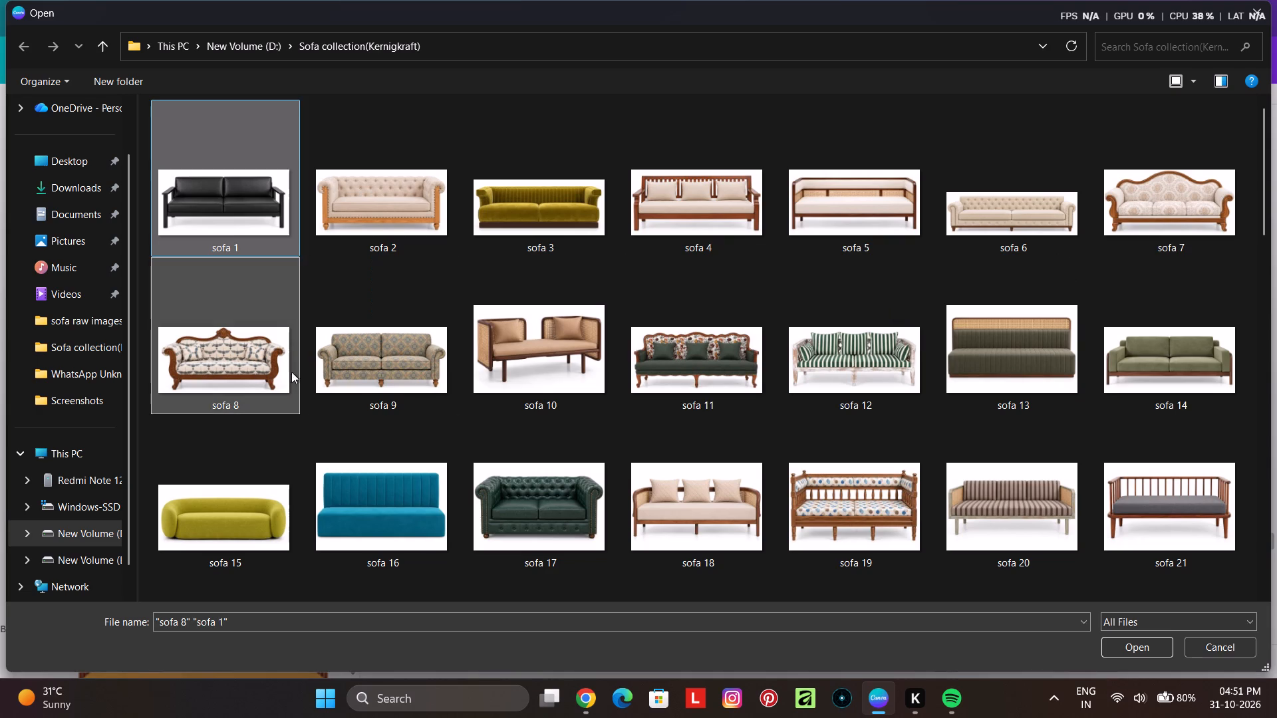
ctrl+click(418, 370)
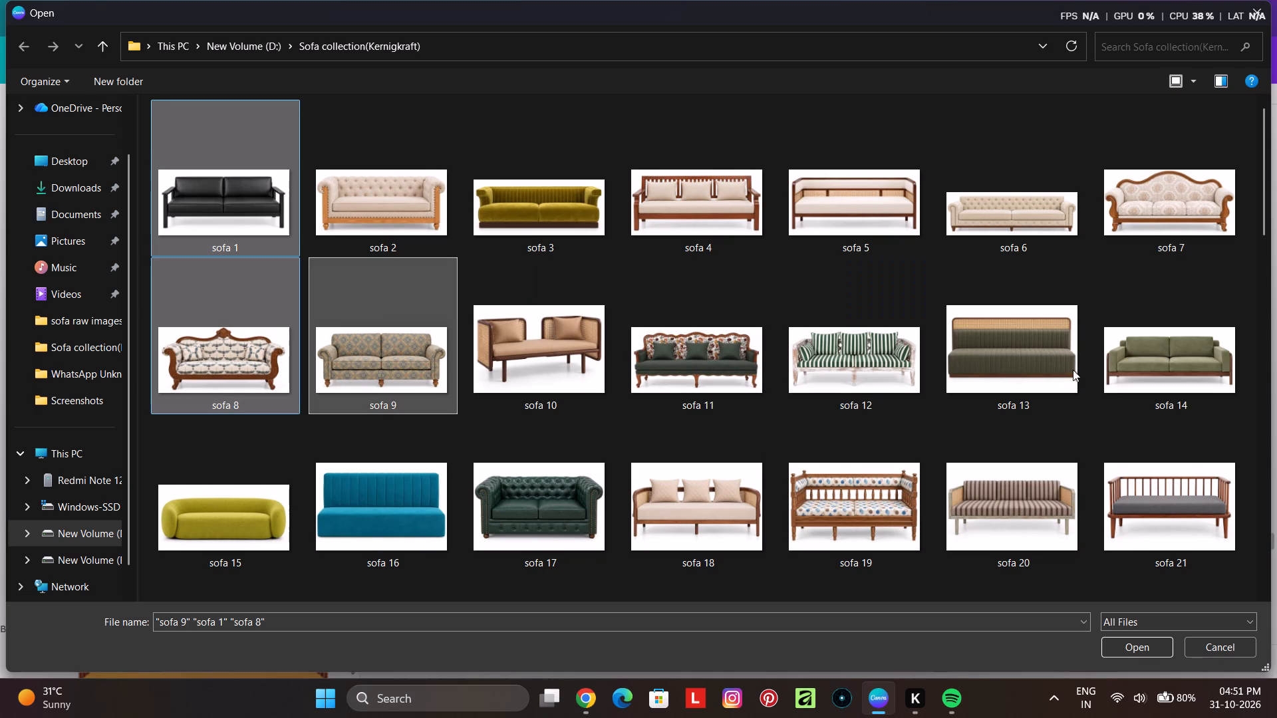
scroll(1062, 321, down, 1)
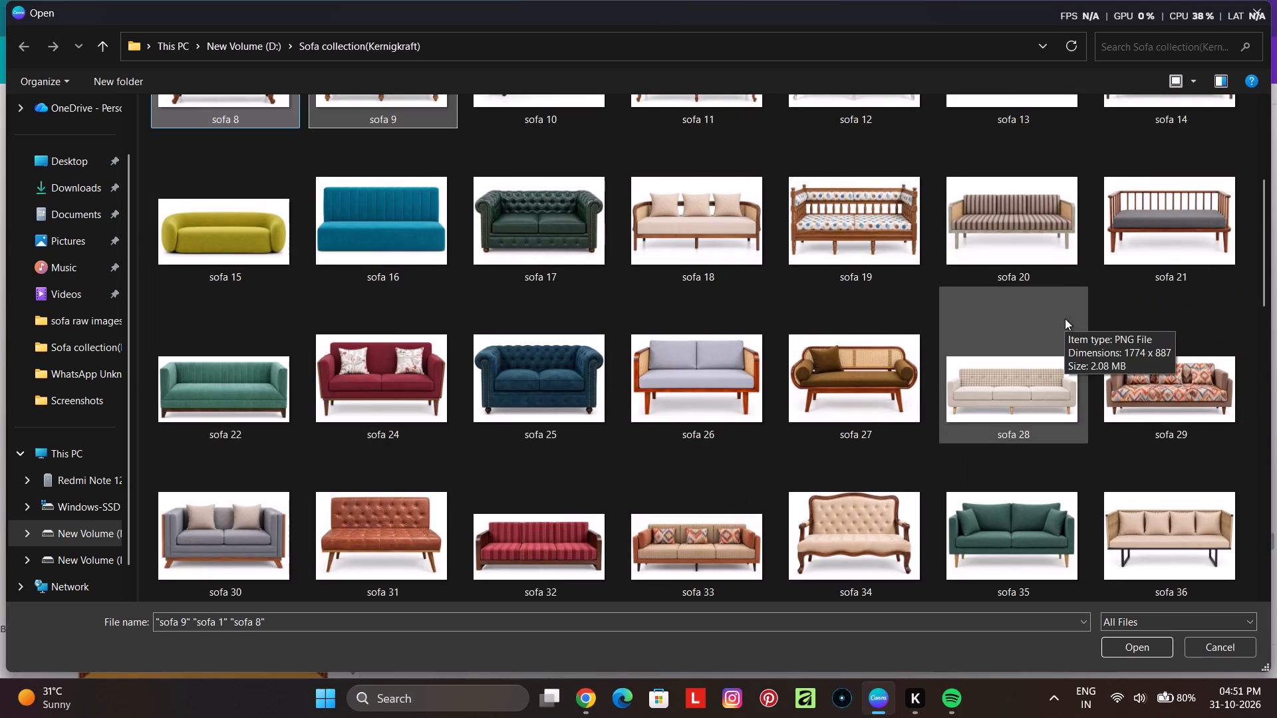
scroll(1081, 316, up, 2)
ctrl+click(1140, 327)
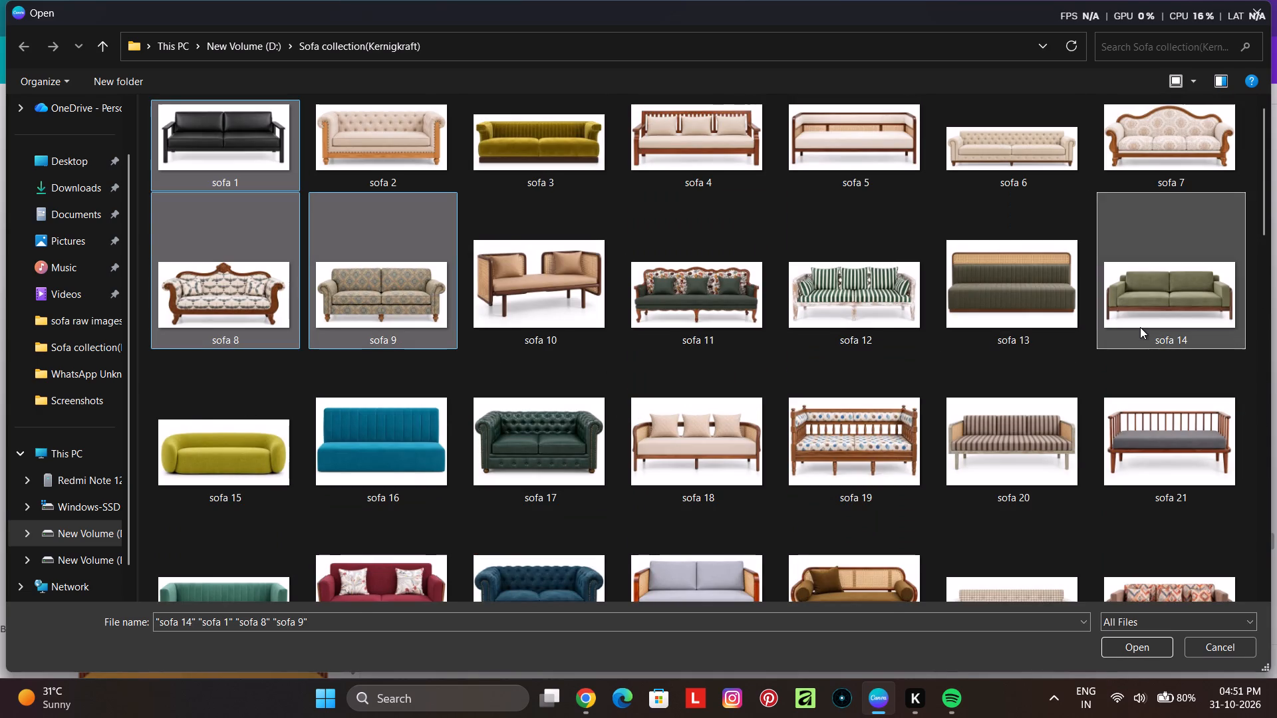
scroll(642, 360, up, 3)
ctrl+click(603, 461)
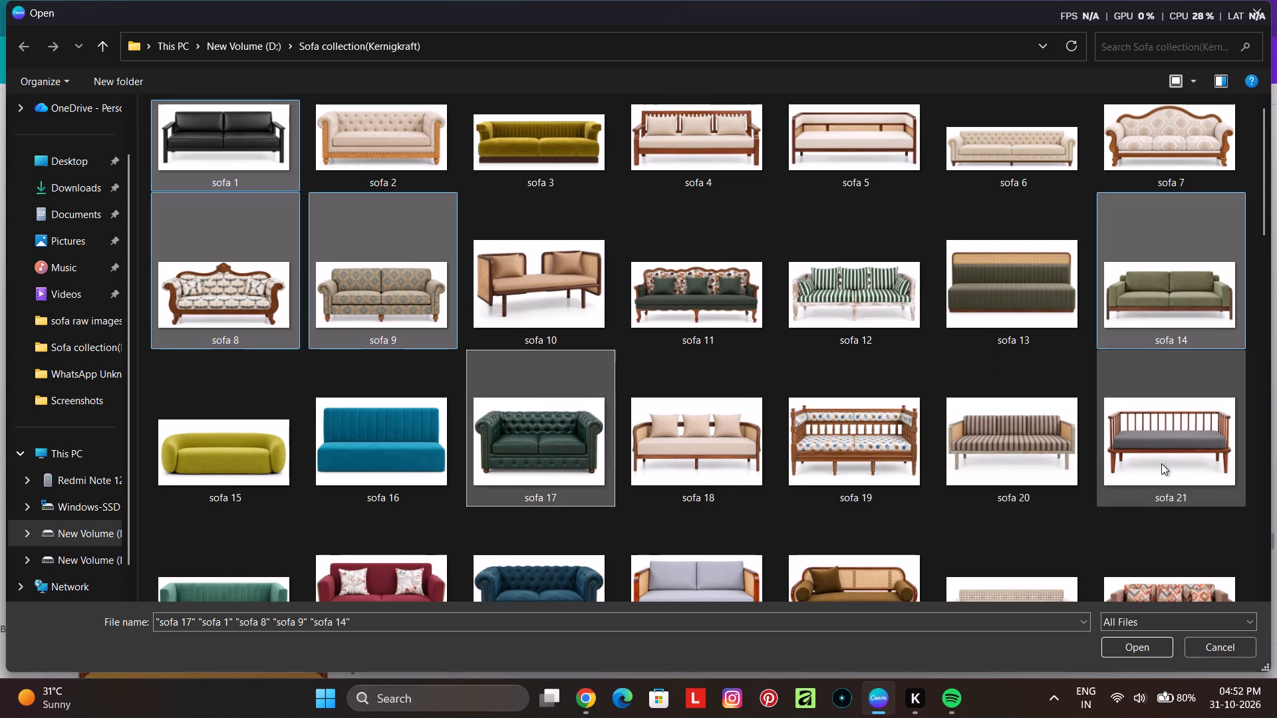
Add sofa 24, 25, 26, 27, 30, 31, 34, 35 and 37 to the upload selection.
scroll(951, 416, down, 1)
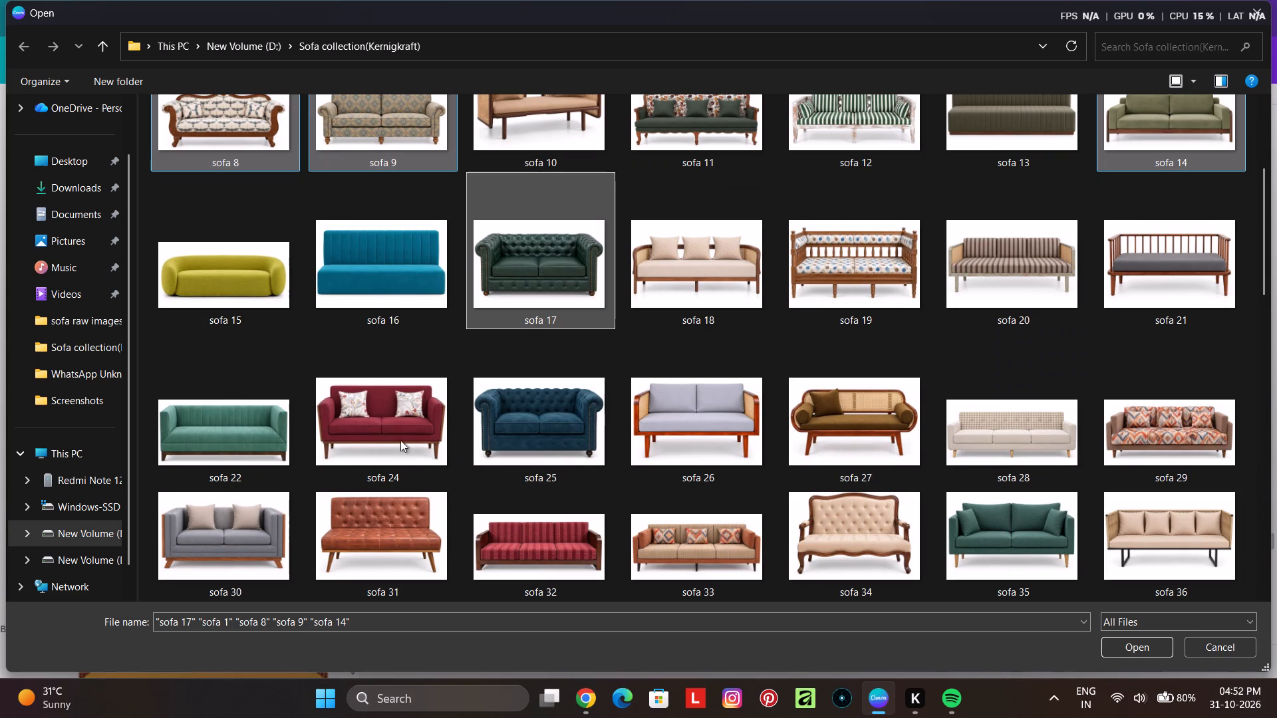
ctrl+click(396, 438)
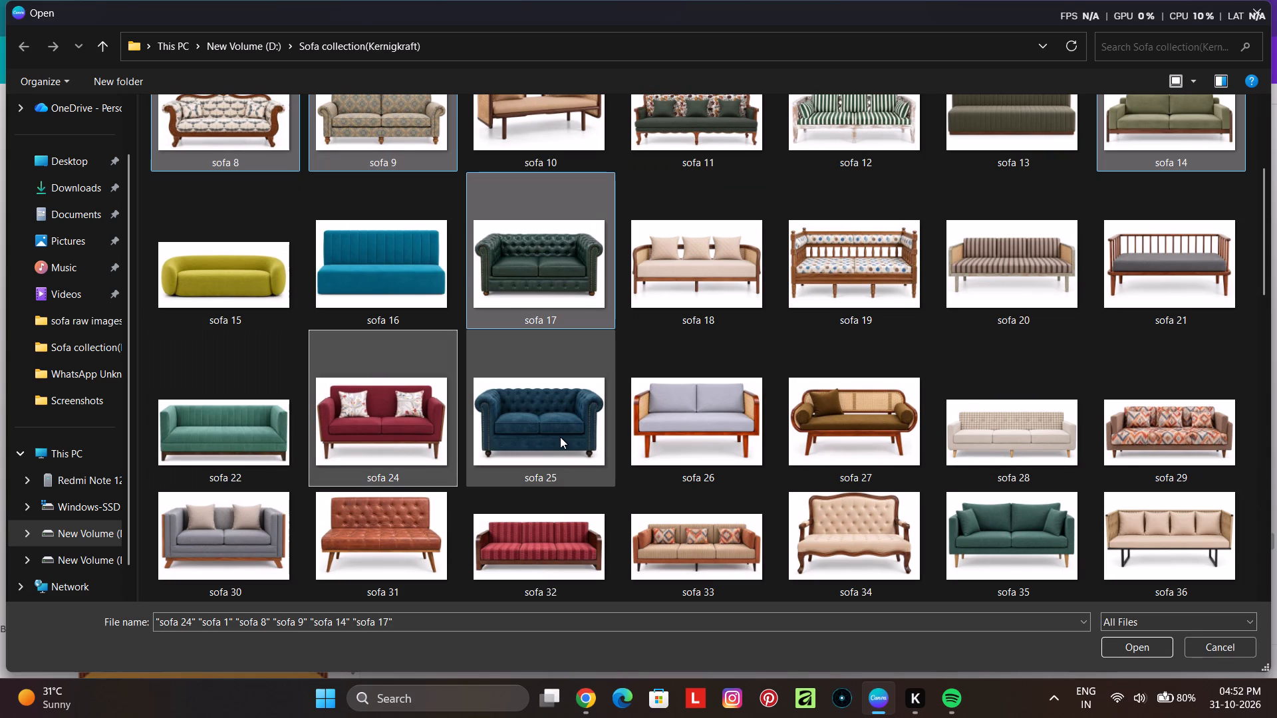
ctrl+click(560, 437)
ctrl+click(696, 435)
ctrl+click(827, 439)
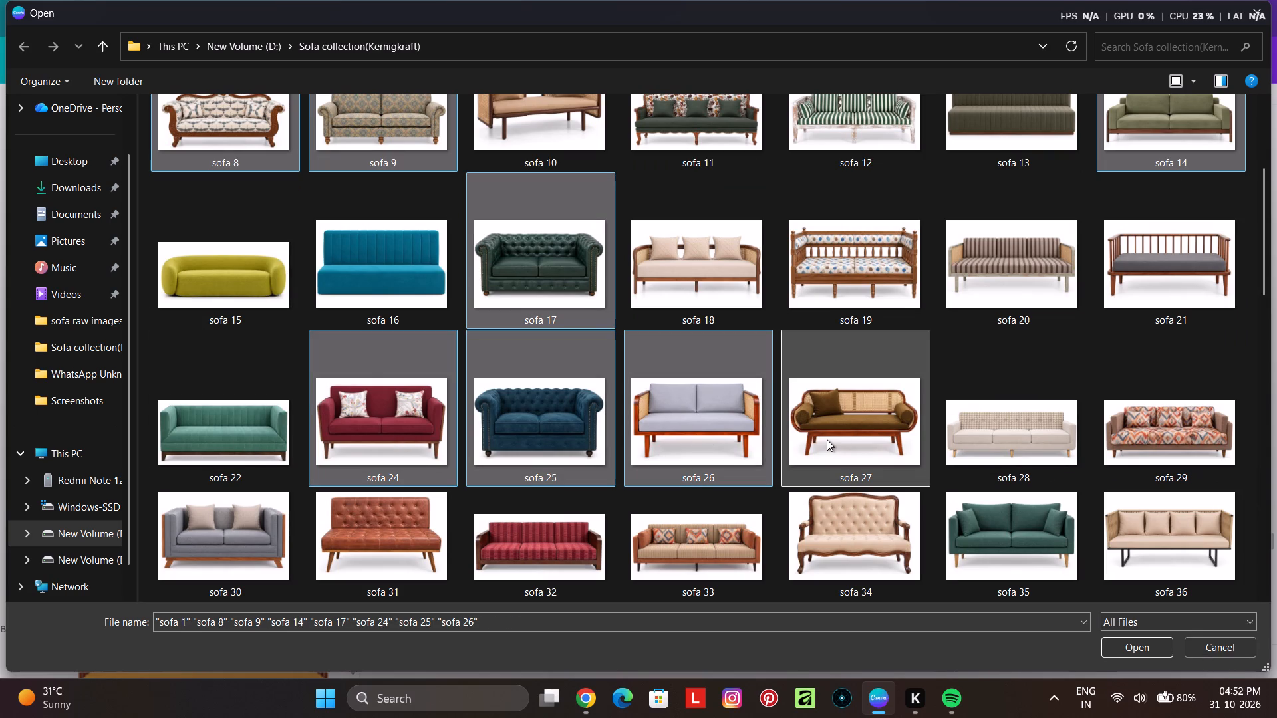
ctrl+click(380, 542)
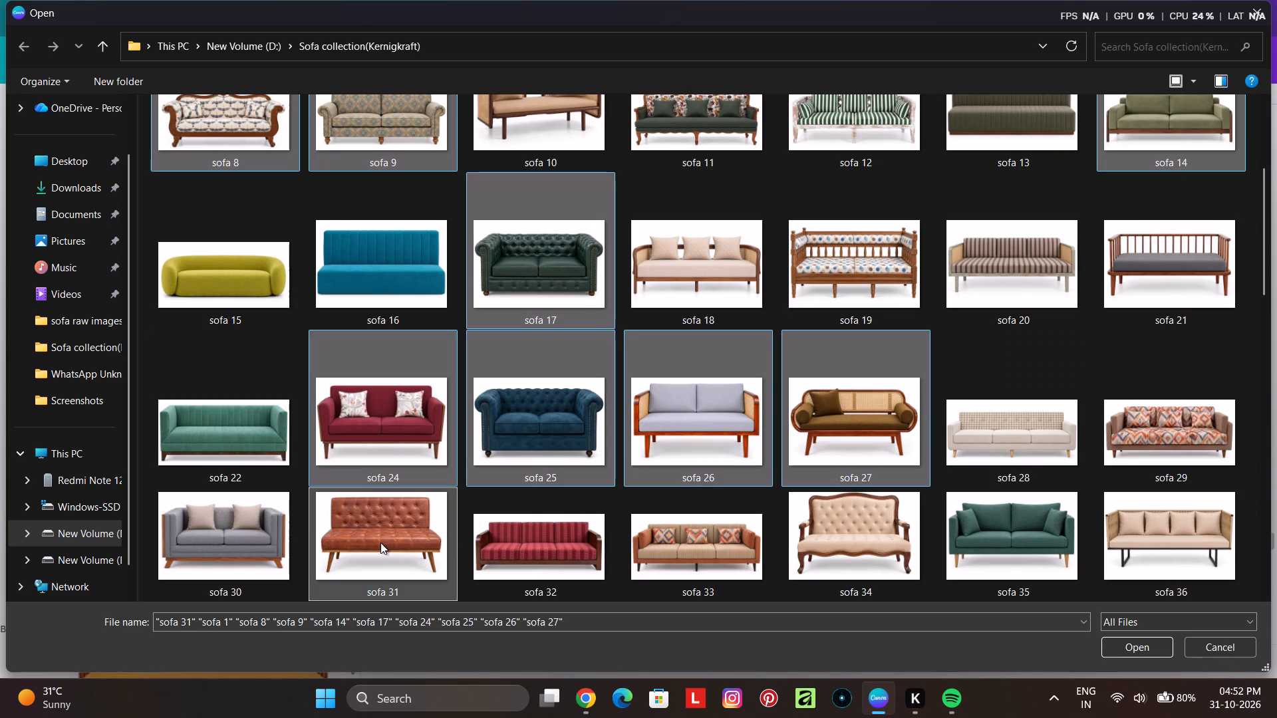
ctrl+click(270, 540)
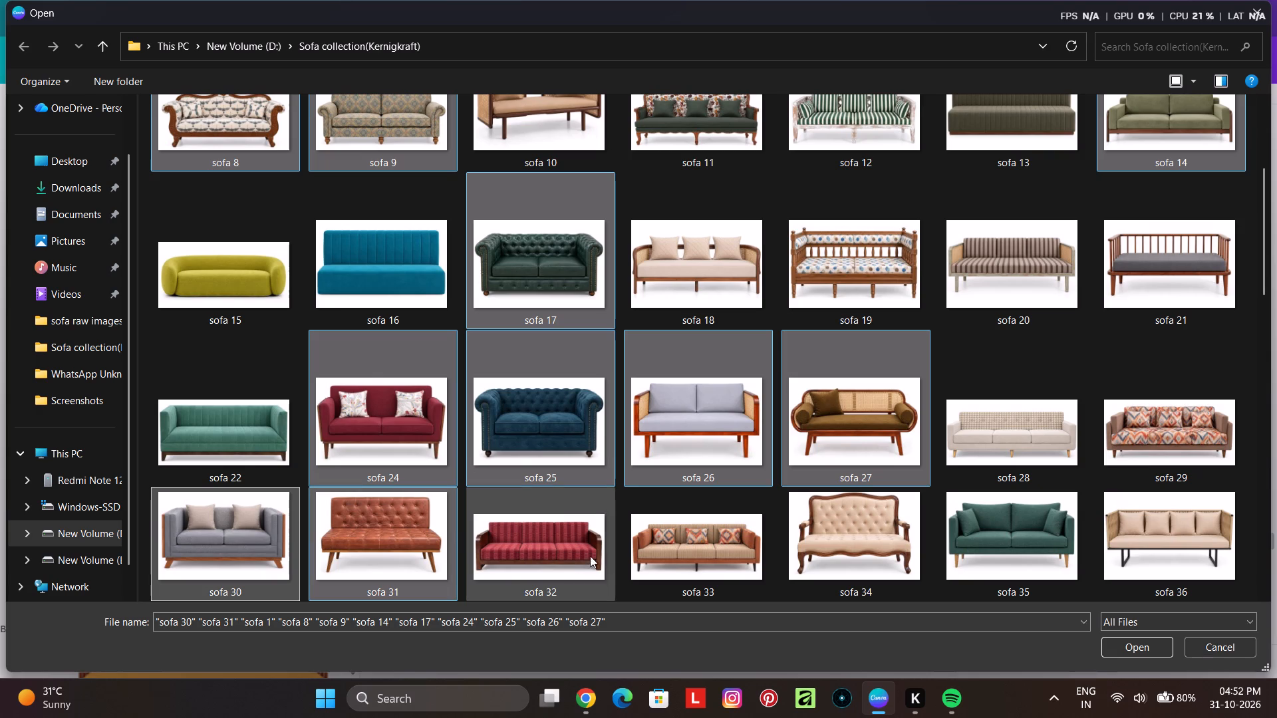
ctrl+click(902, 562)
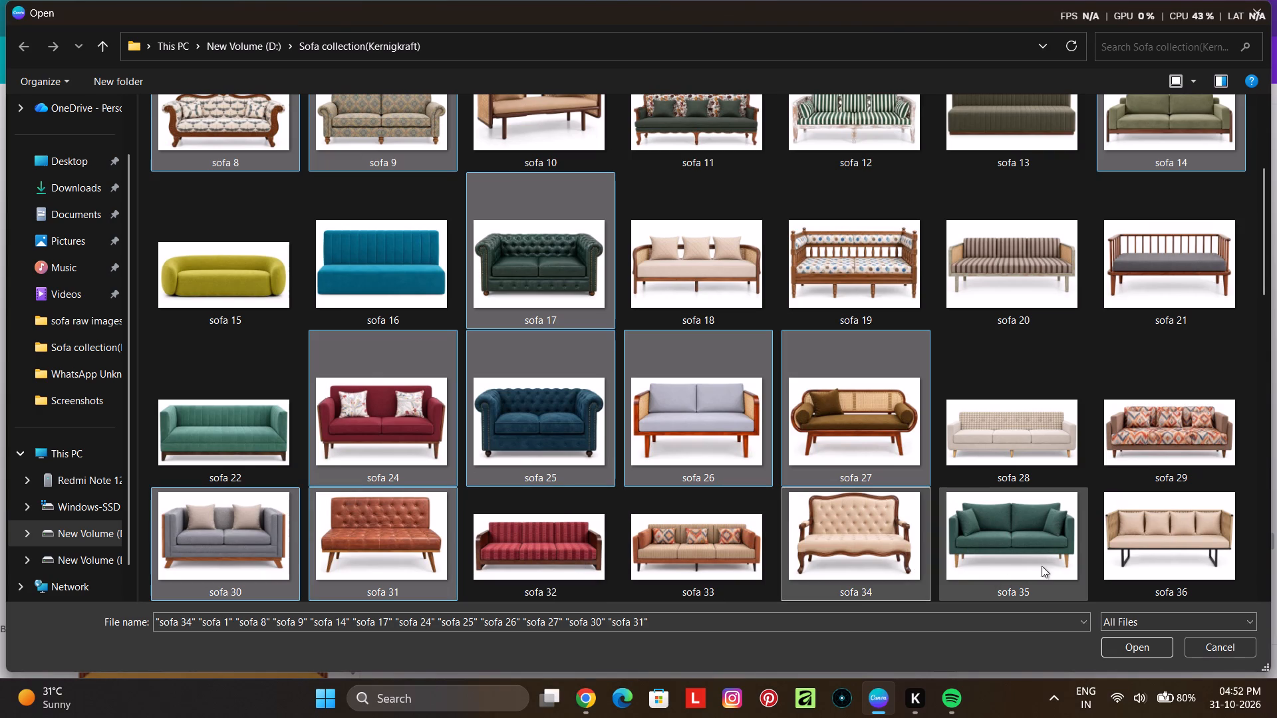
ctrl+click(1069, 498)
scroll(1135, 477, down, 1)
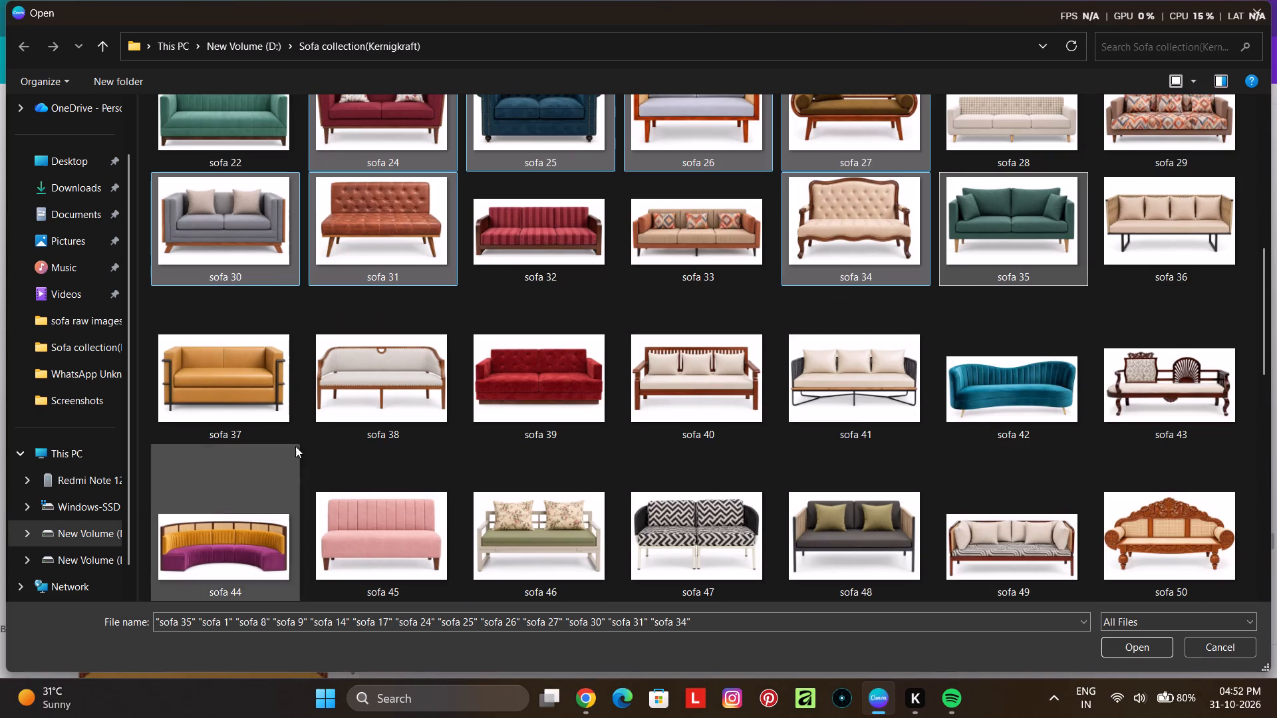
ctrl+click(255, 414)
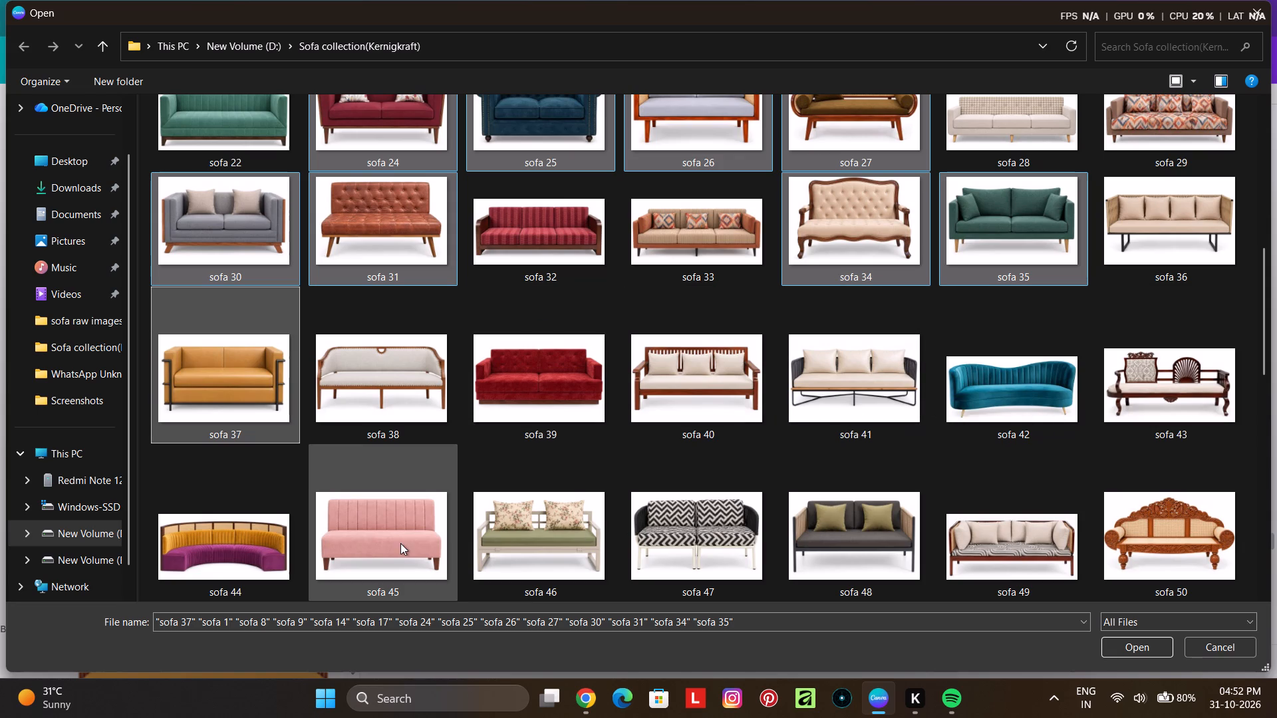
Add sofa 46, 47, 48, 52, 53, 54, 55 and 56 to the upload selection.
scroll(505, 501, down, 1)
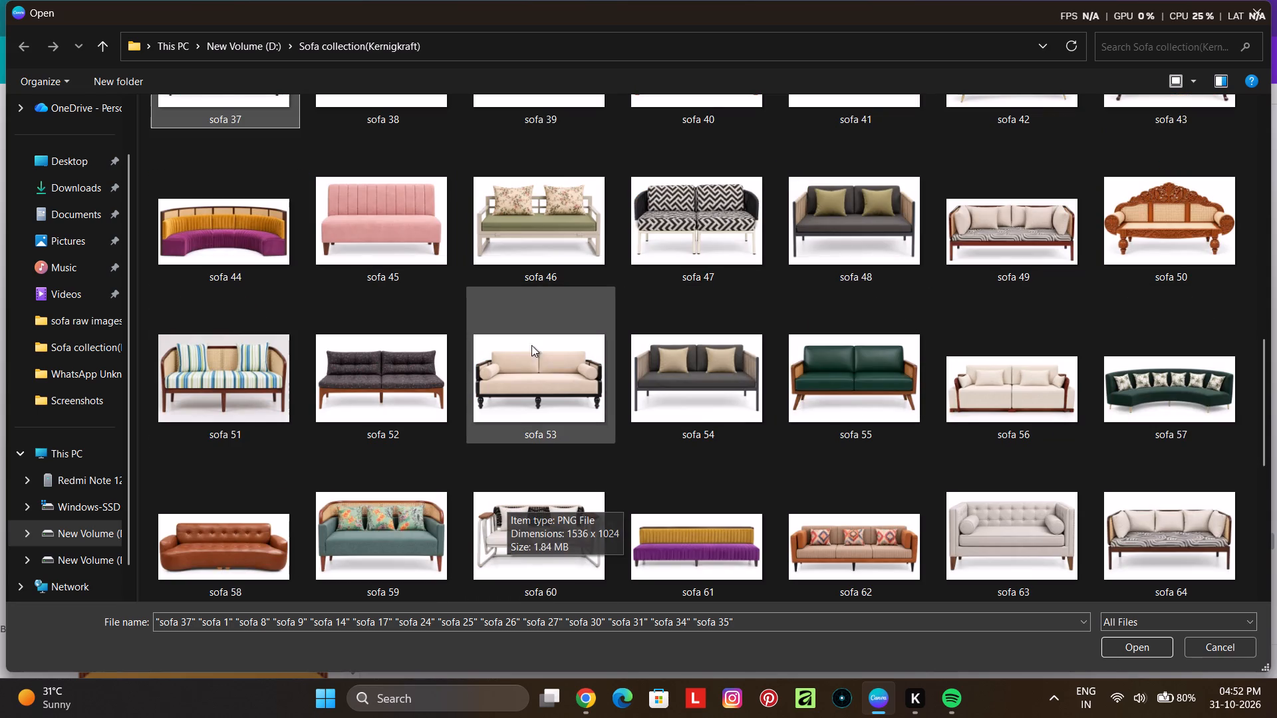
ctrl+click(535, 251)
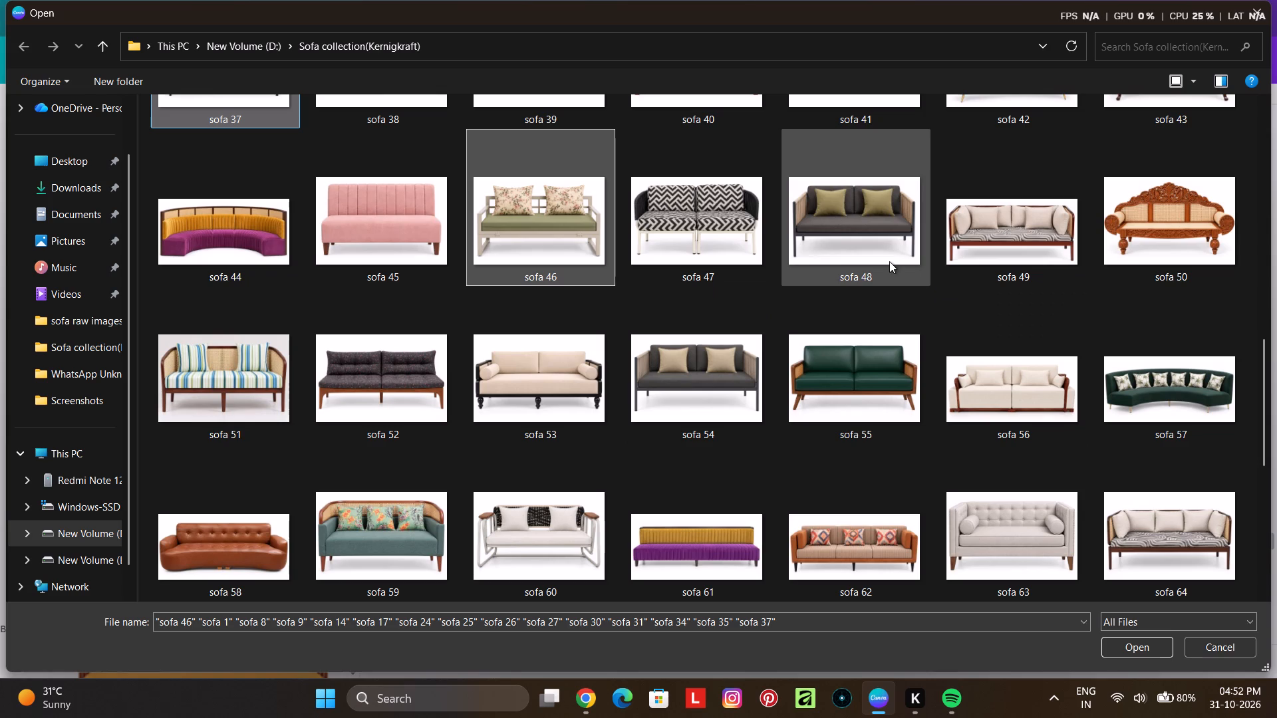
ctrl+click(884, 262)
ctrl+click(688, 251)
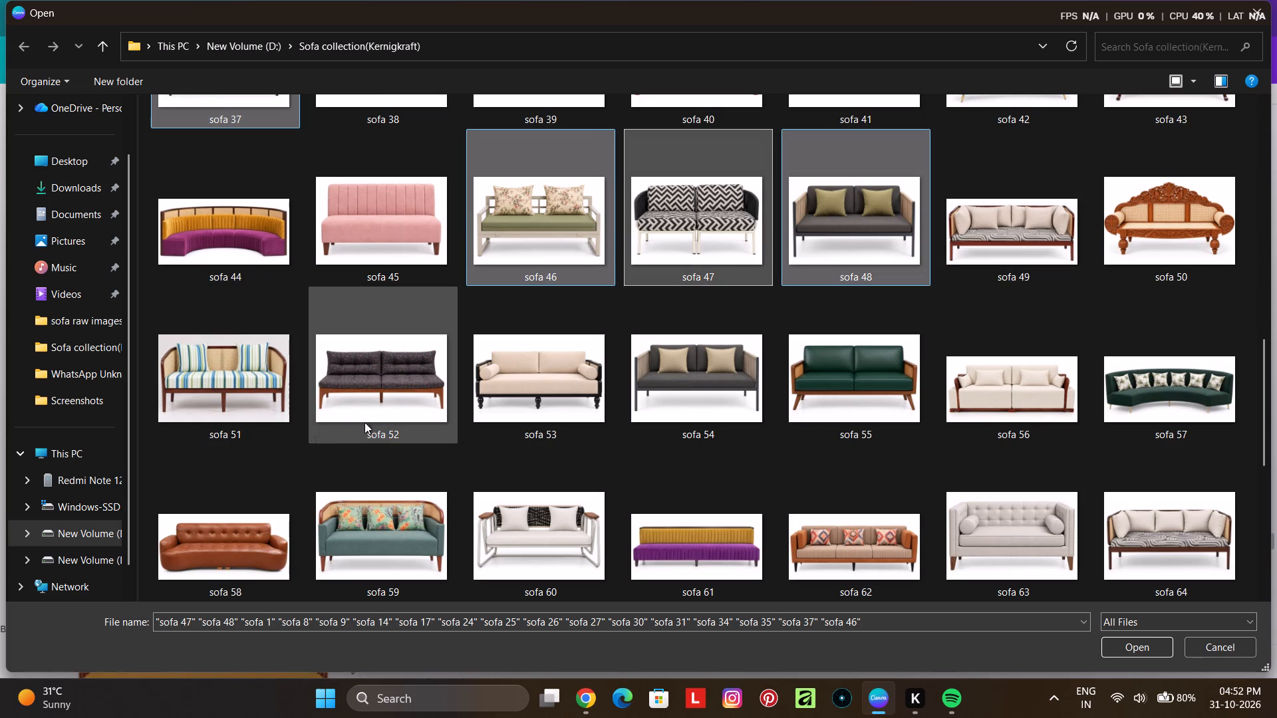
ctrl+click(408, 404)
ctrl+click(501, 389)
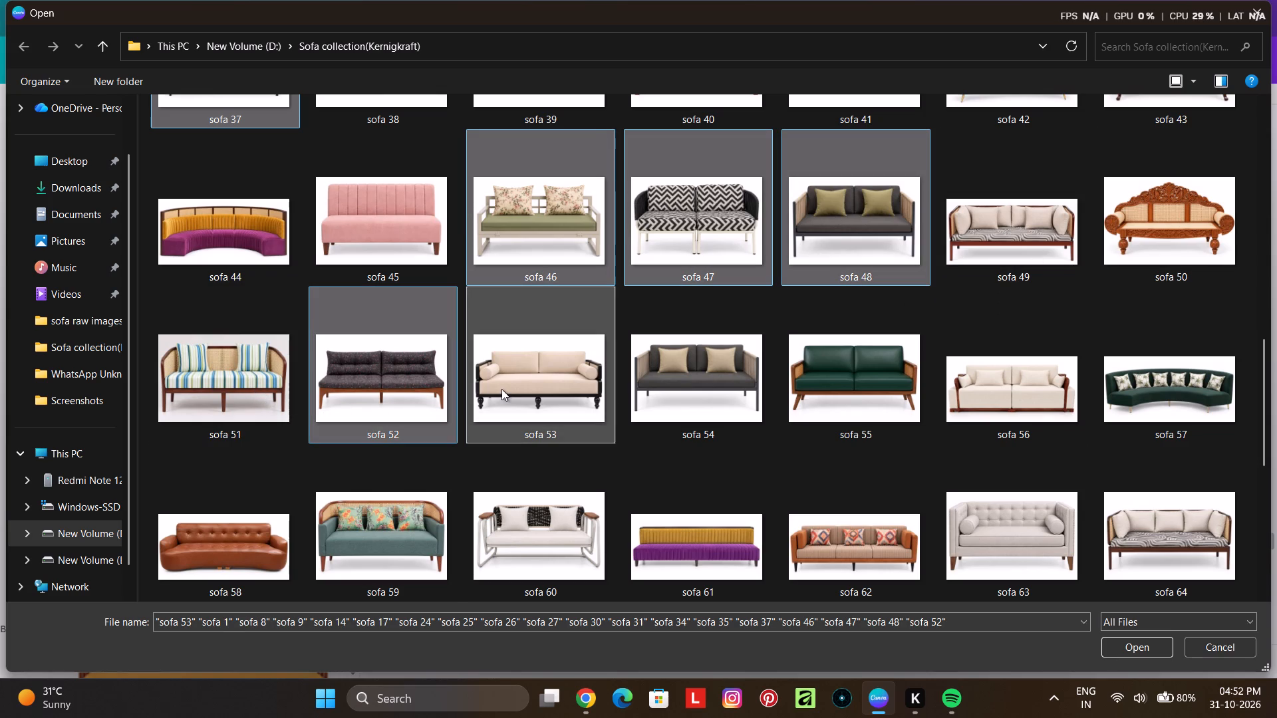
ctrl+click(646, 390)
ctrl+click(812, 379)
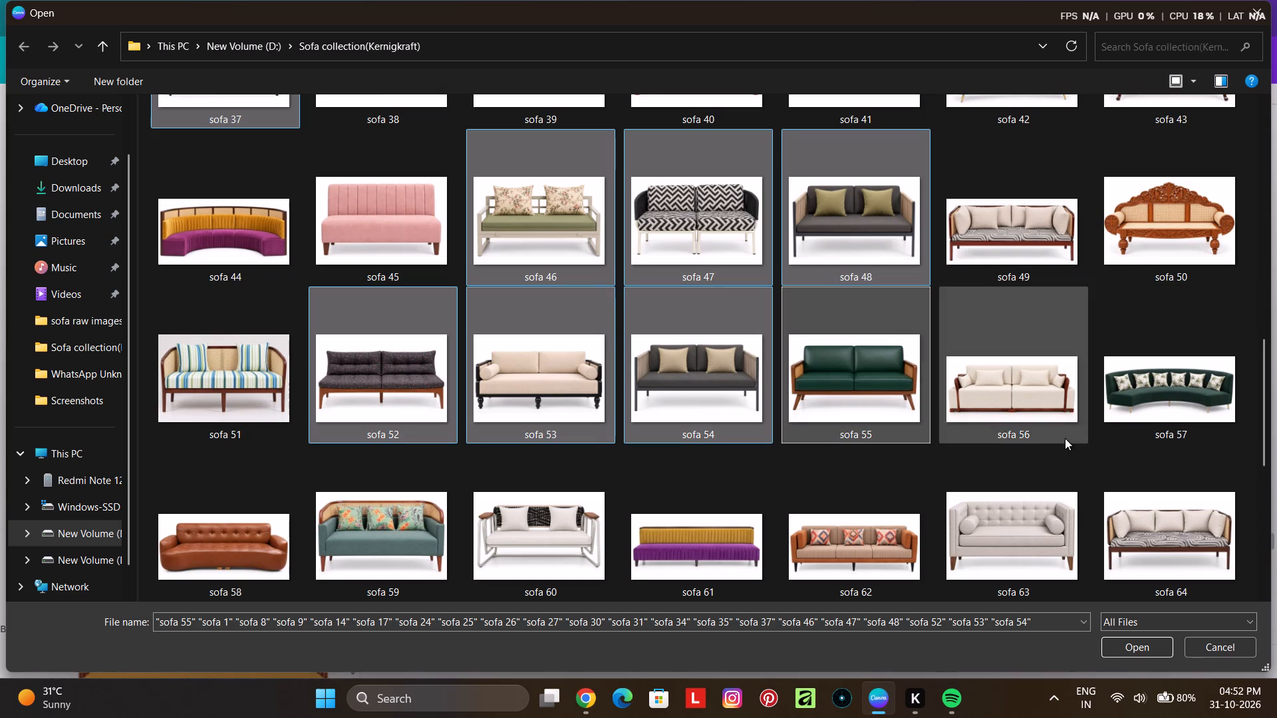
ctrl+click(1030, 408)
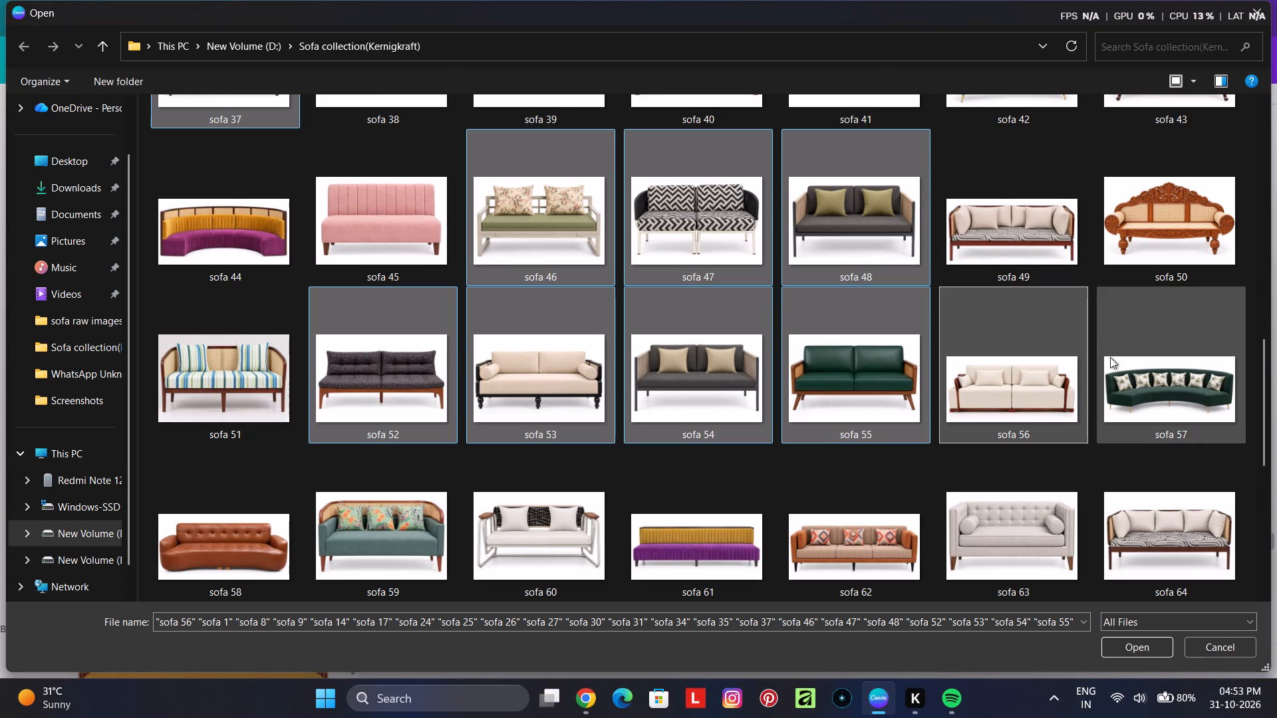
Add sofa 63, sofa 49 and sofa 65 to the selection and upload all the selected images.
ctrl+click(1020, 546)
ctrl+click(561, 560)
ctrl+click(557, 484)
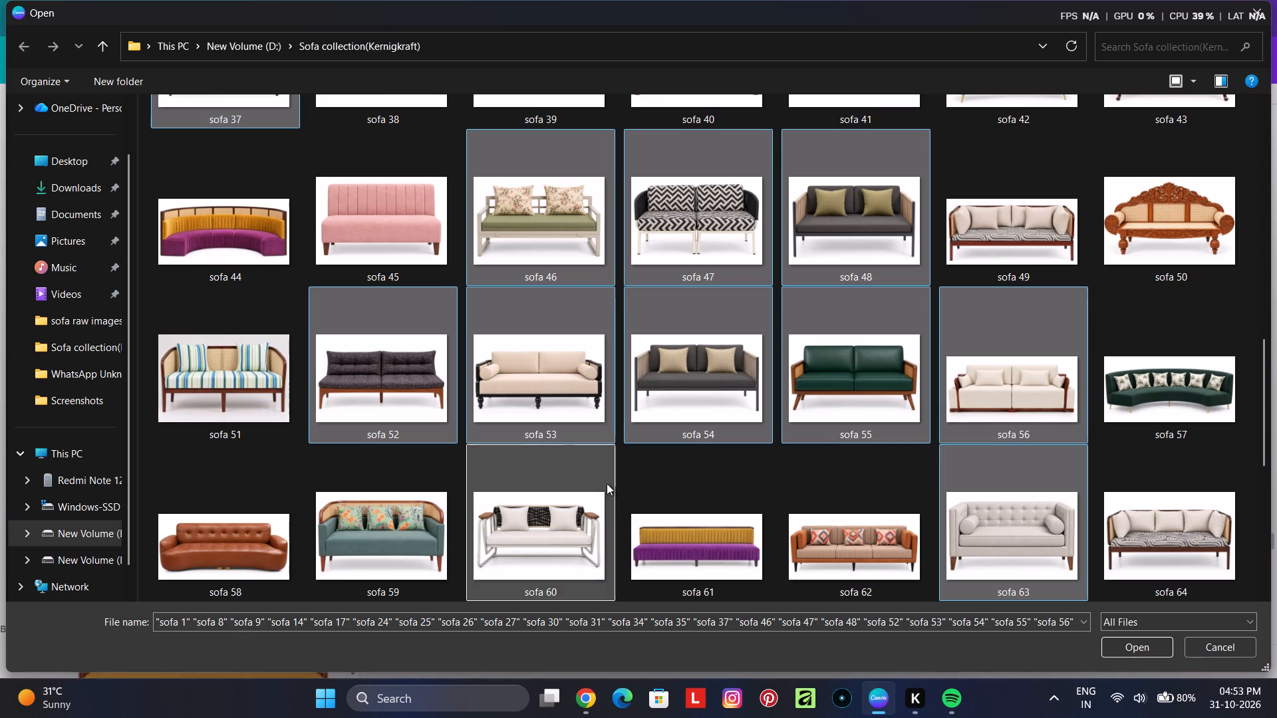
ctrl+click(1053, 247)
scroll(874, 398, down, 1)
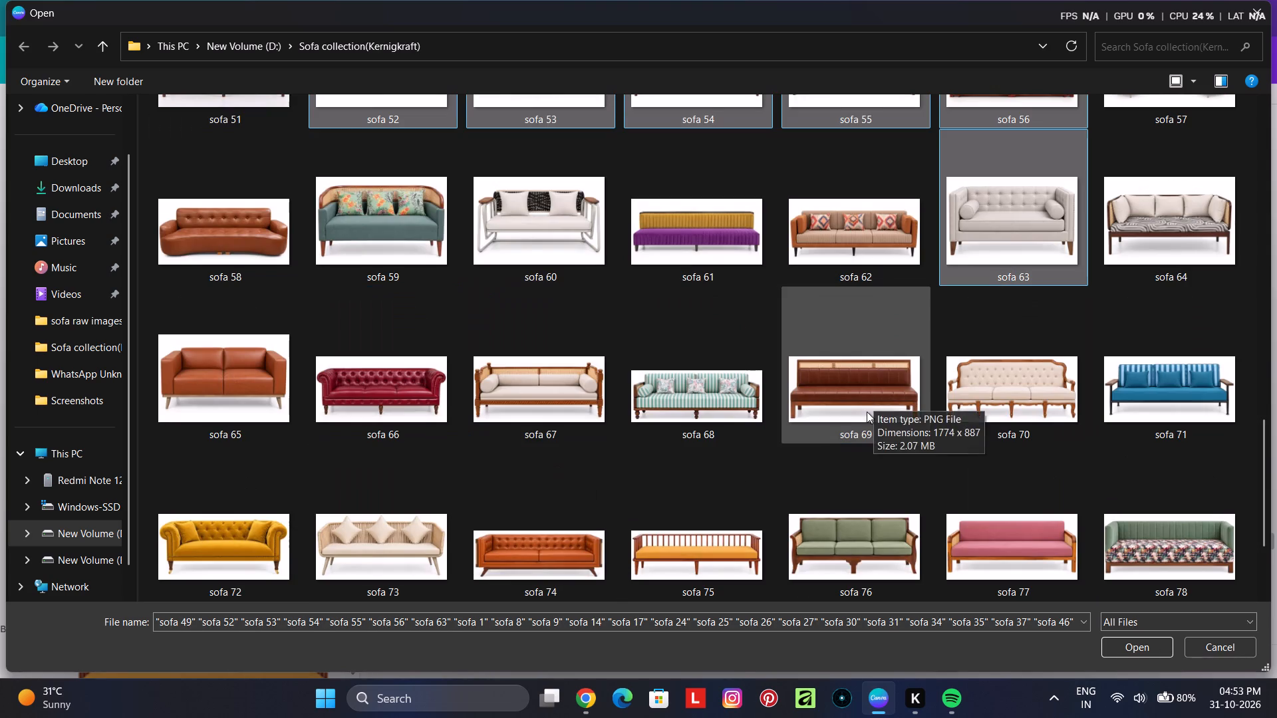
ctrl+click(243, 392)
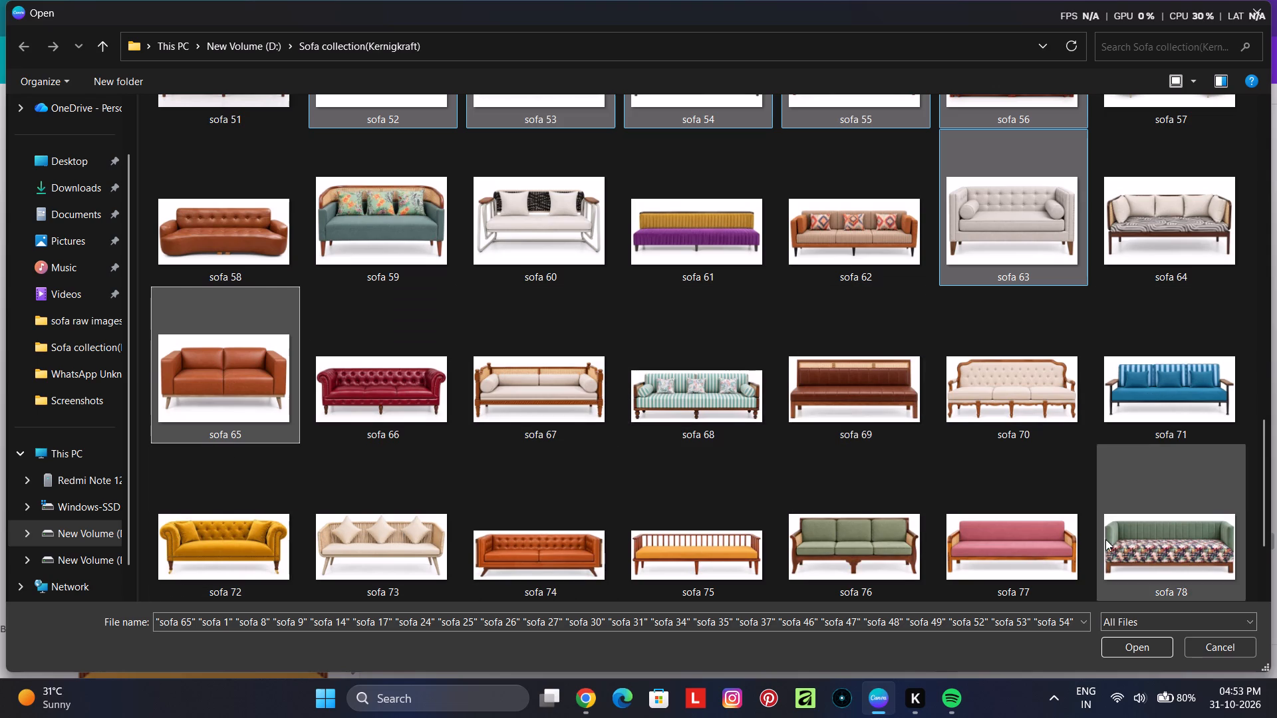
scroll(816, 461, down, 1)
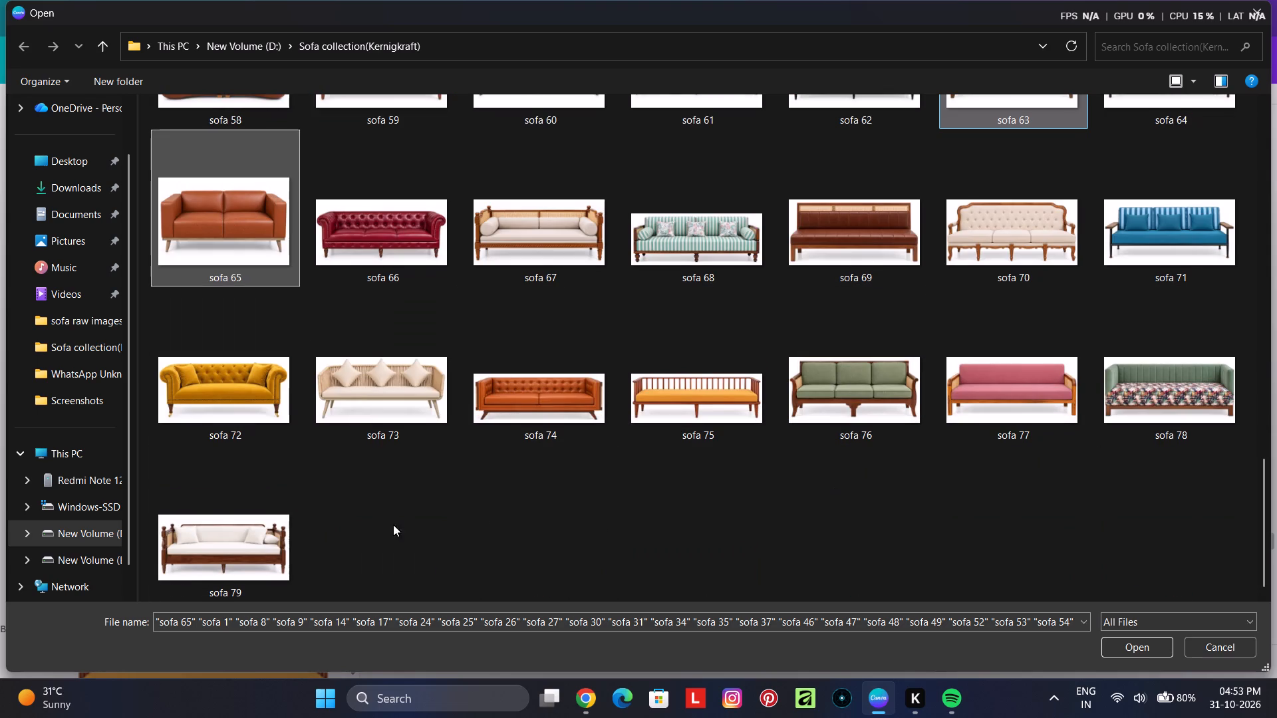
click(1147, 655)
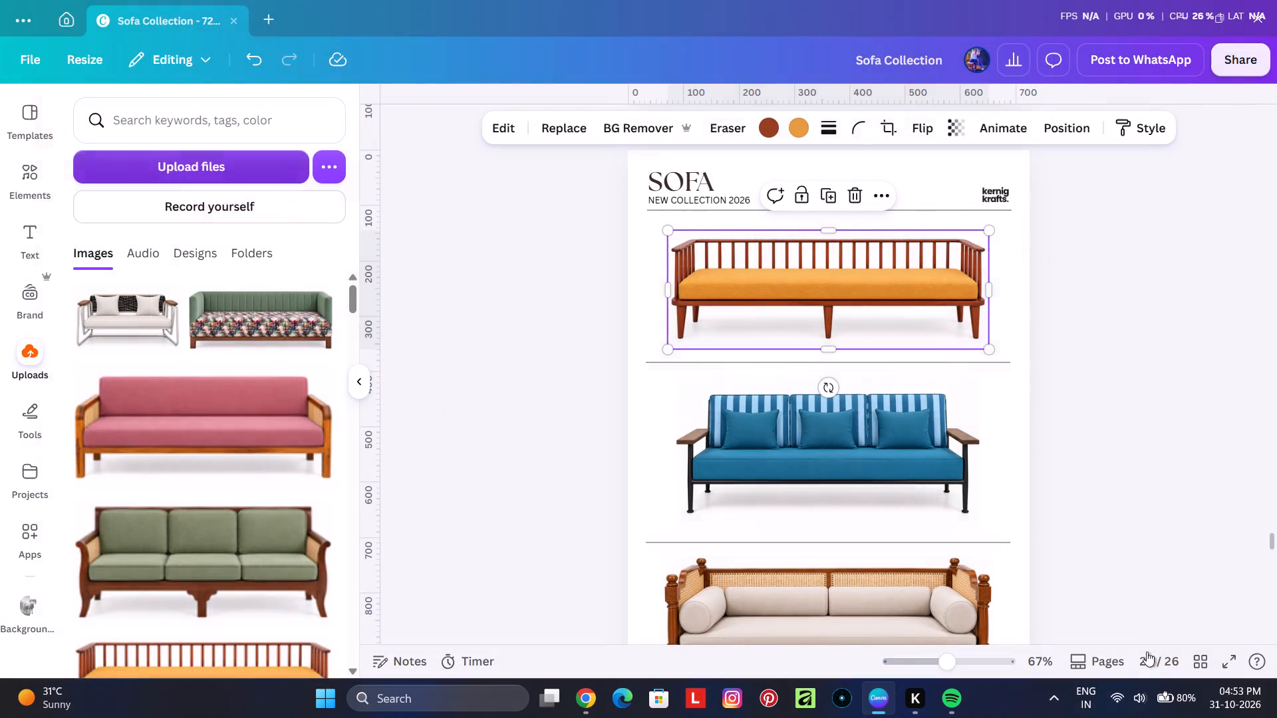
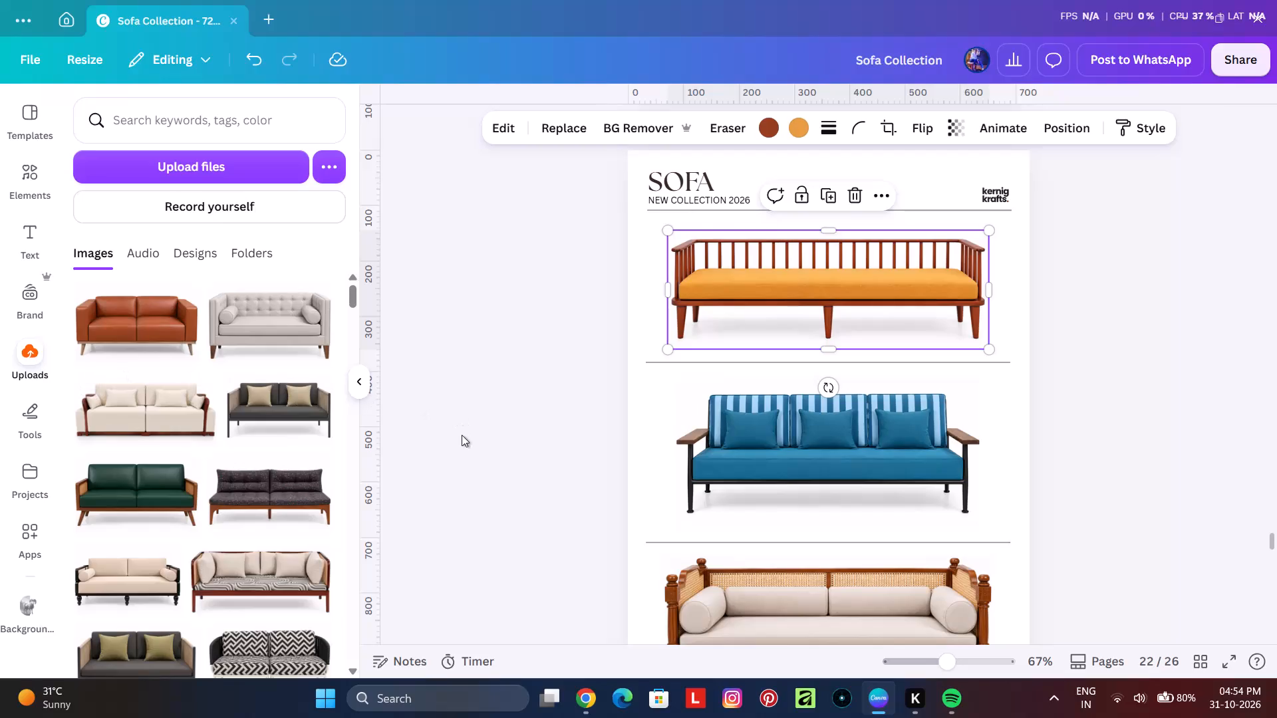
Review the catalogue pages from page 22 back towards the cover, examining the sofa images already placed.
click(527, 372)
scroll(551, 368, up, 6)
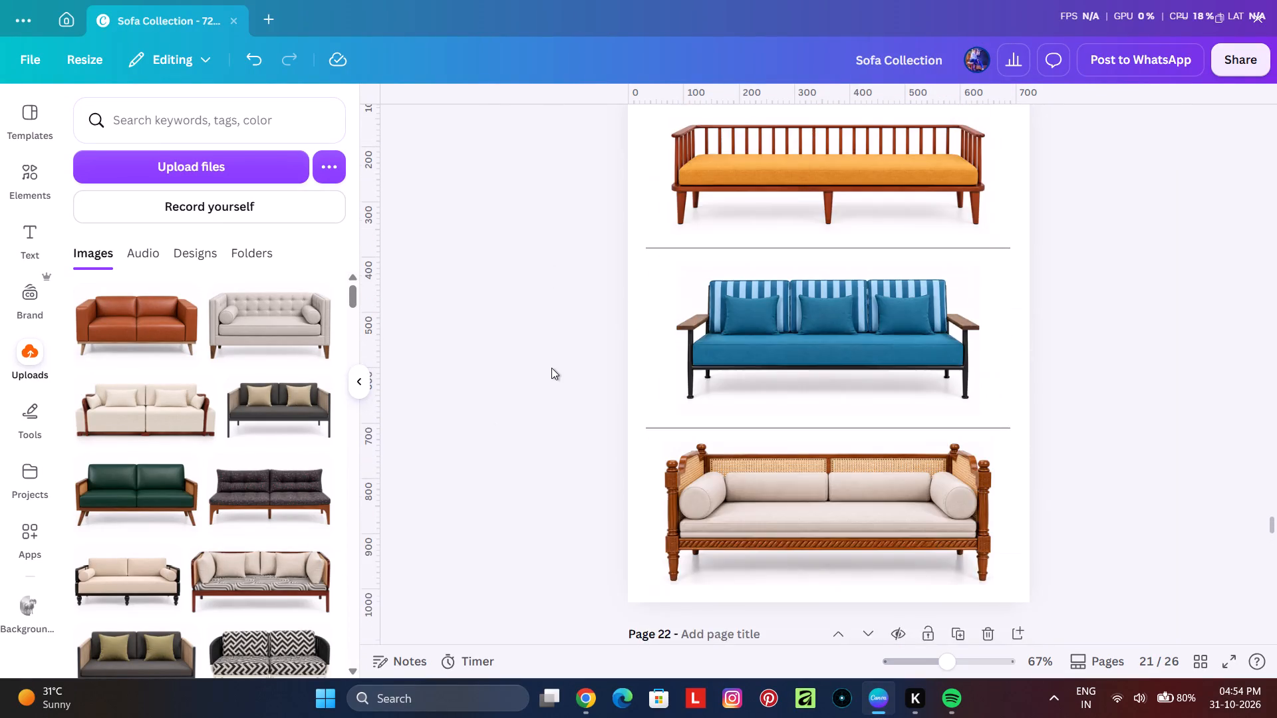
scroll(553, 370, up, 13)
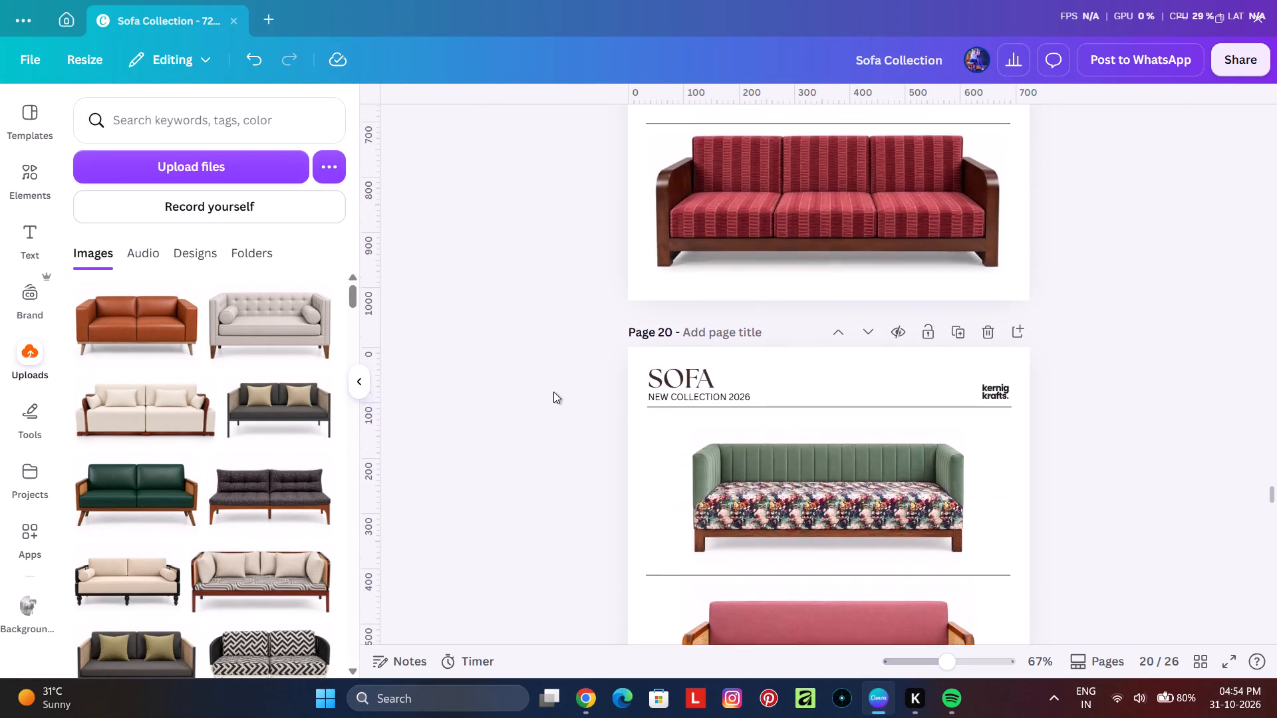
scroll(553, 392, up, 8)
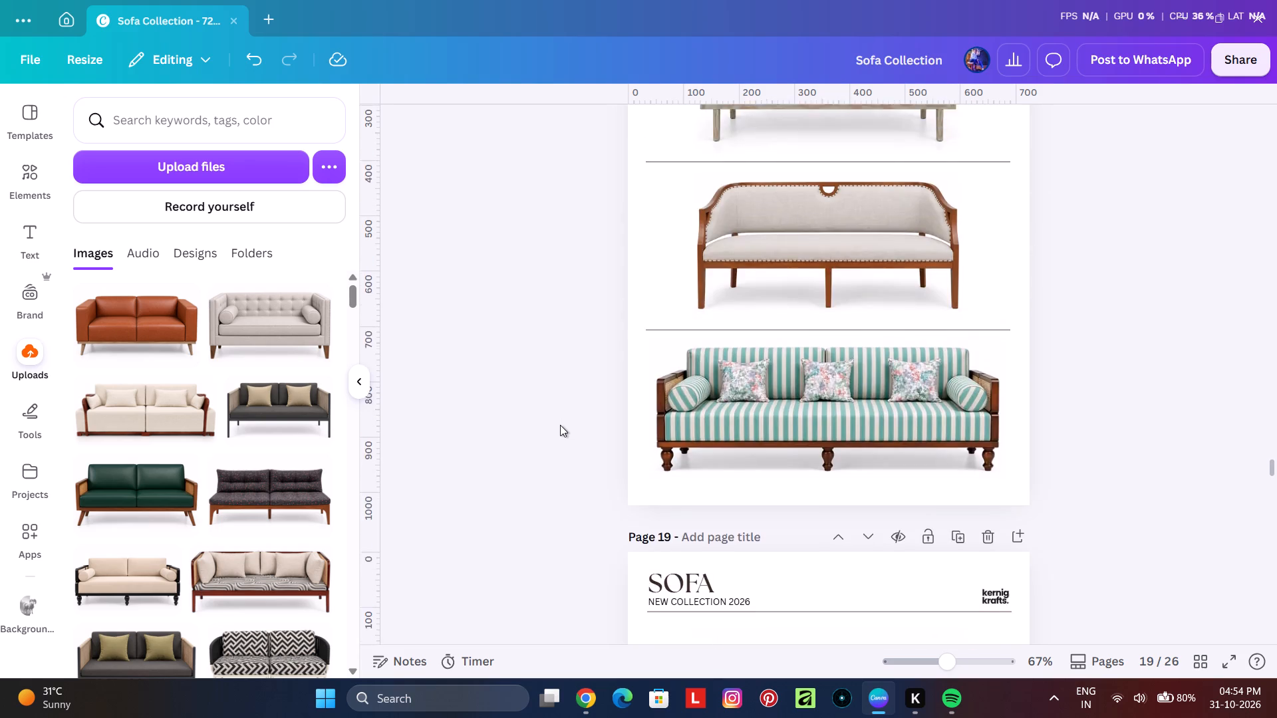
scroll(560, 425, up, 15)
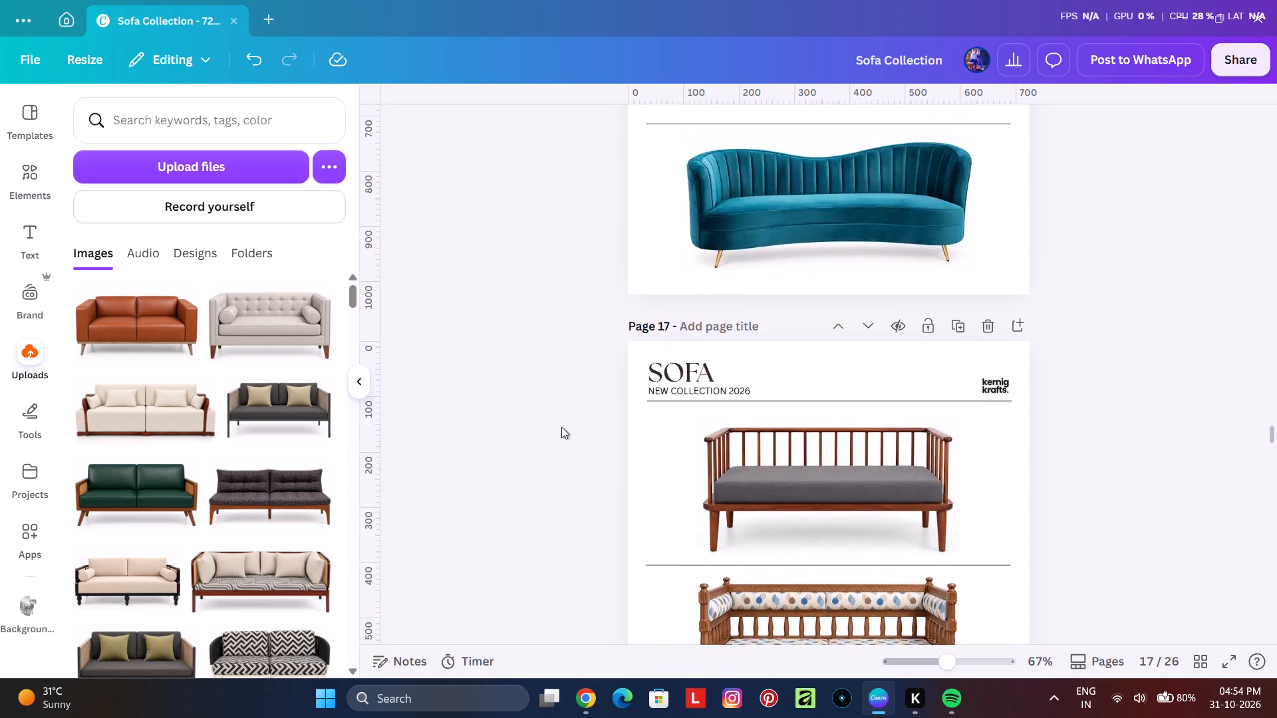
scroll(561, 431, up, 14)
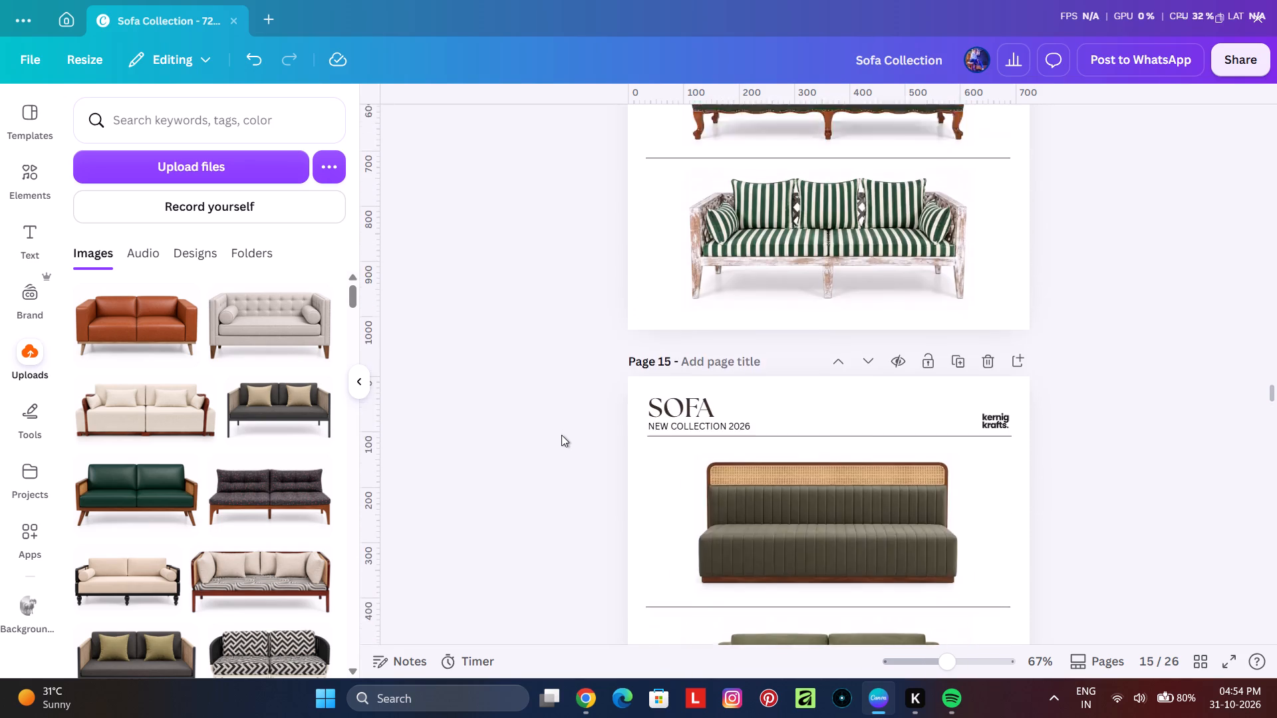
scroll(561, 435, up, 14)
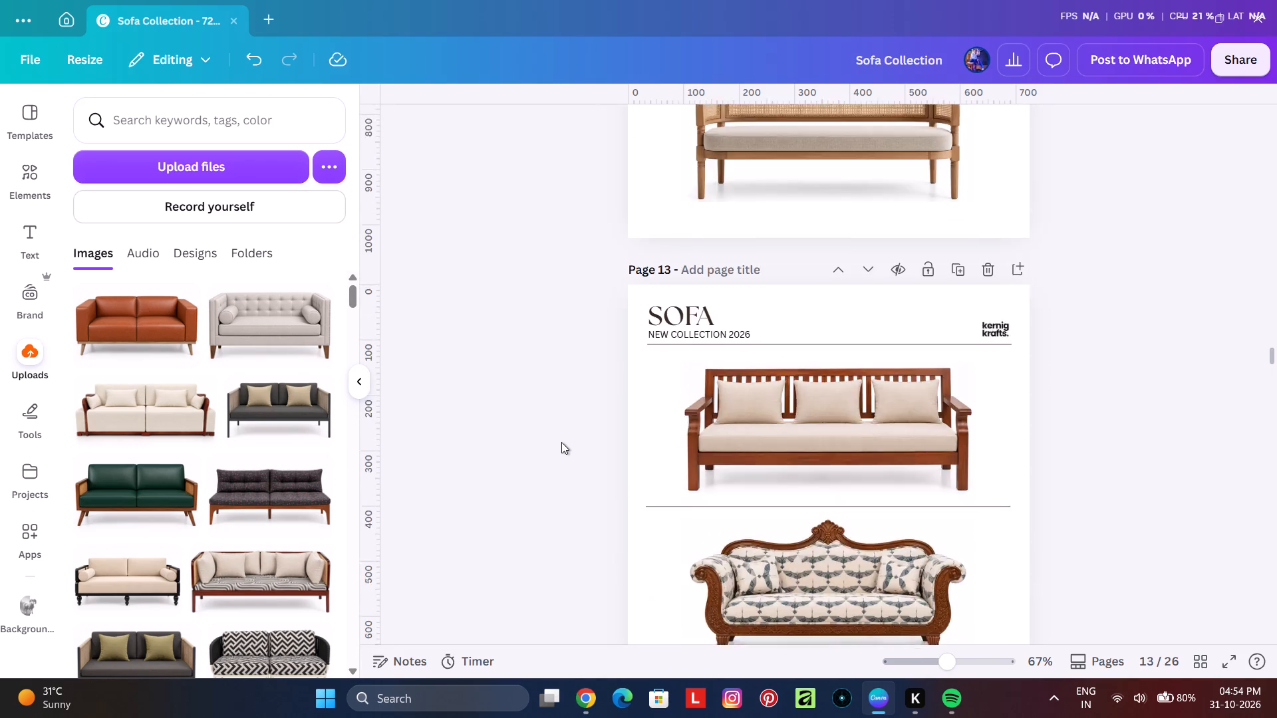
scroll(561, 442, up, 13)
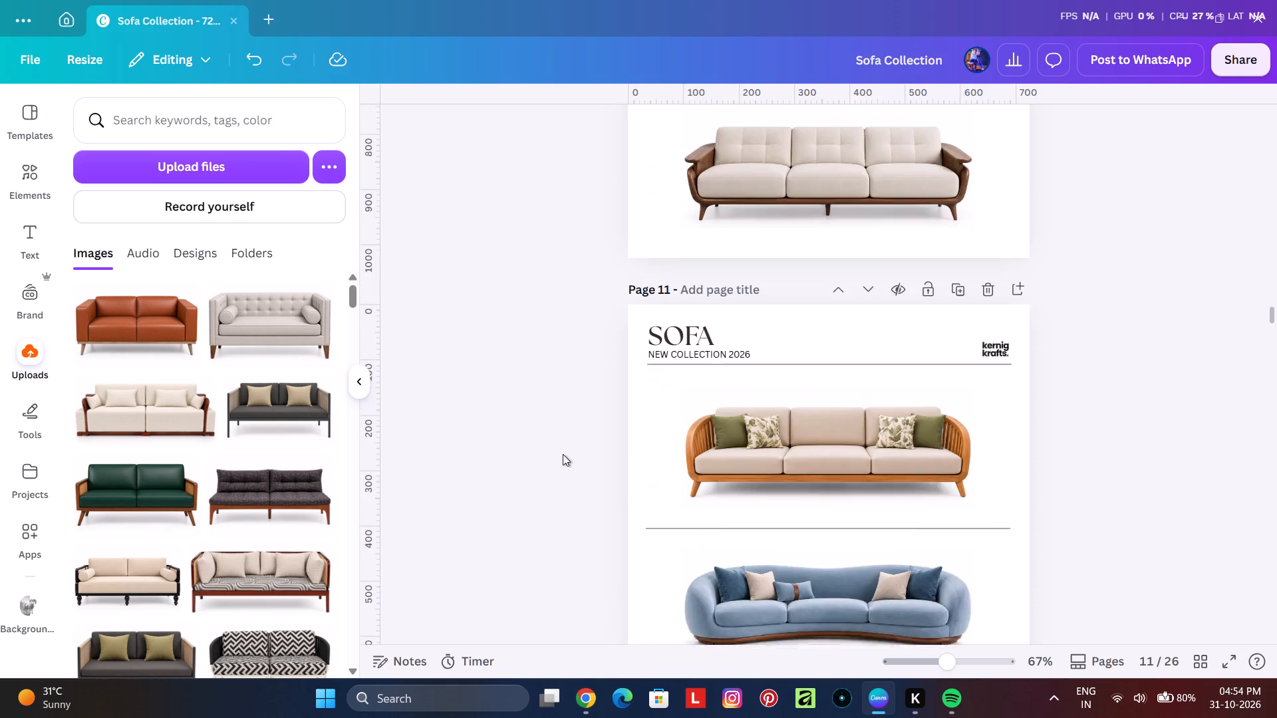
scroll(563, 454, up, 15)
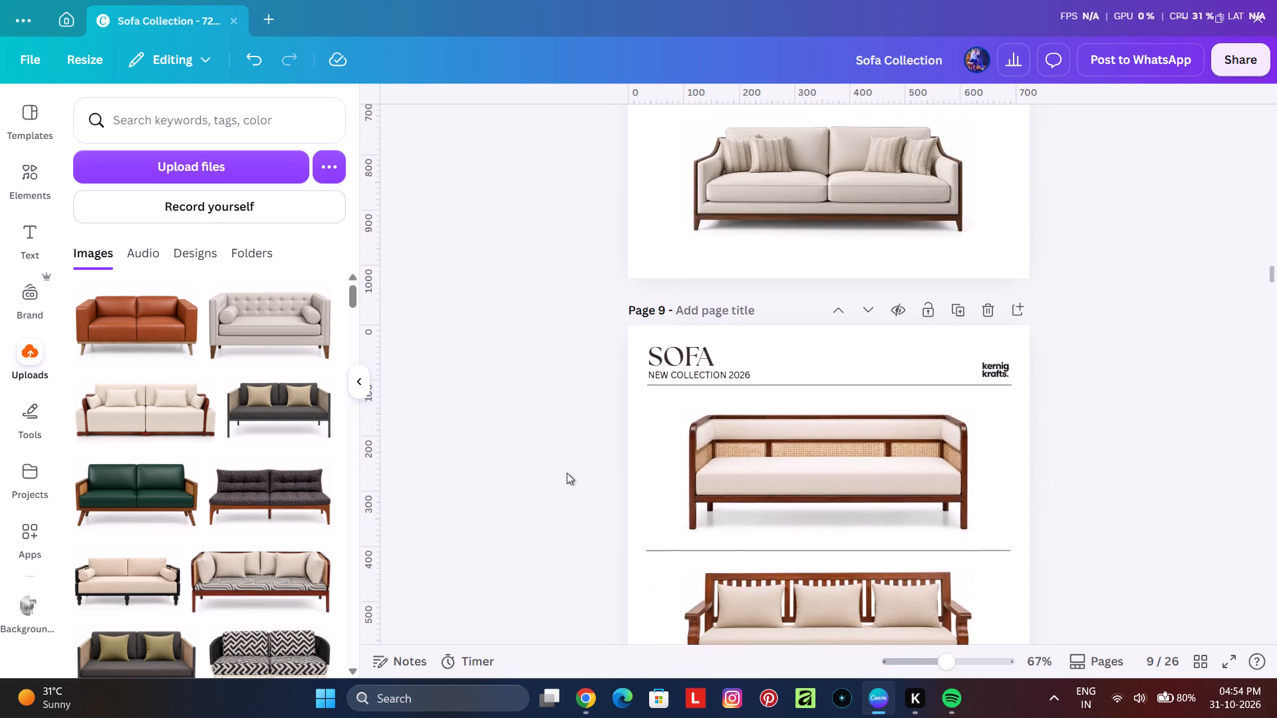
scroll(567, 473, up, 11)
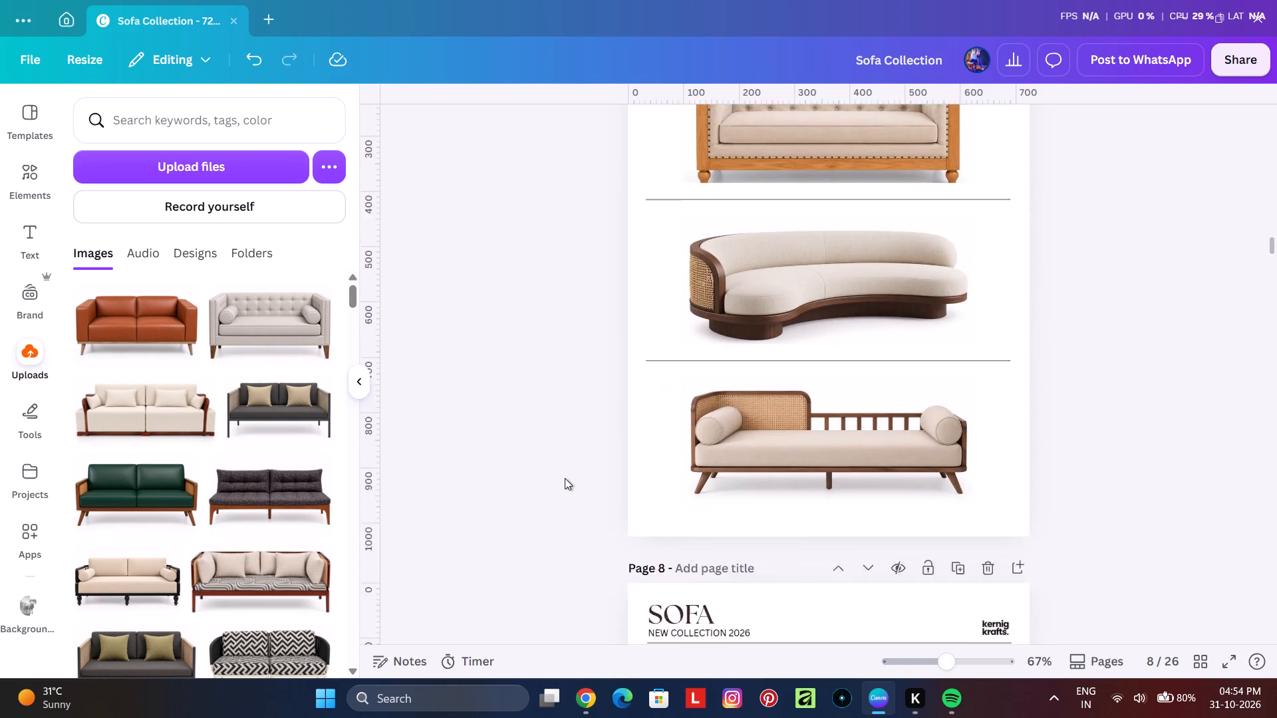
scroll(565, 478, up, 8)
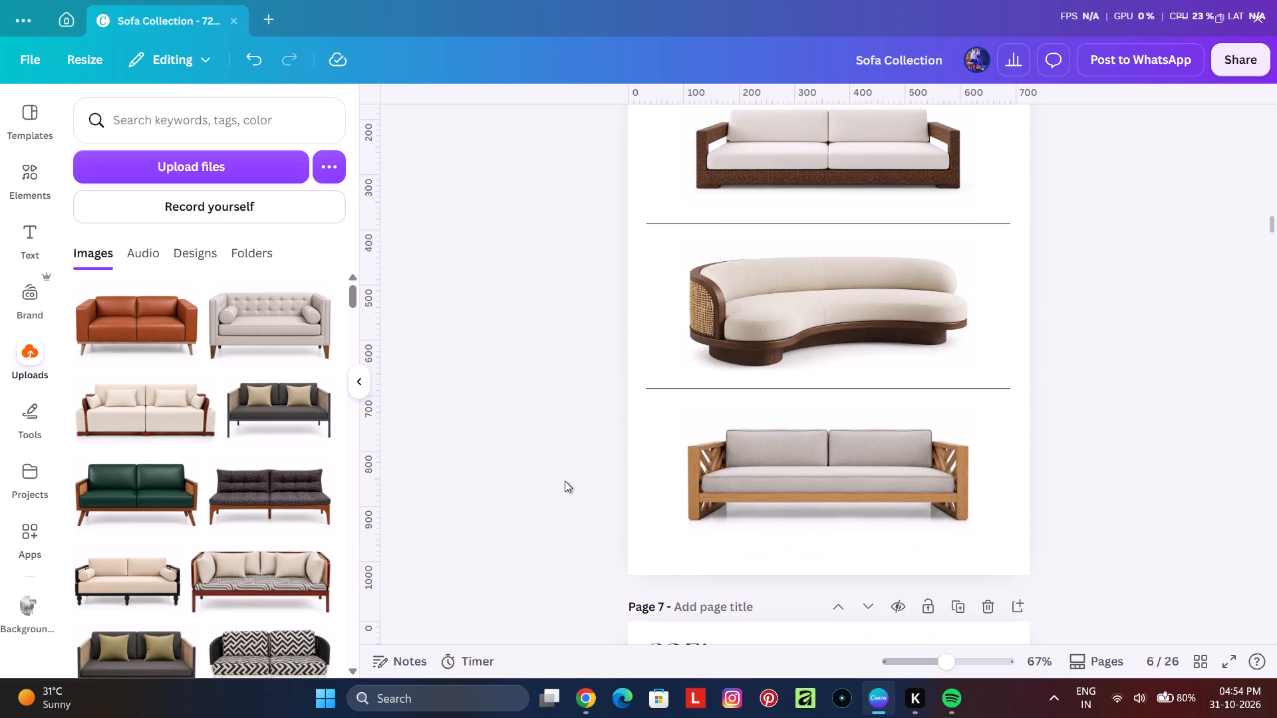
scroll(565, 481, up, 8)
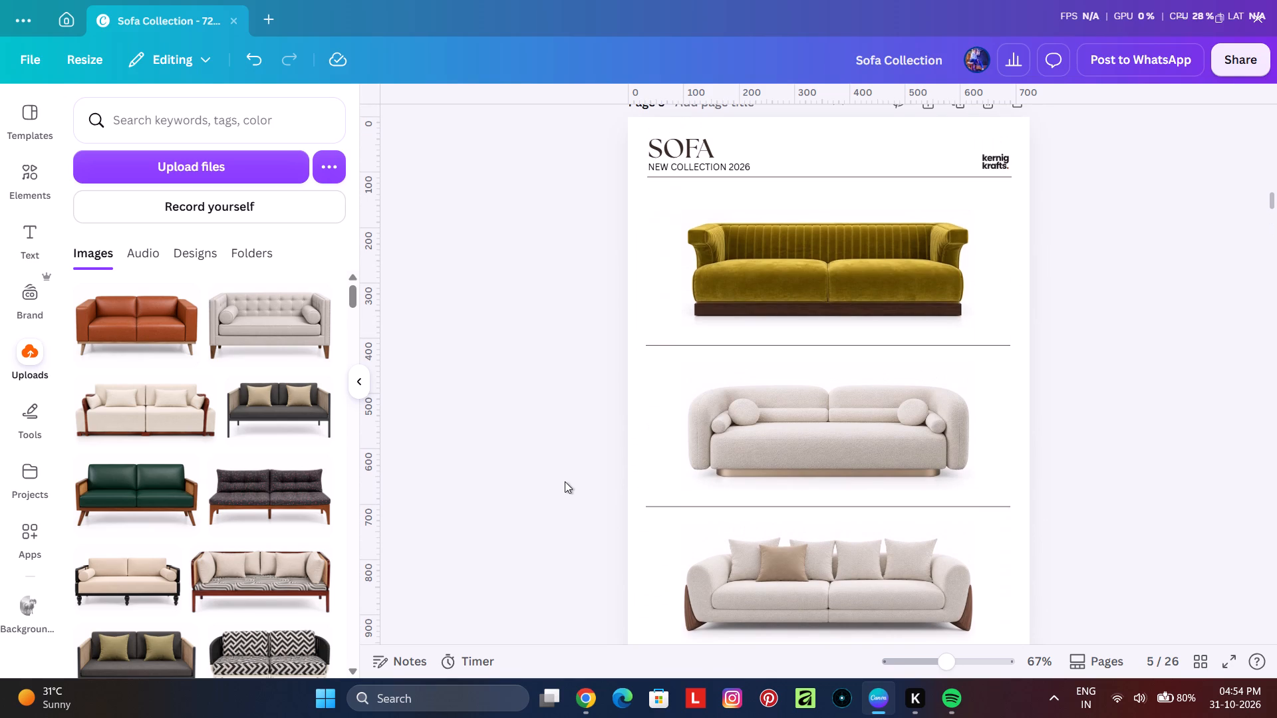
scroll(568, 447, up, 6)
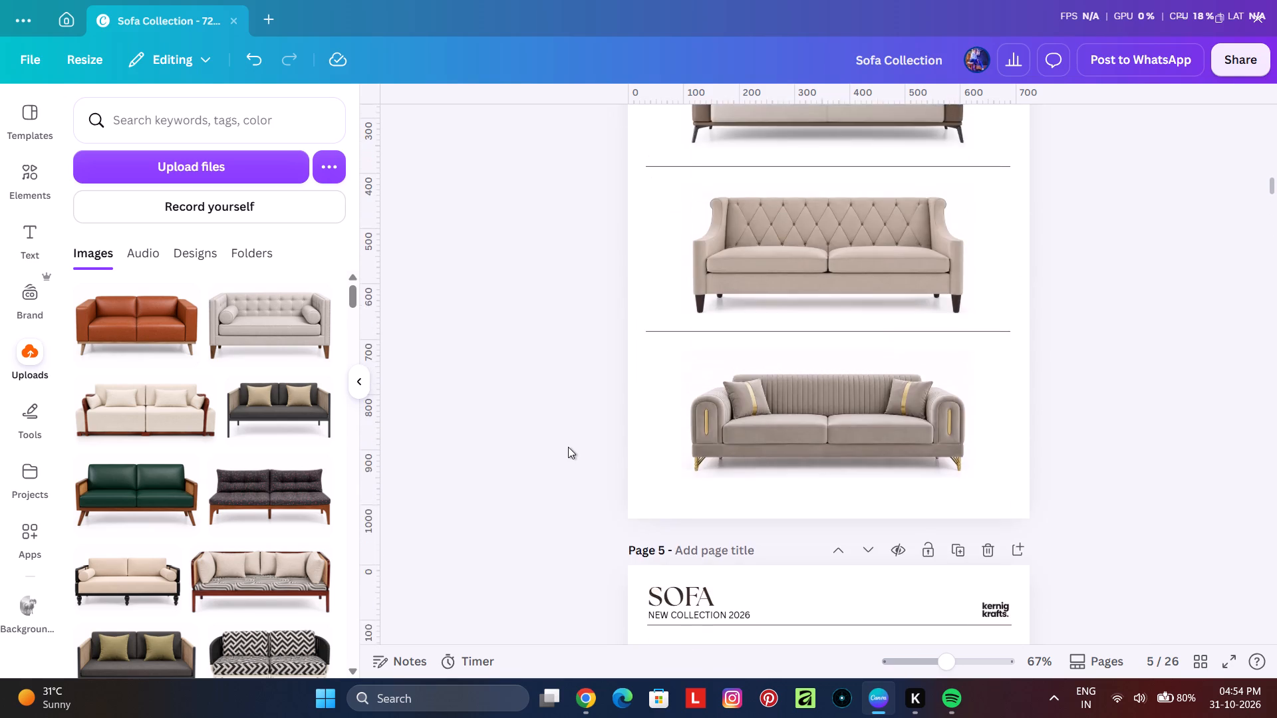
scroll(568, 447, up, 11)
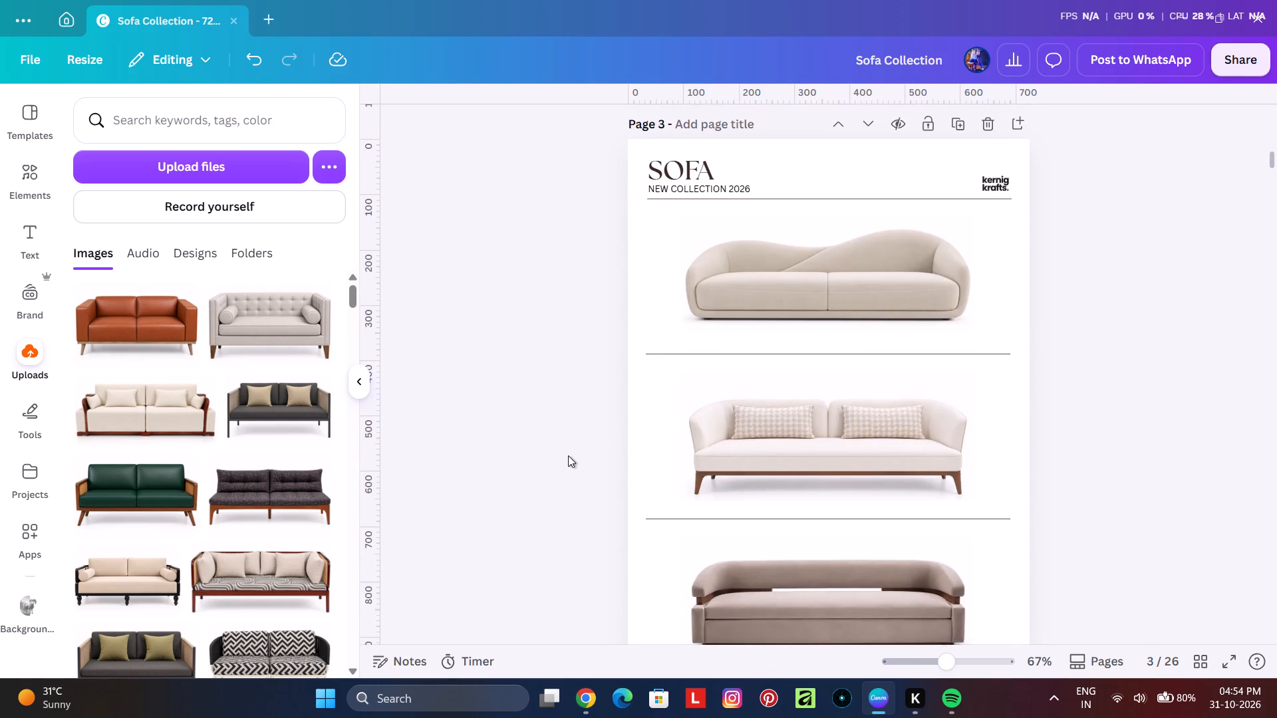
scroll(568, 457, up, 8)
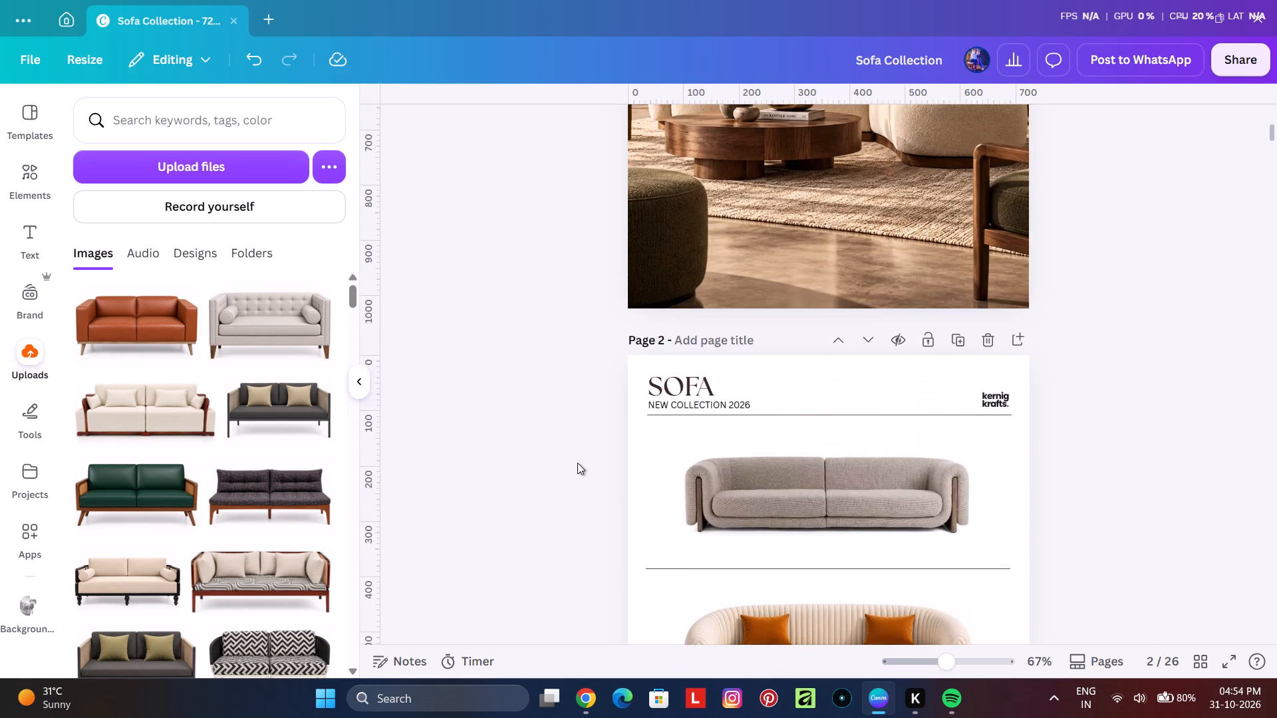
Look through the sofa pages forward again from page 2 to page 22, checking each page's images.
scroll(577, 463, down, 18)
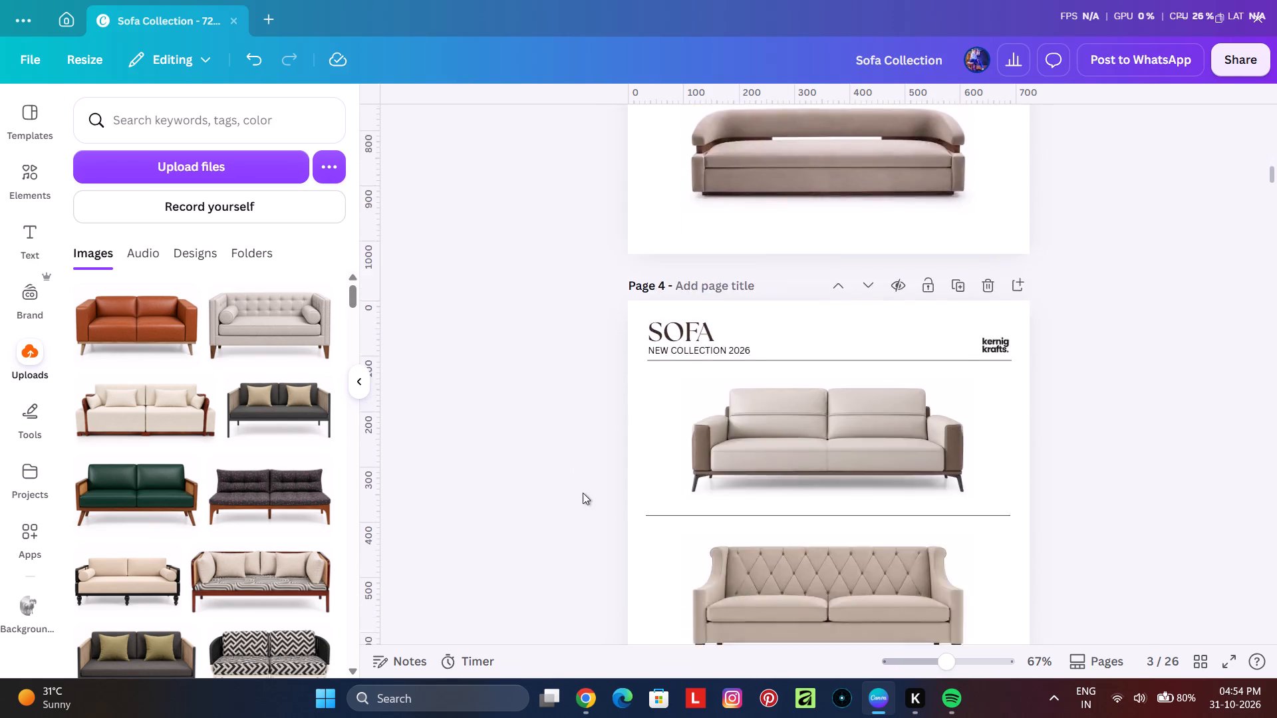
scroll(586, 495, down, 20)
scroll(586, 495, down, 7)
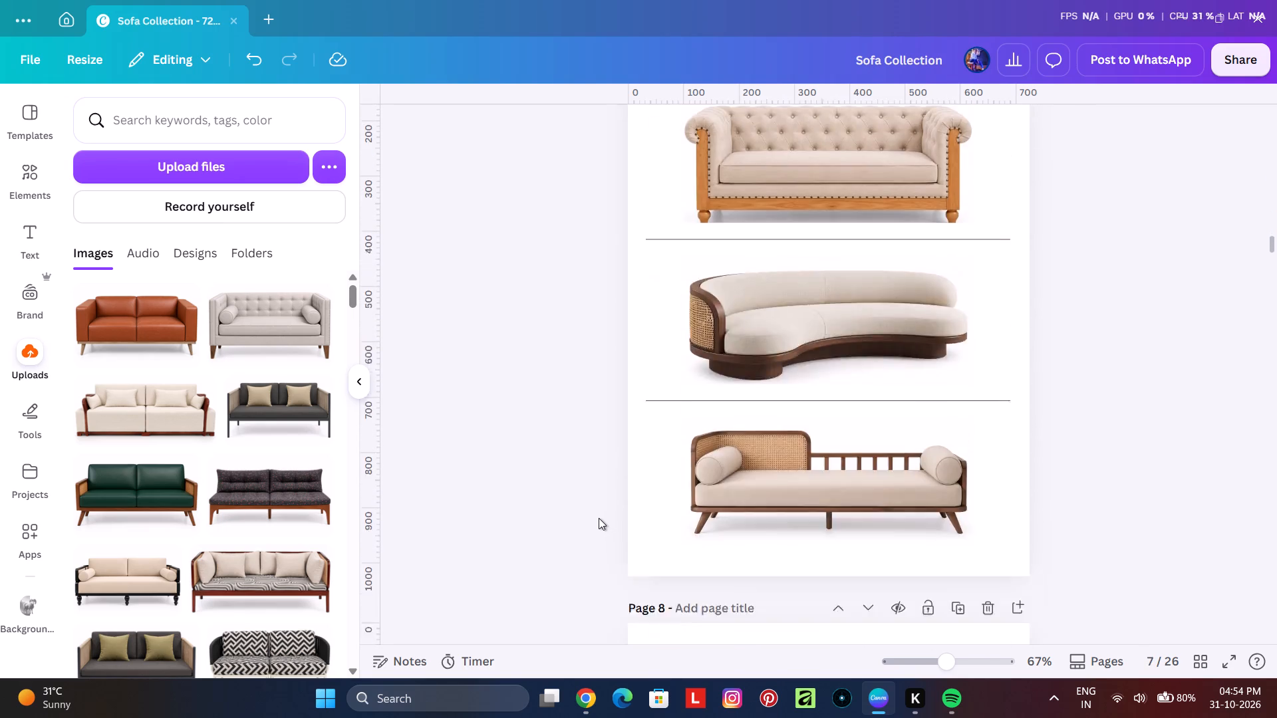
scroll(599, 518, down, 18)
scroll(596, 515, down, 4)
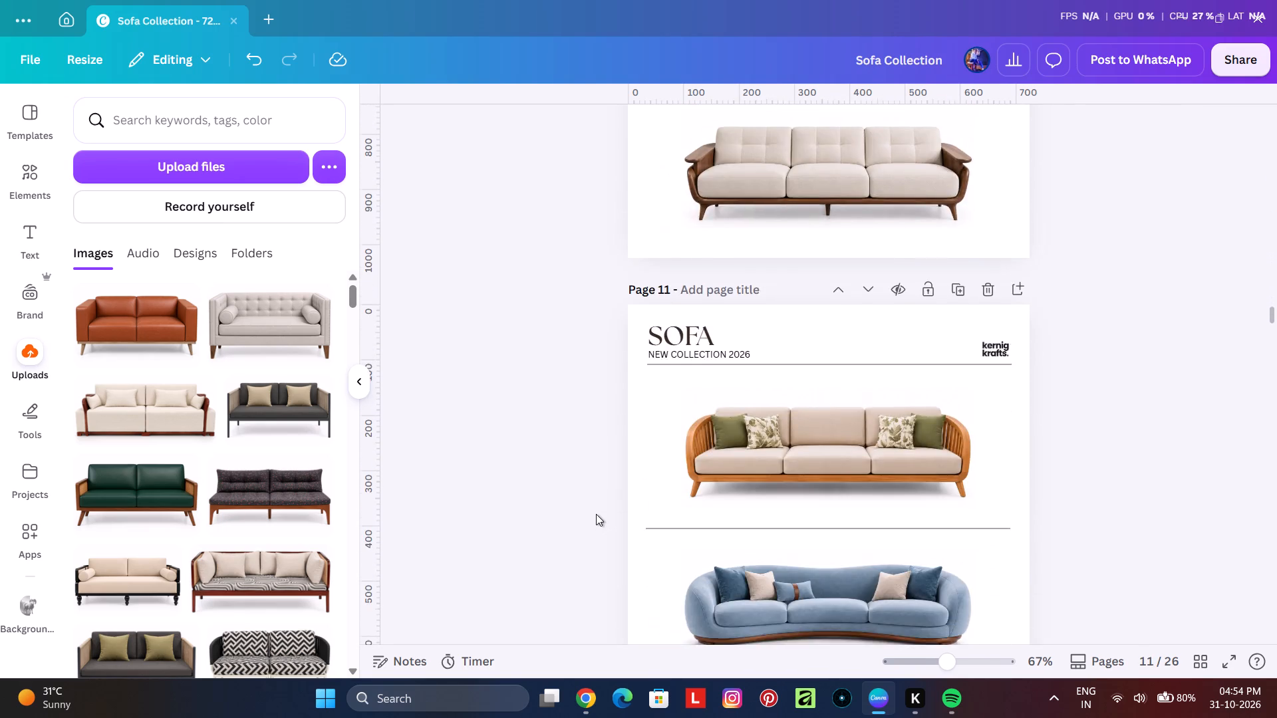
scroll(596, 514, down, 19)
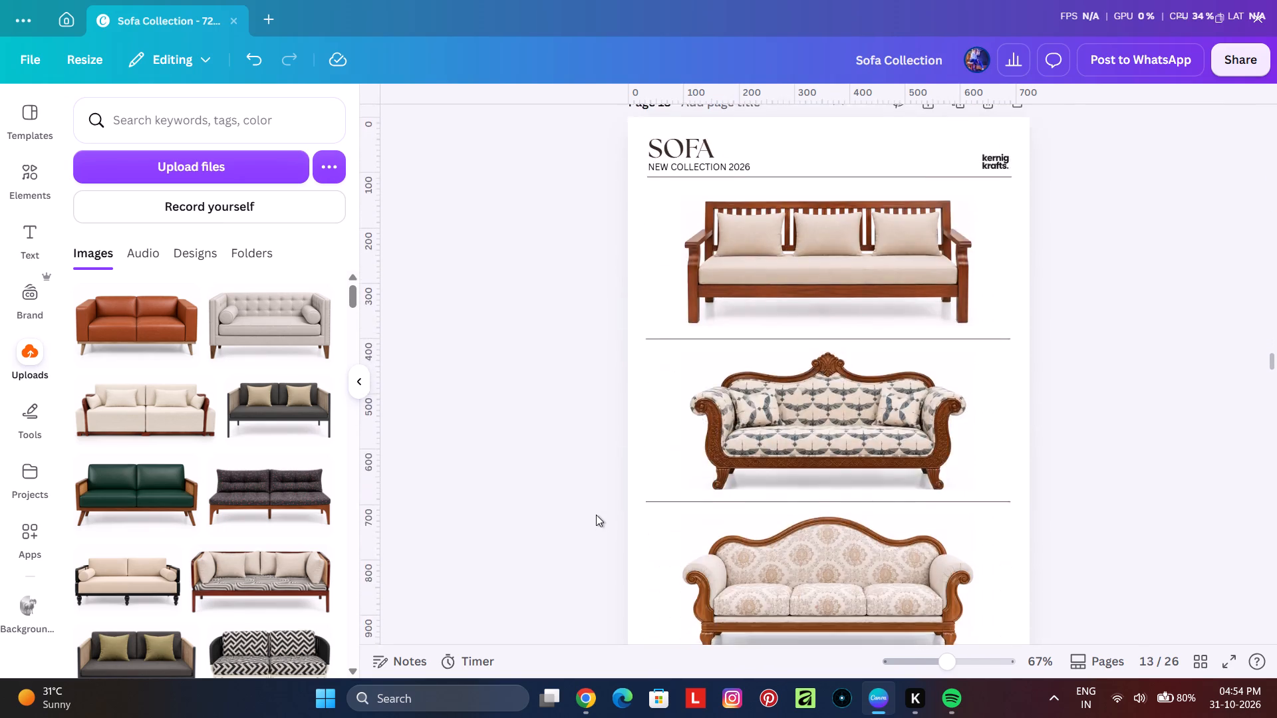
scroll(596, 515, down, 16)
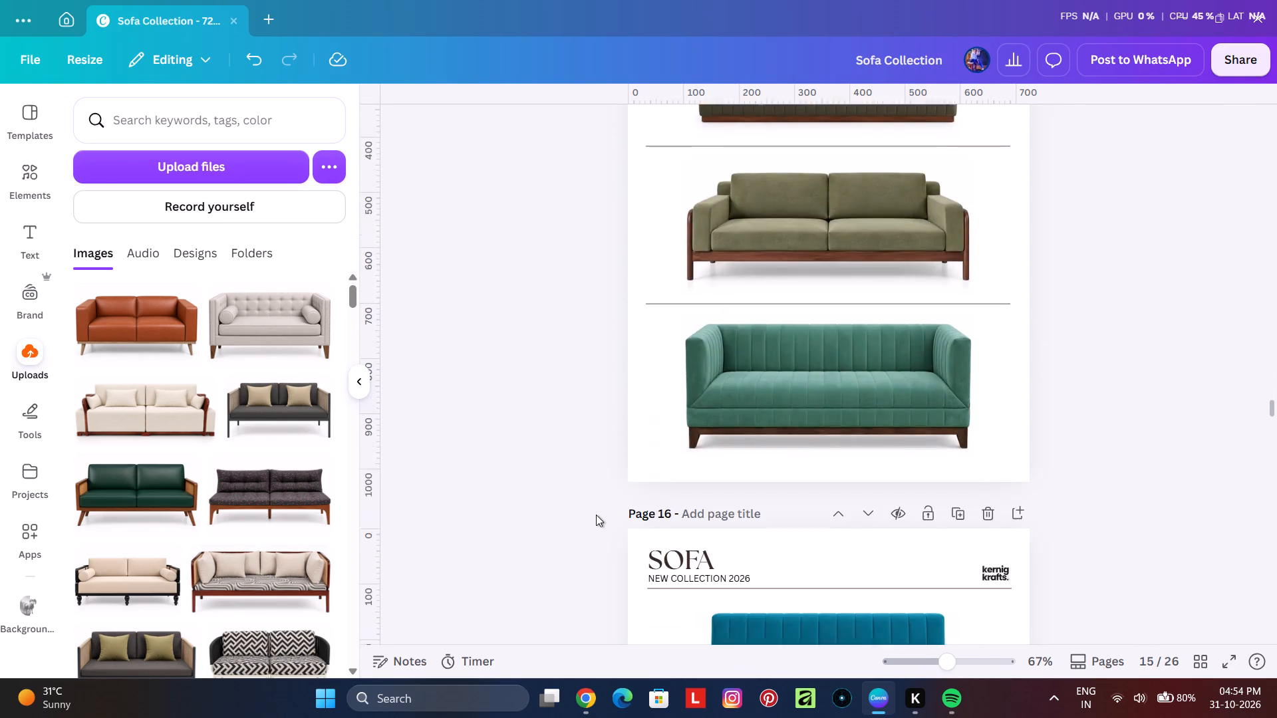
scroll(596, 515, down, 10)
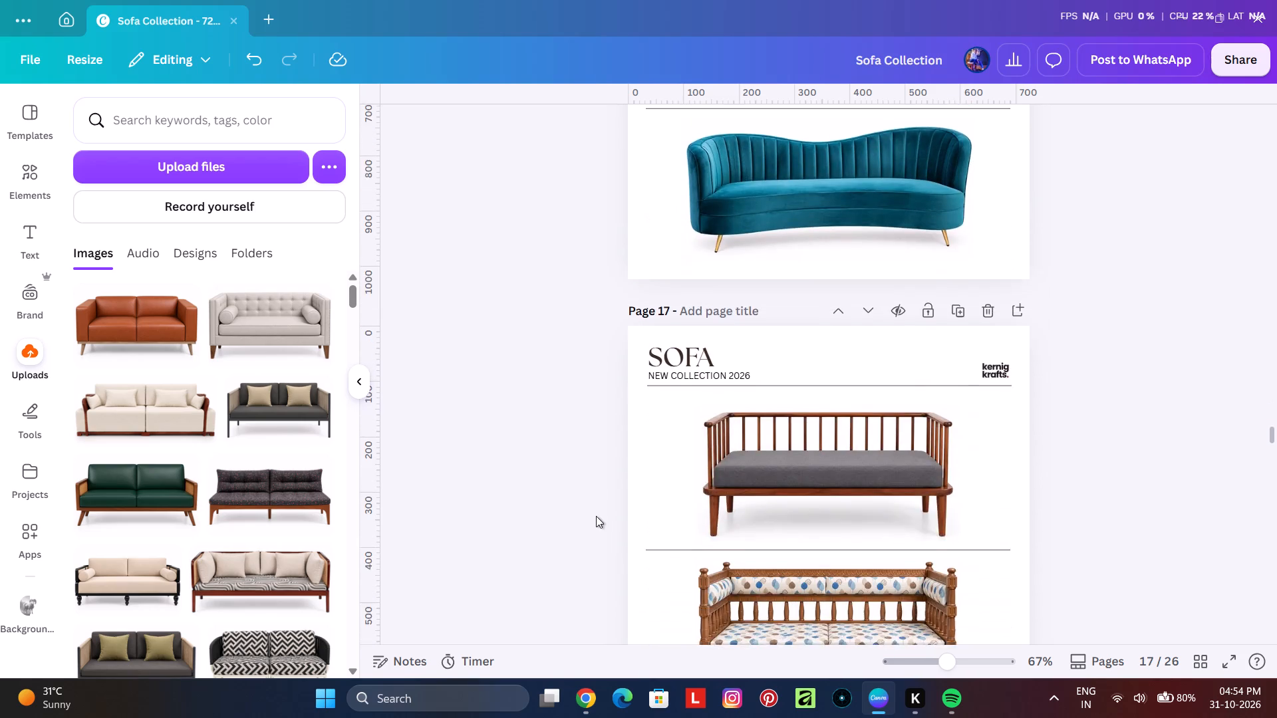
scroll(596, 516, down, 18)
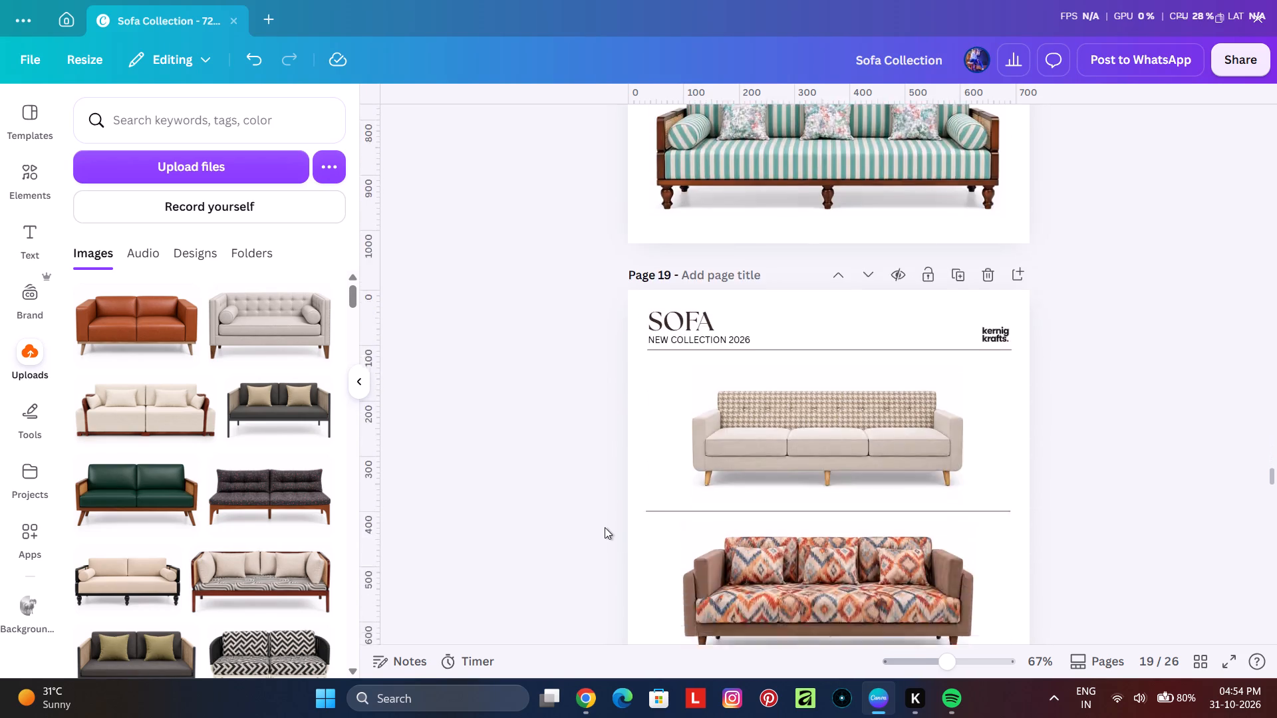
scroll(605, 527, down, 17)
scroll(605, 527, down, 4)
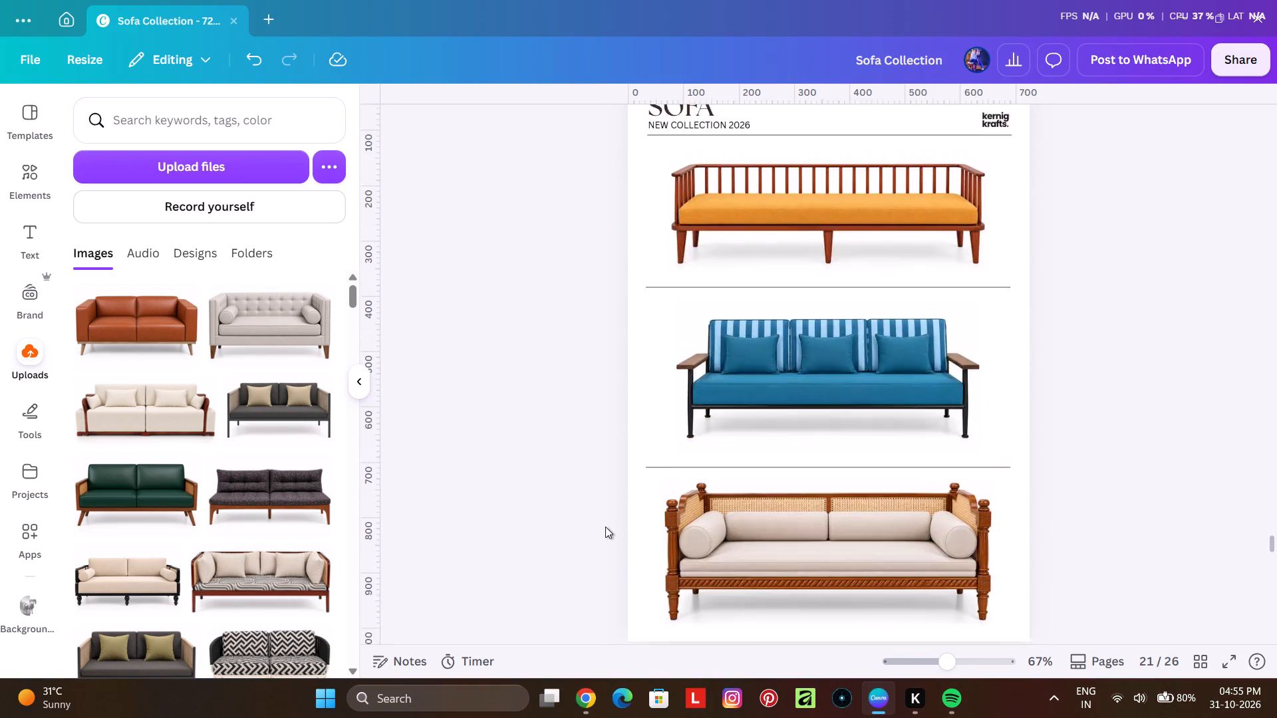
scroll(605, 527, down, 6)
scroll(611, 552, up, 7)
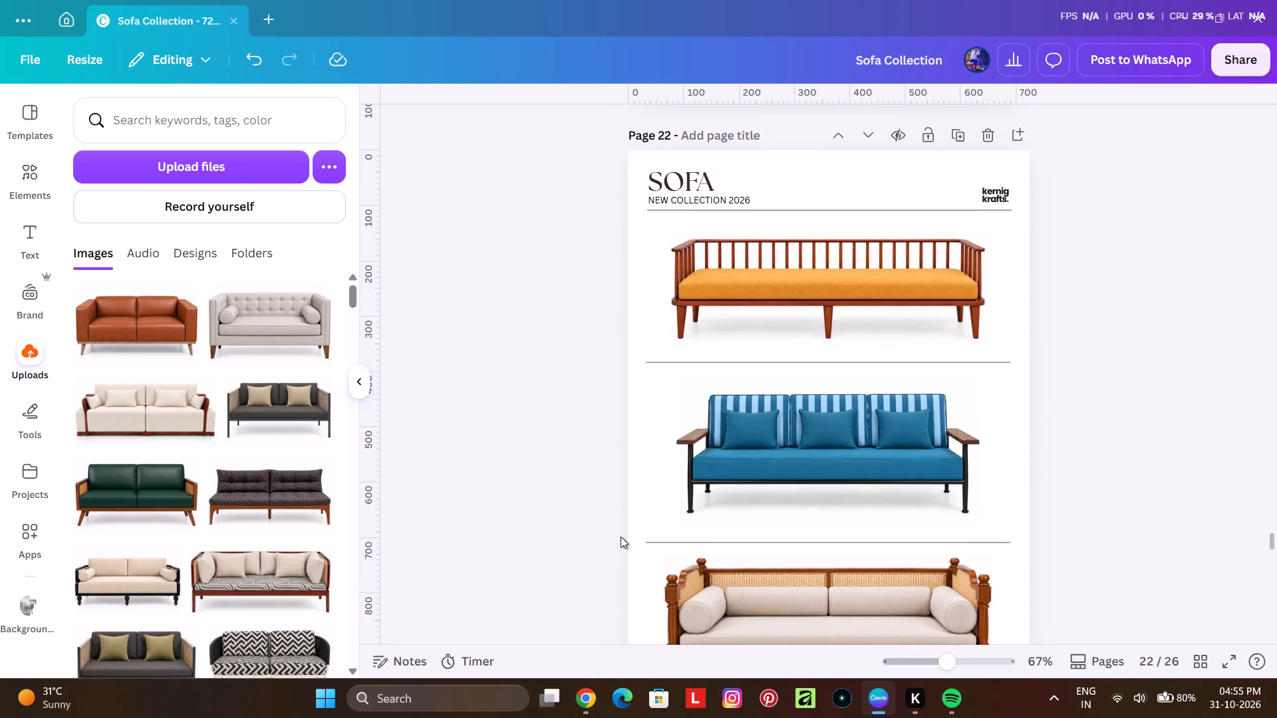
Replace the first sofa on page 22, with the orange-yellow seat, with the uploaded tan-brown leather two-seater image.
click(740, 308)
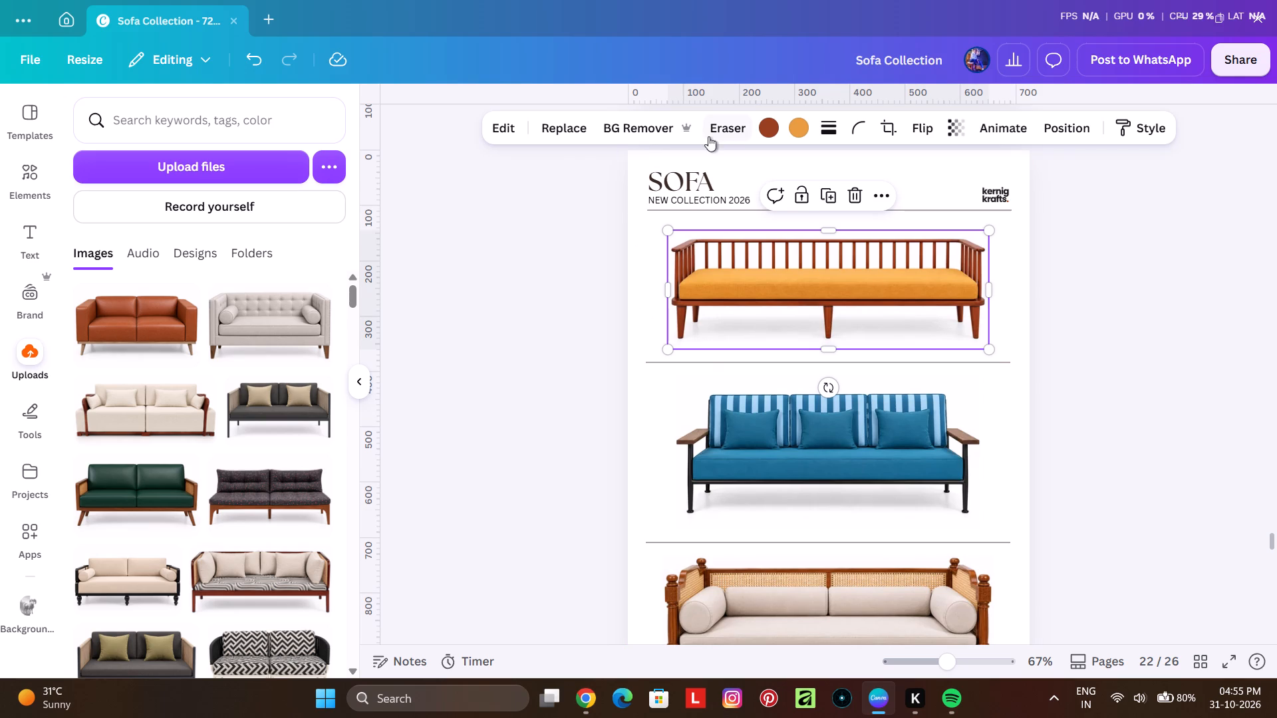
click(565, 131)
click(148, 375)
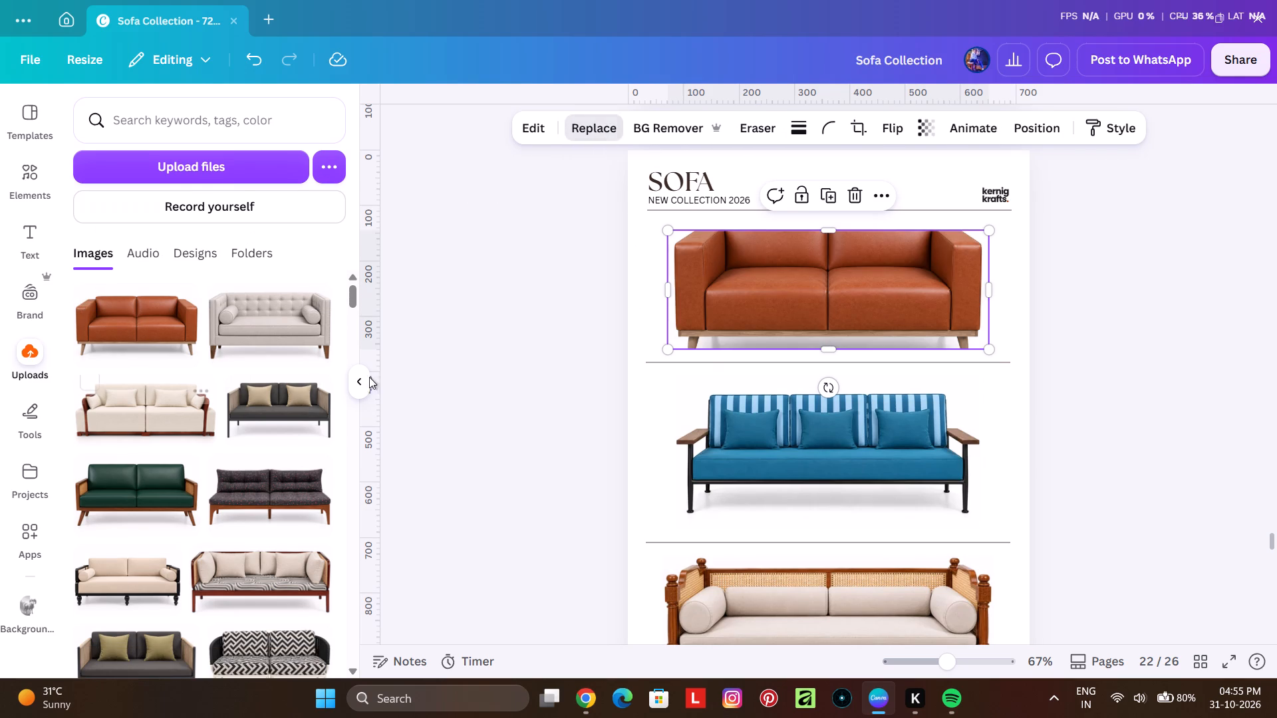
click(466, 340)
Replace the blue striped middle sofa on page 22 with the uploaded dark green leather sofa with cane sides.
click(771, 446)
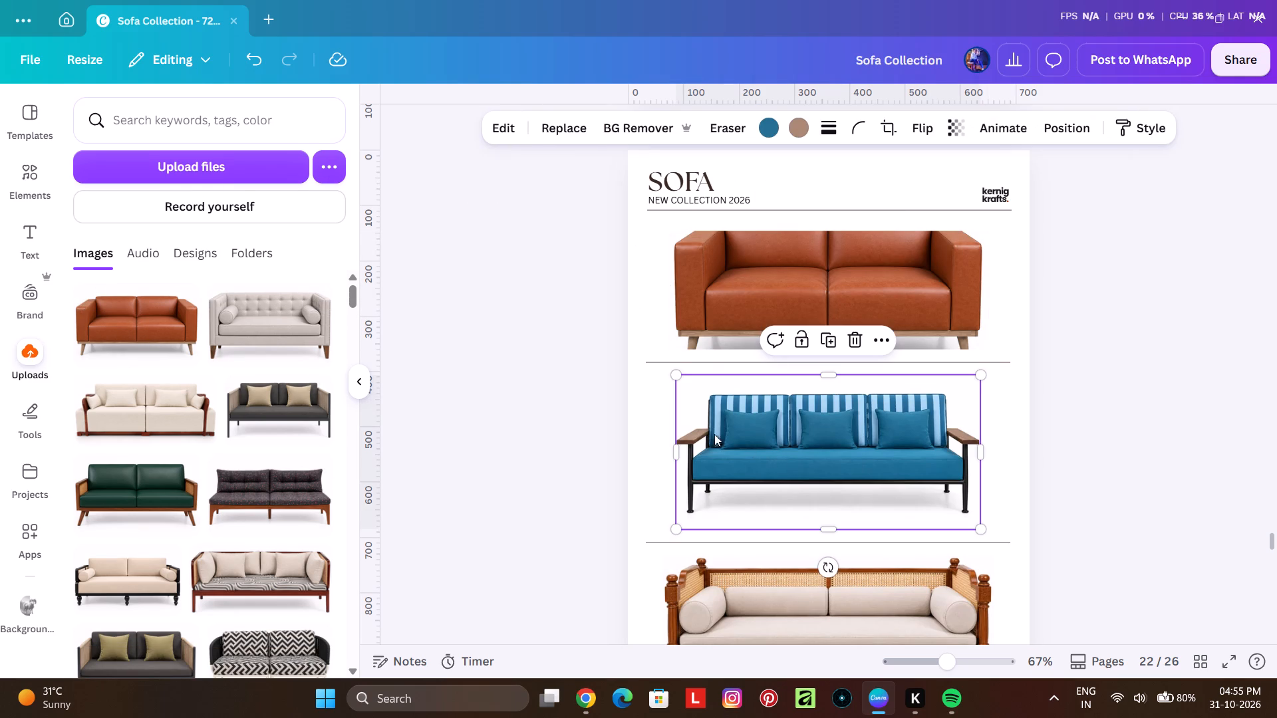
click(565, 137)
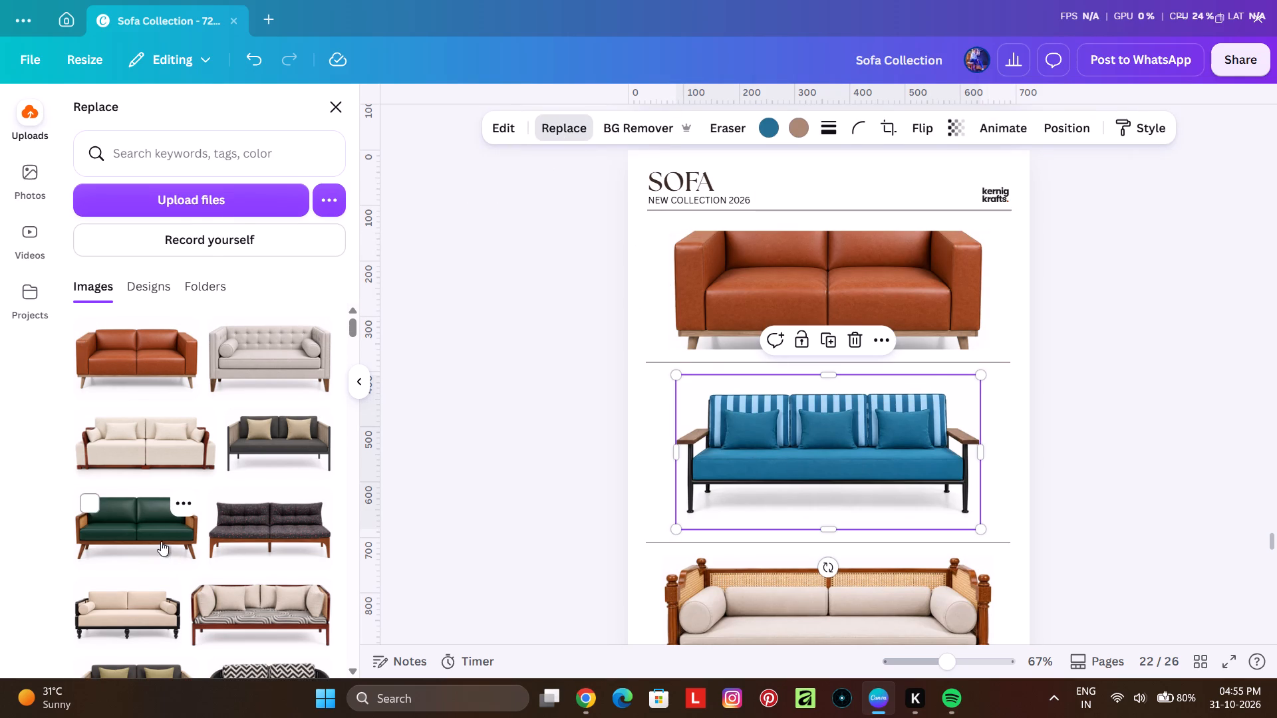
click(161, 539)
click(446, 523)
Replace the carved wooden daybed, third on page 22, with the uploaded mustard leather sofa with a black metal frame.
scroll(477, 458, down, 1)
scroll(219, 464, down, 1)
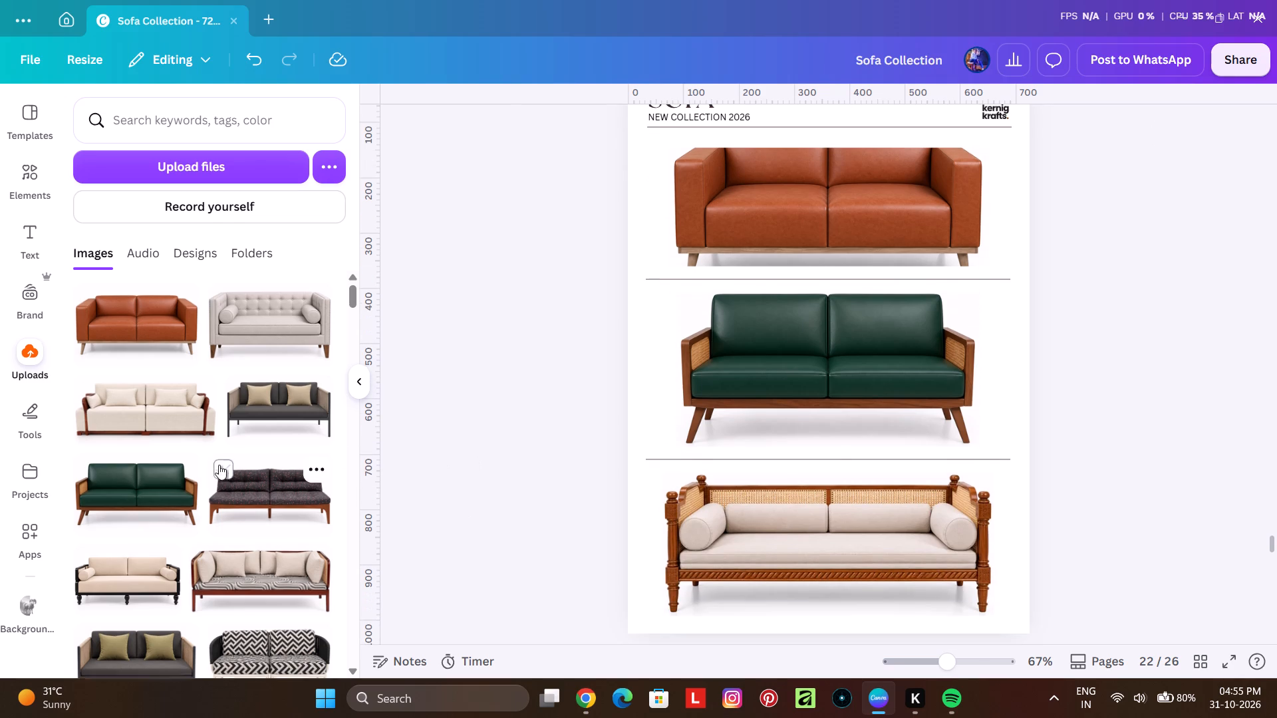
scroll(219, 465, down, 1)
scroll(277, 609, down, 2)
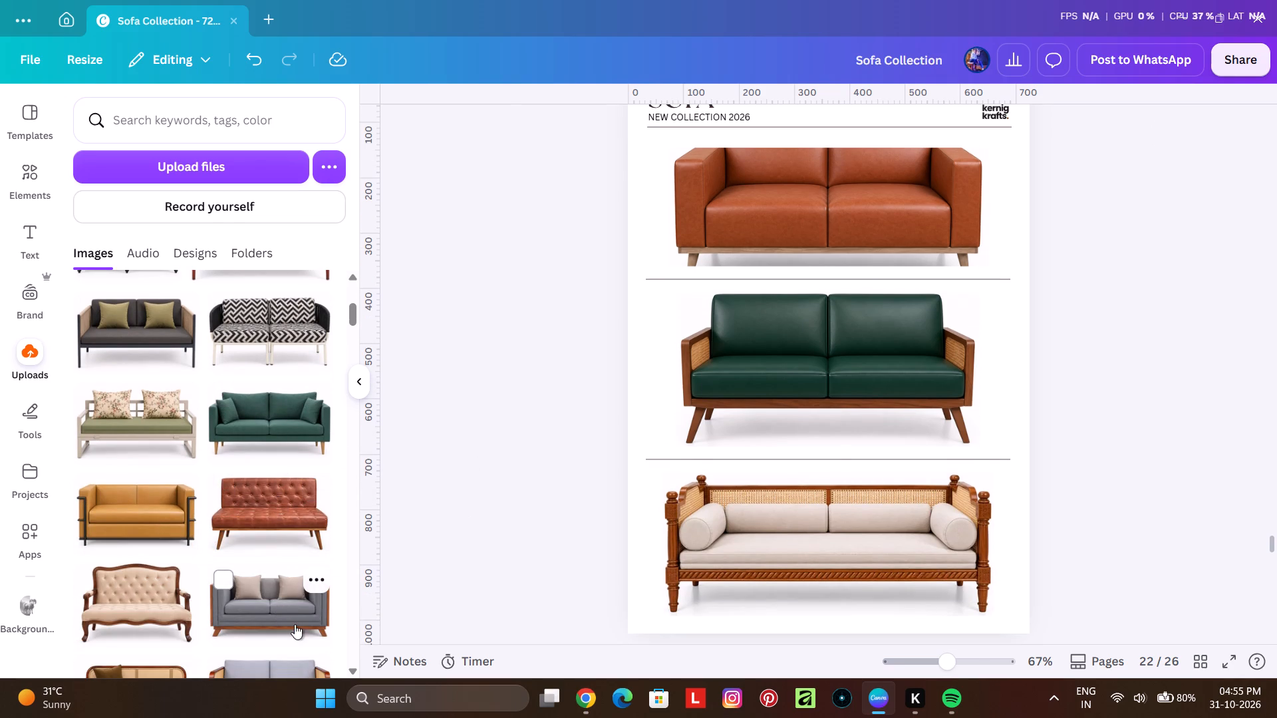
click(767, 533)
click(587, 126)
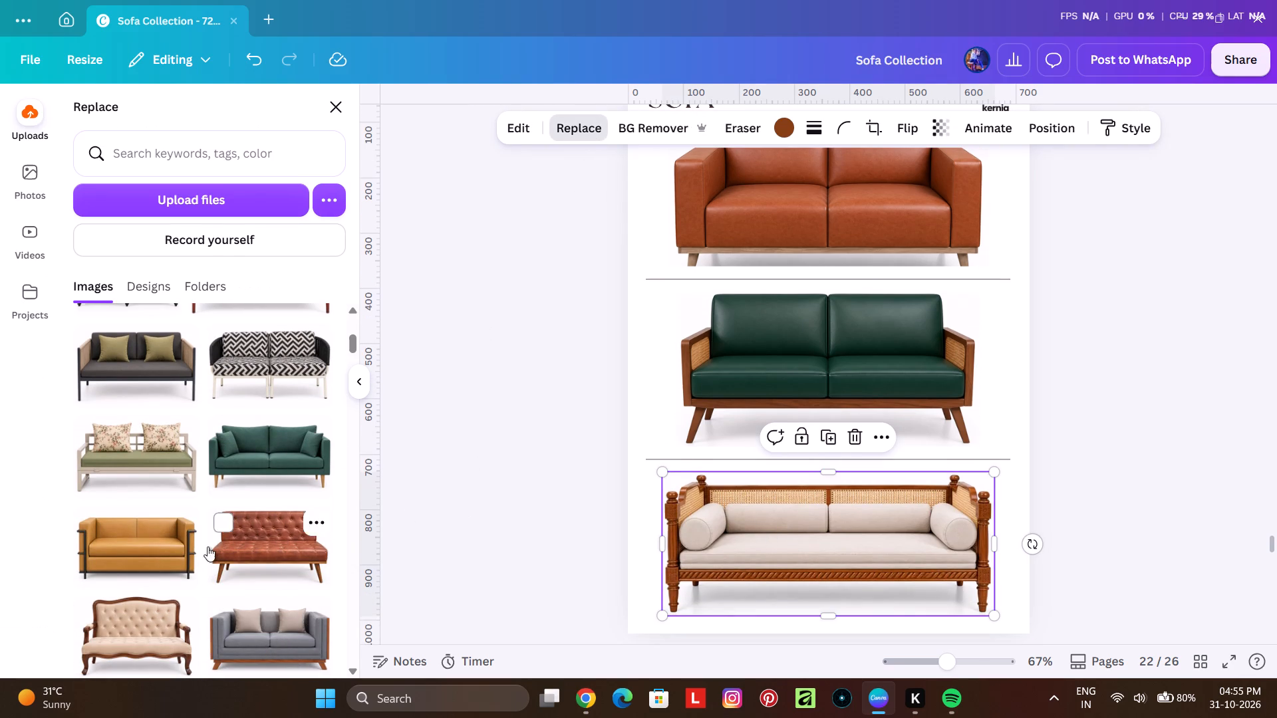
click(147, 546)
click(464, 465)
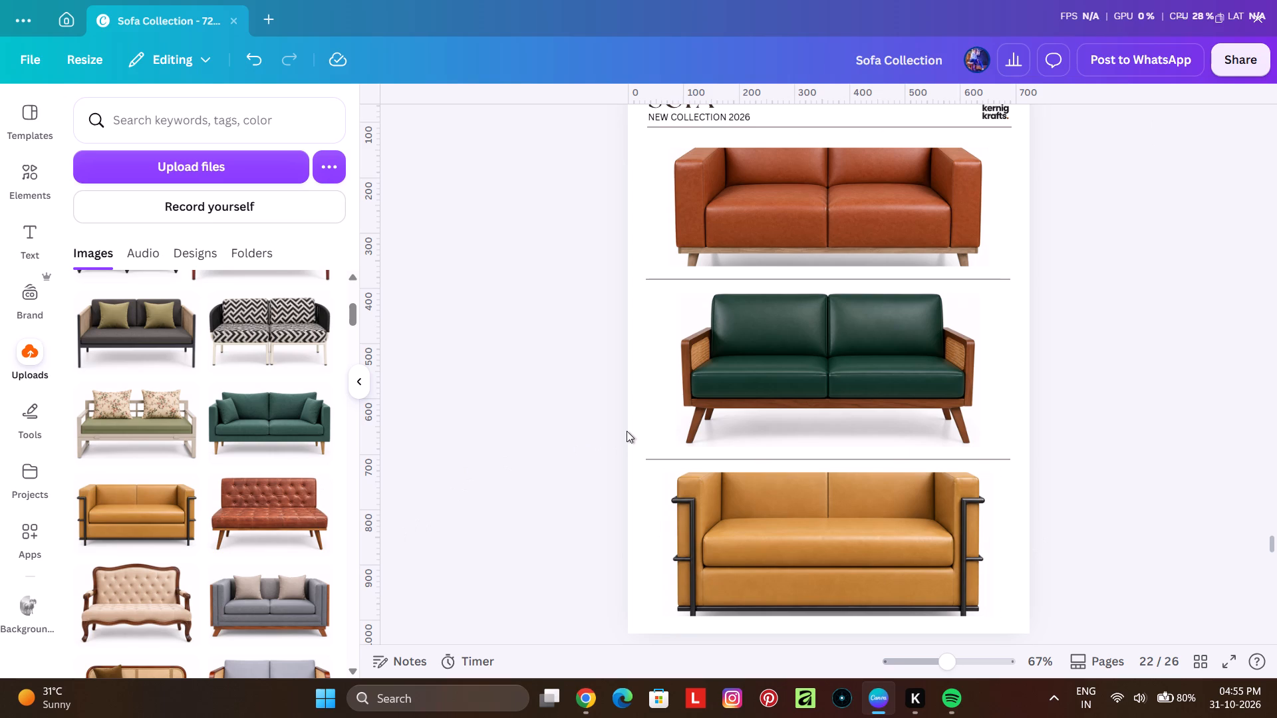
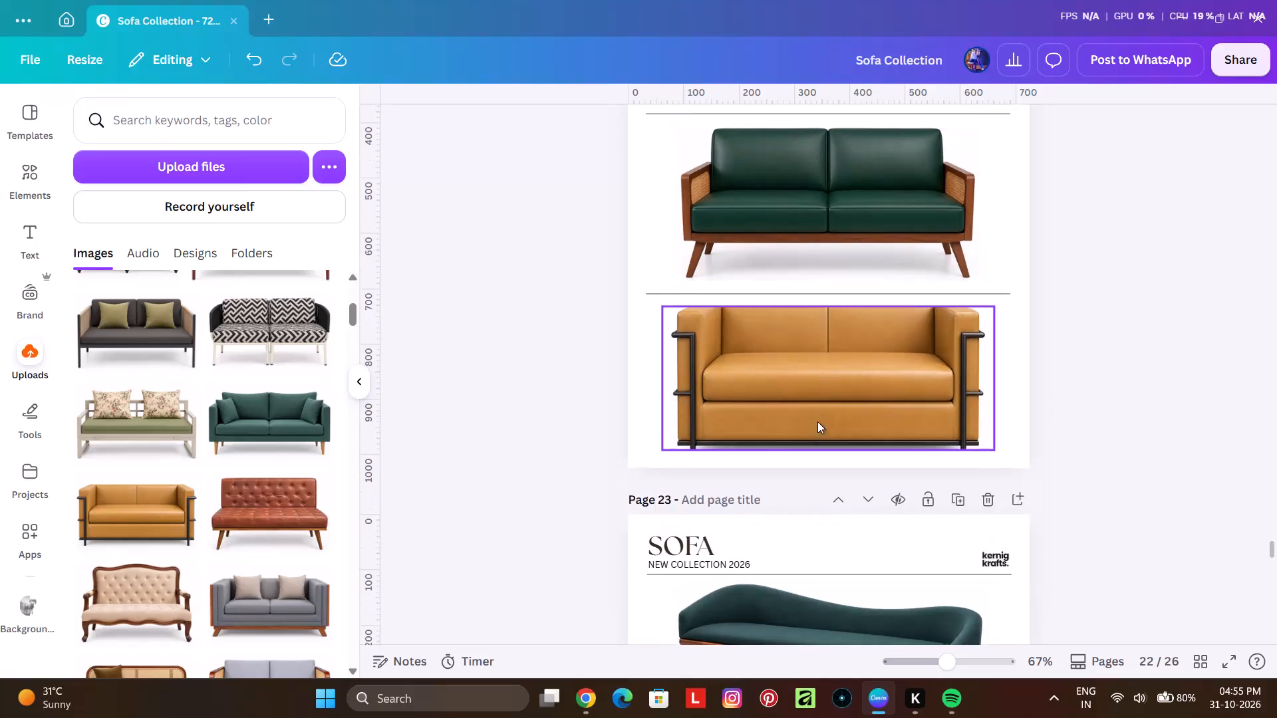
Extend the crop of the tan-brown leather sofa on page 22 to about 309 px high, showing its whole back and legs.
ctrl+scroll(850, 273, up, 3)
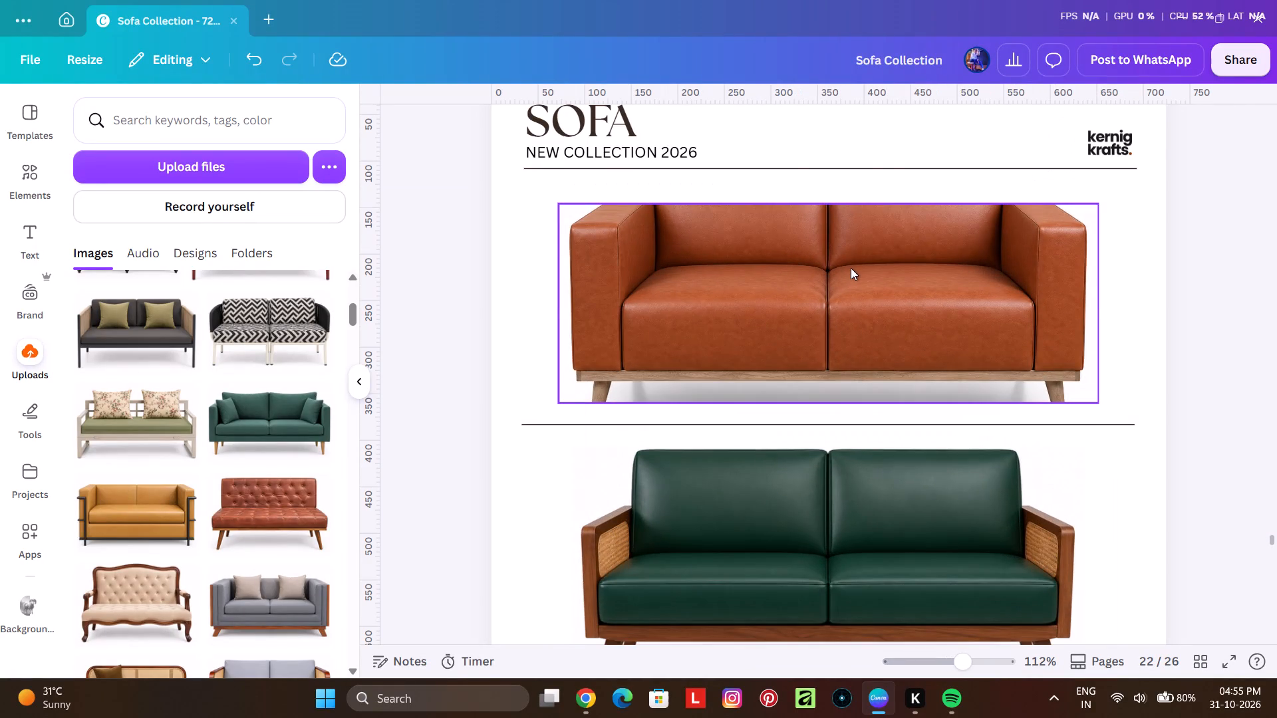
click(851, 268)
drag(826, 398, 829, 431)
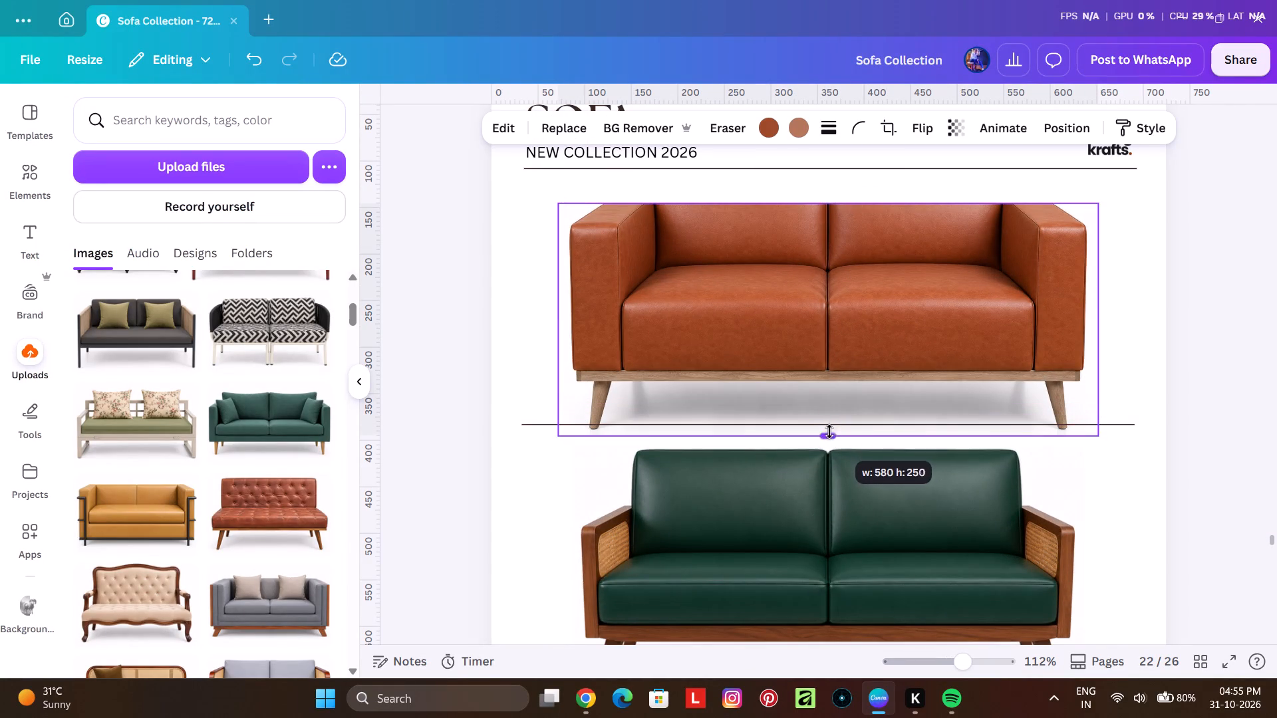
drag(829, 431, 833, 441)
scroll(839, 305, up, 1)
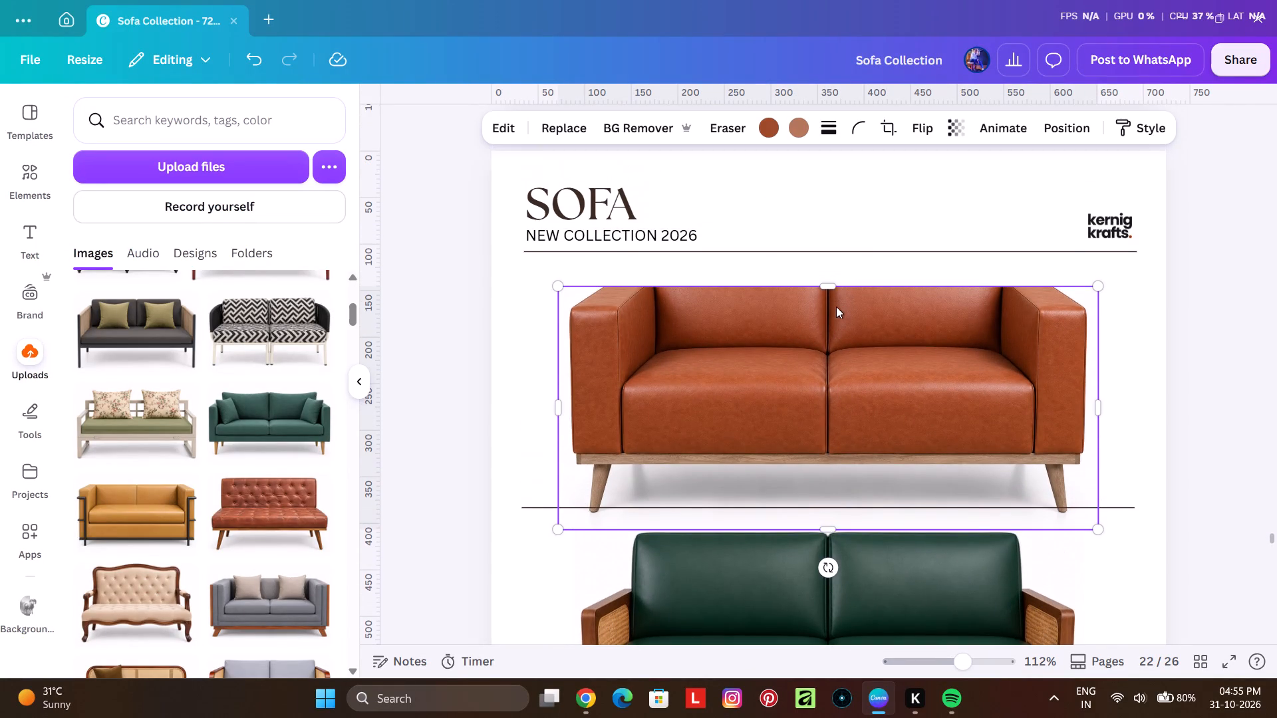
drag(831, 287, 831, 231)
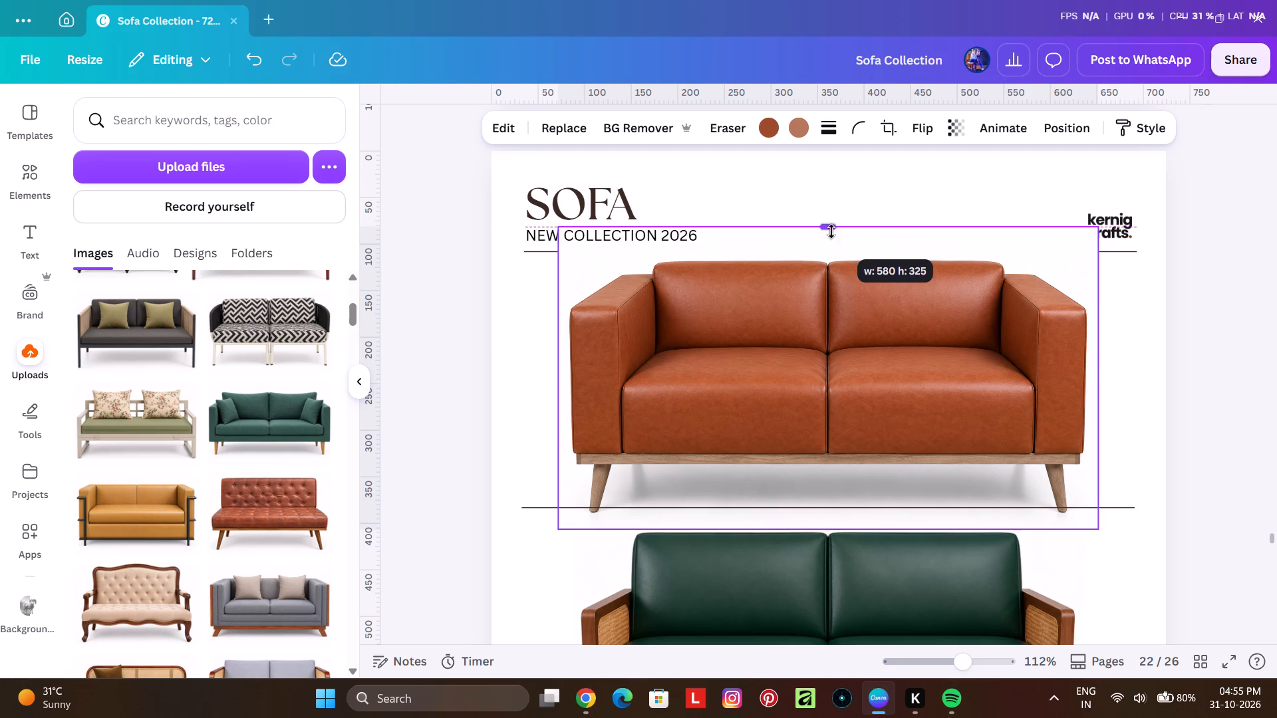
drag(831, 231, 835, 243)
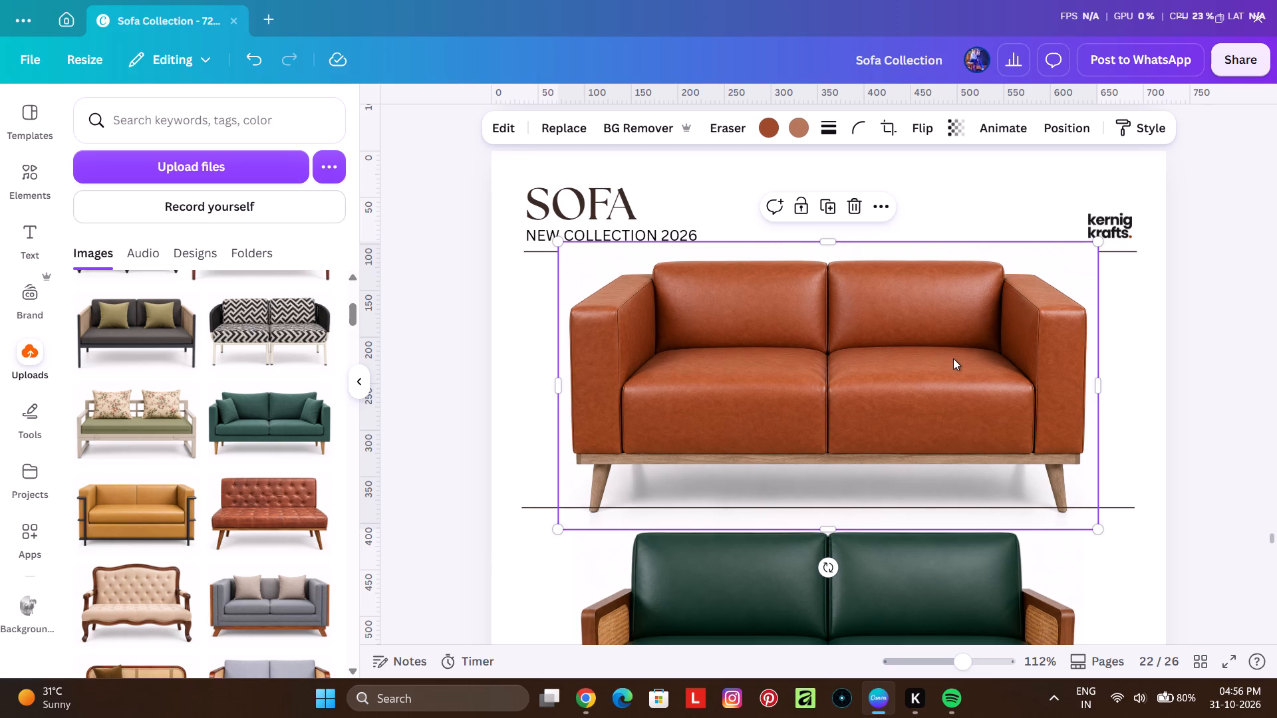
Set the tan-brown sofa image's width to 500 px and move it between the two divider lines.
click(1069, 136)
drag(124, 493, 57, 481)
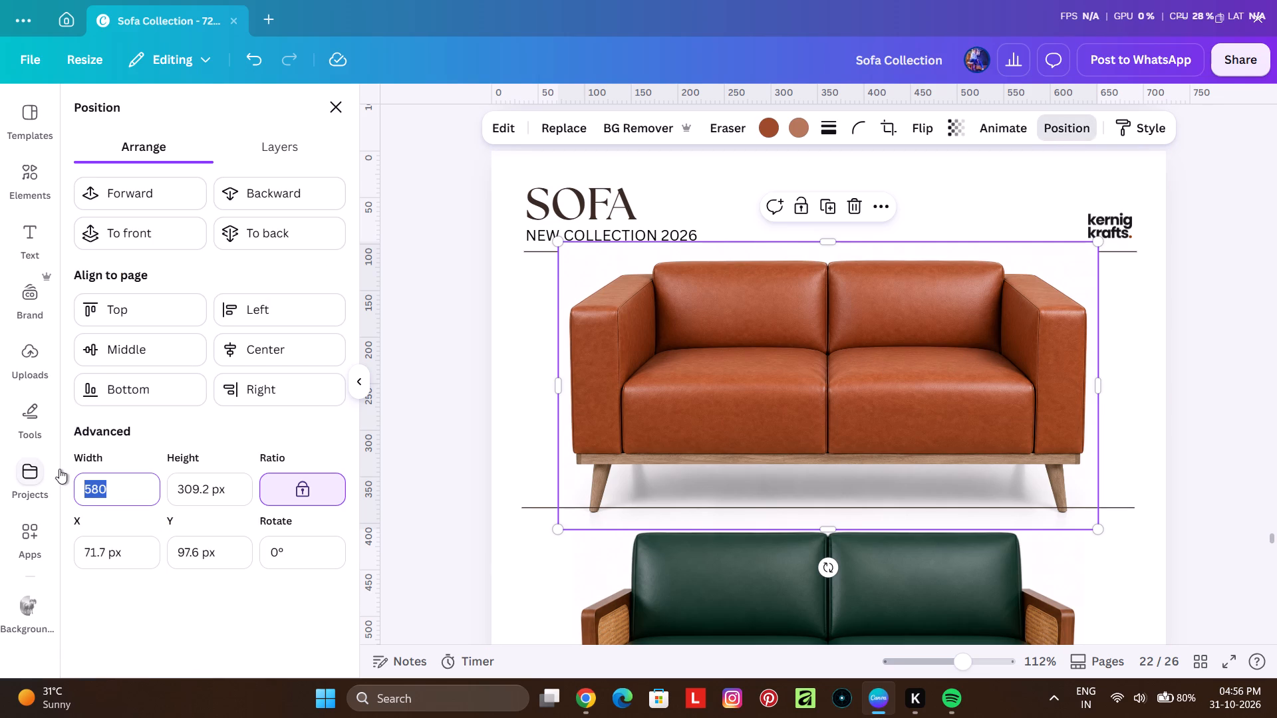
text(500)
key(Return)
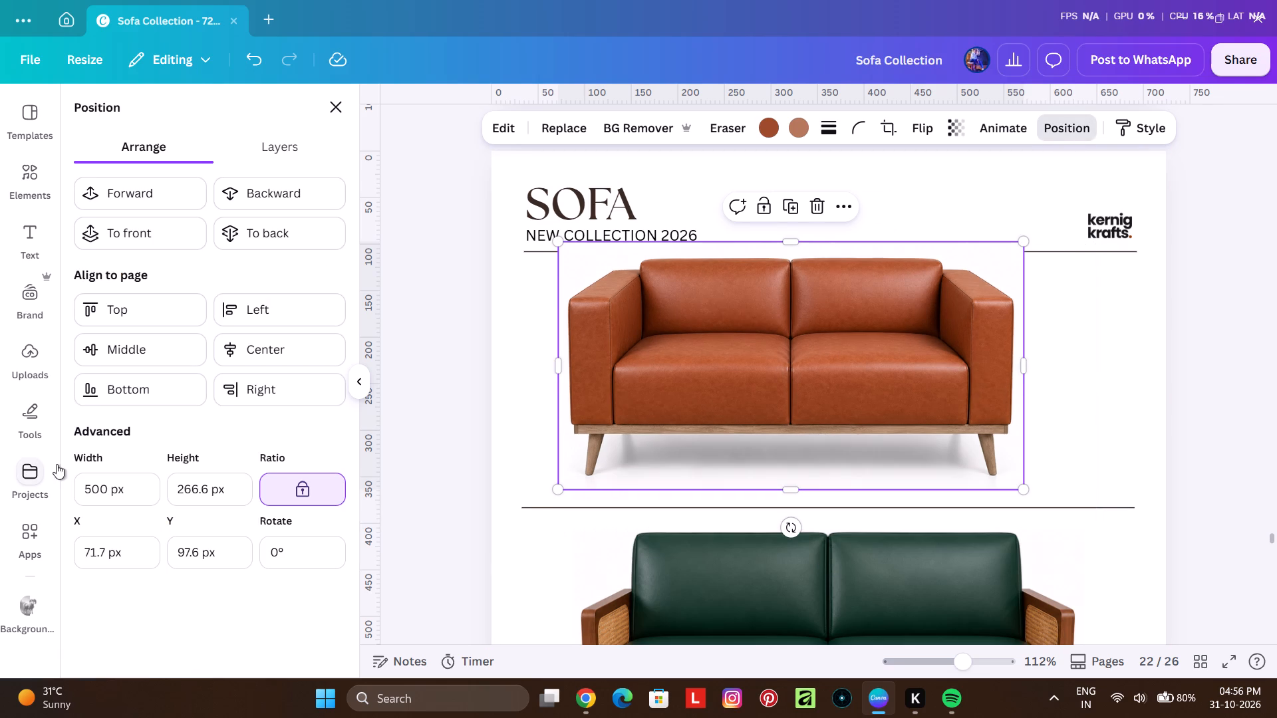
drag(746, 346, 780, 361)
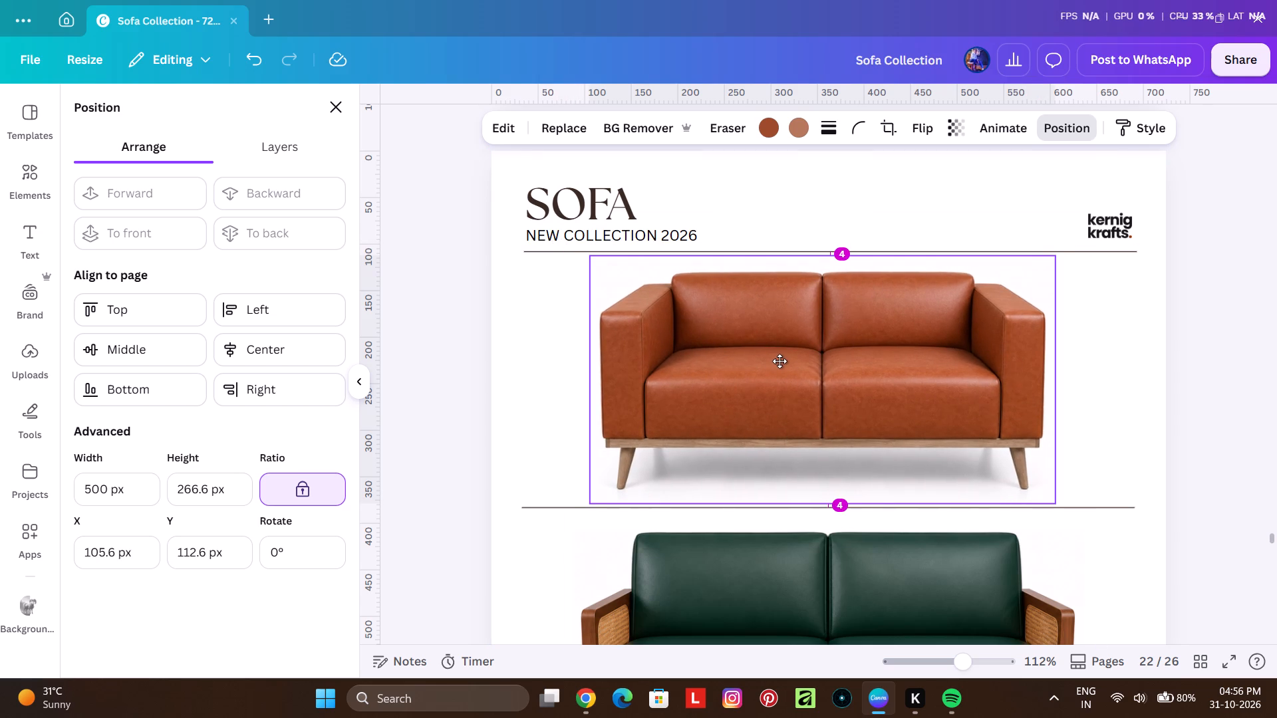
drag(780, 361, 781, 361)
Set the tan-brown sofa image's width to 480 px and centre it on the page between the two divider lines.
drag(136, 489, 79, 487)
key(4)
text(80)
key(Return)
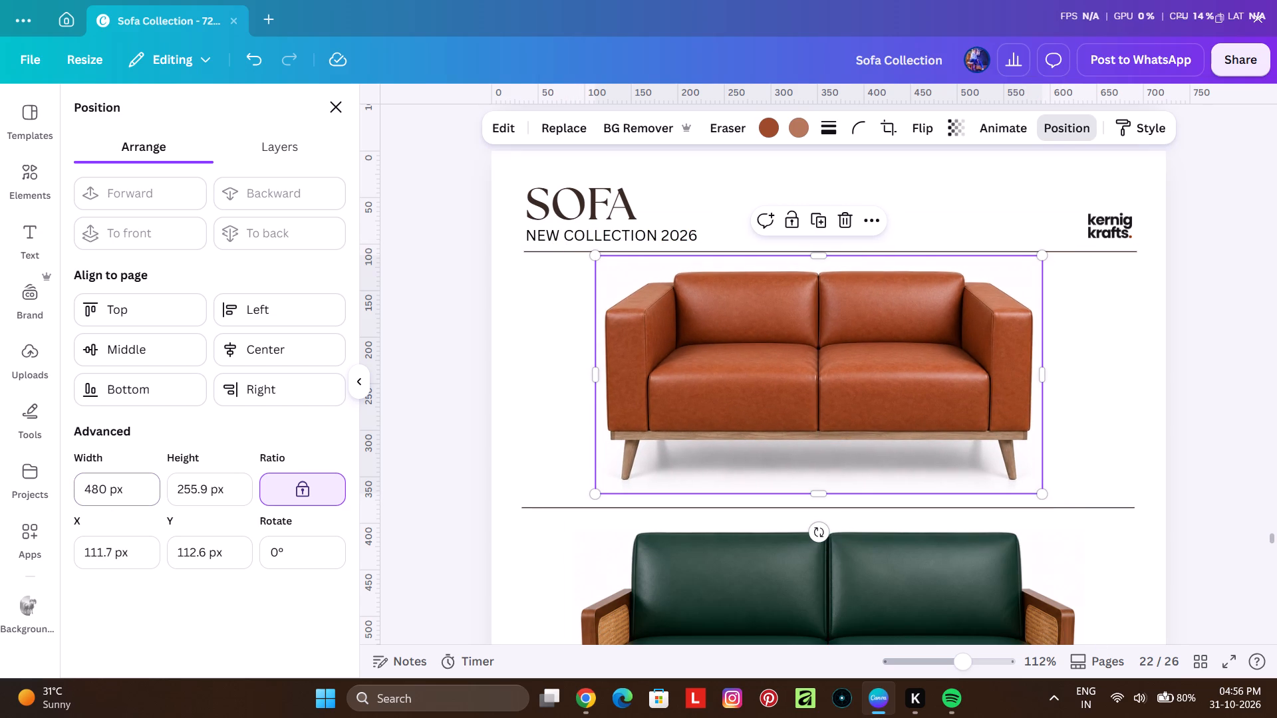
drag(907, 424, 916, 428)
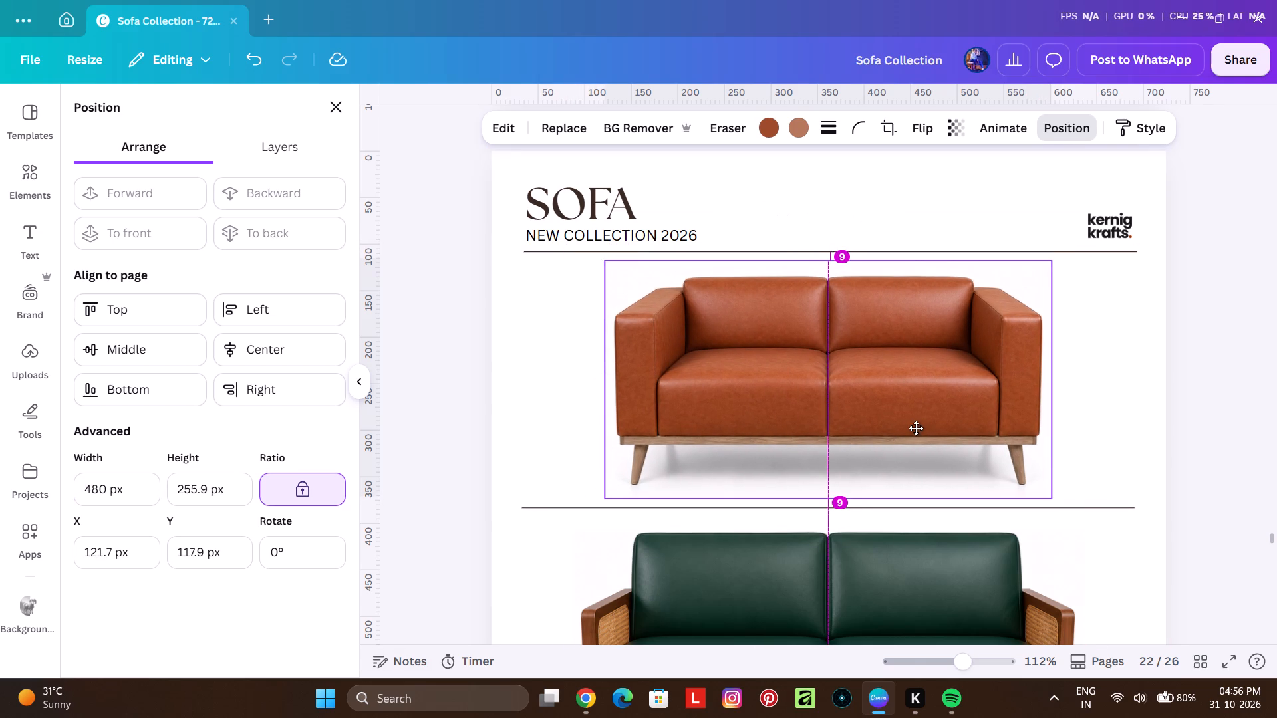
drag(916, 428, 917, 429)
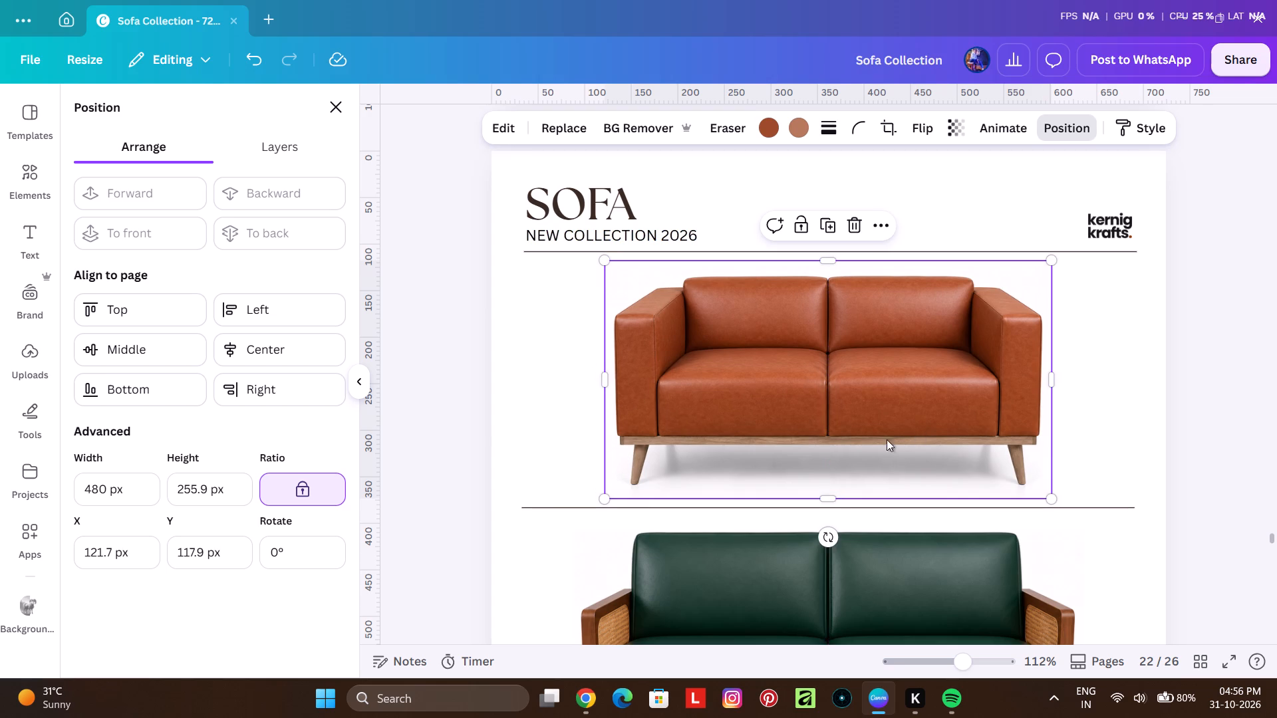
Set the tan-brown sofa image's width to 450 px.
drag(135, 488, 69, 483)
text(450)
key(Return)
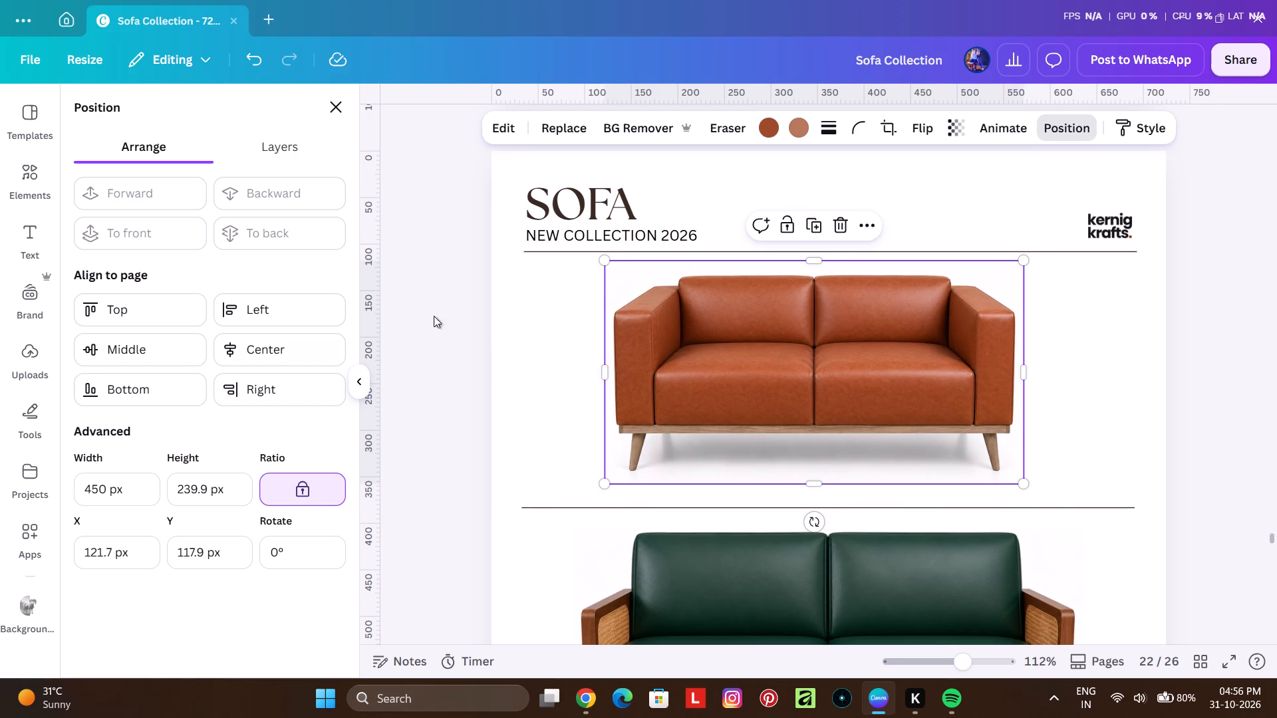
Compare the tan-brown sofa with the green one below, and set the tan-brown image's width to 460 px.
scroll(880, 429, down, 3)
click(915, 409)
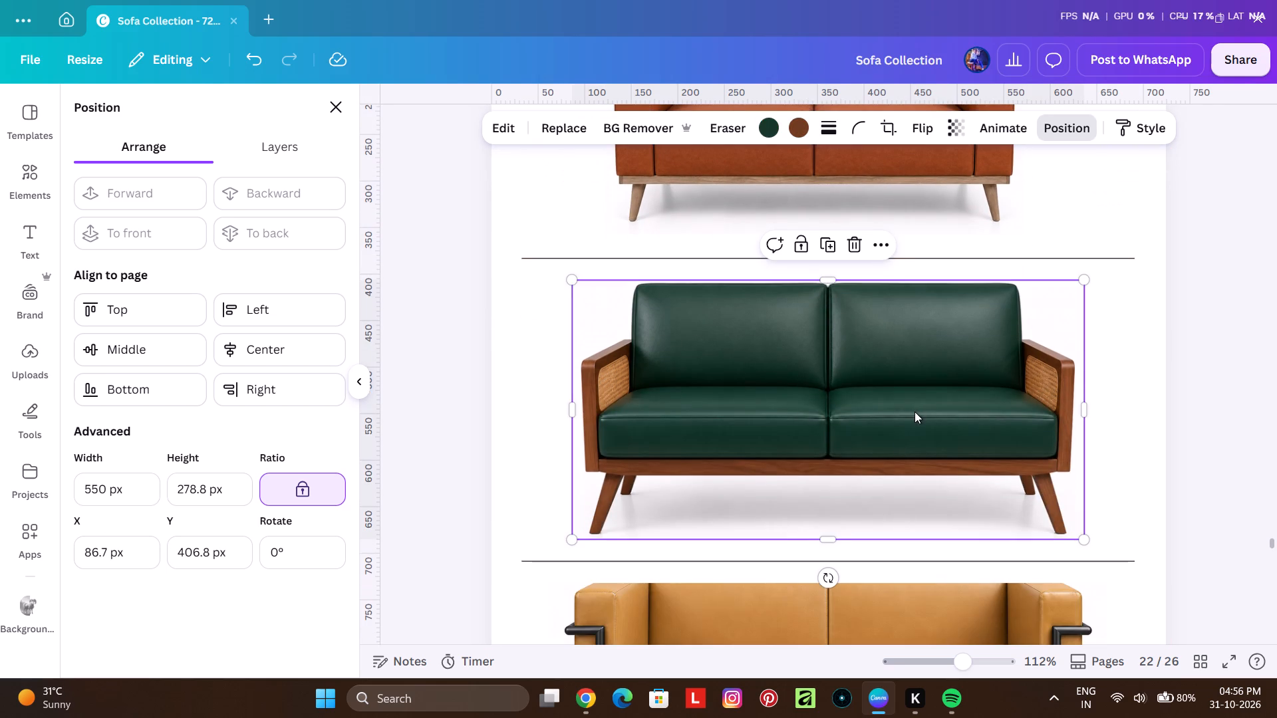
scroll(908, 430, up, 2)
click(846, 309)
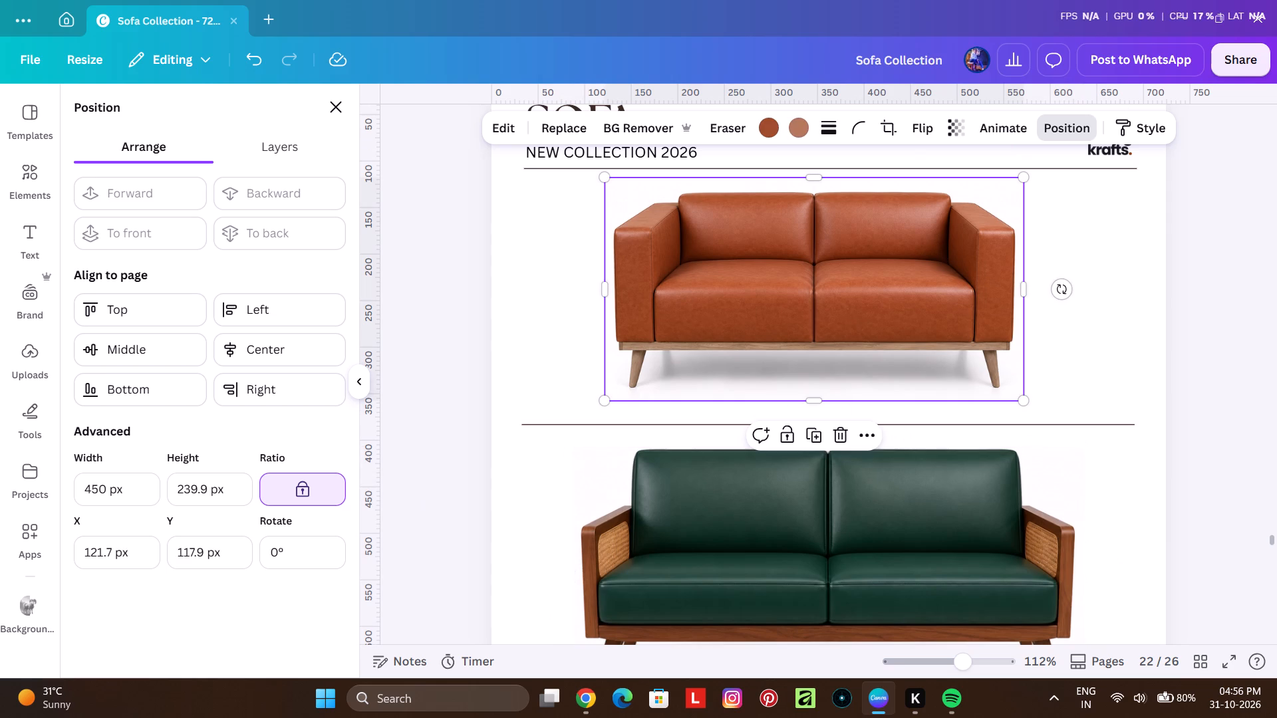
drag(104, 493, 56, 504)
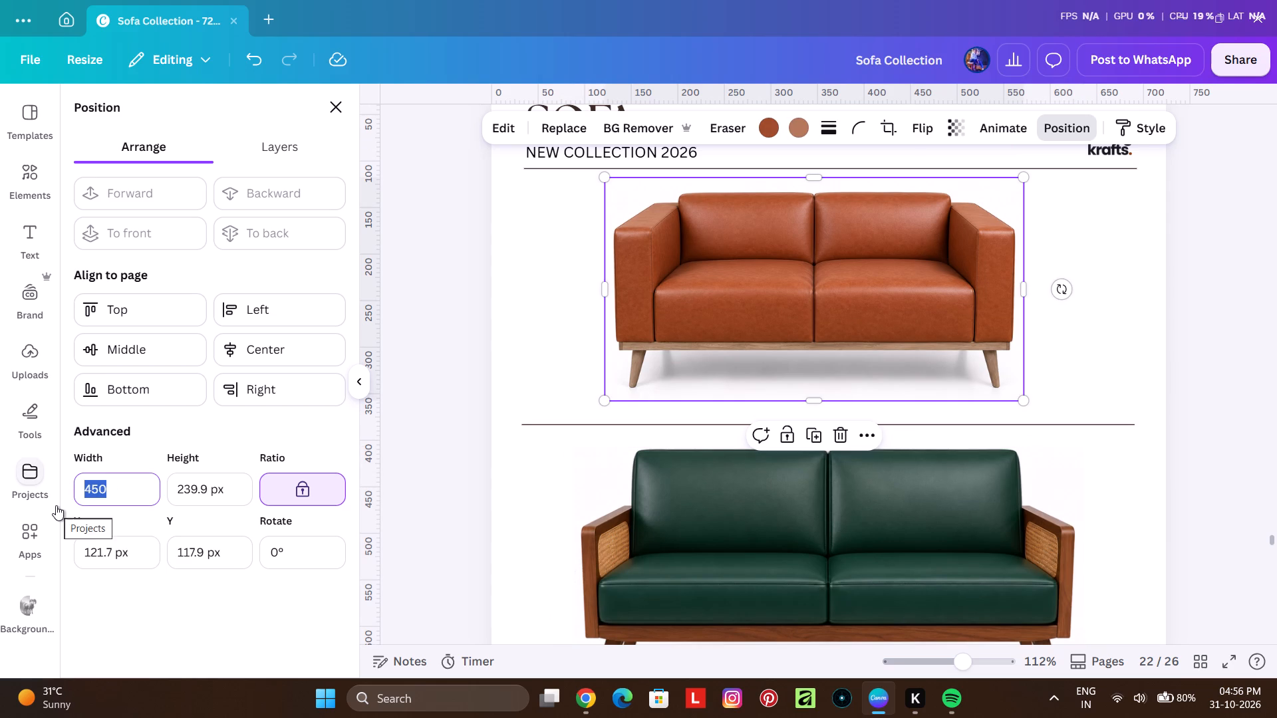
text(460)
key(Return)
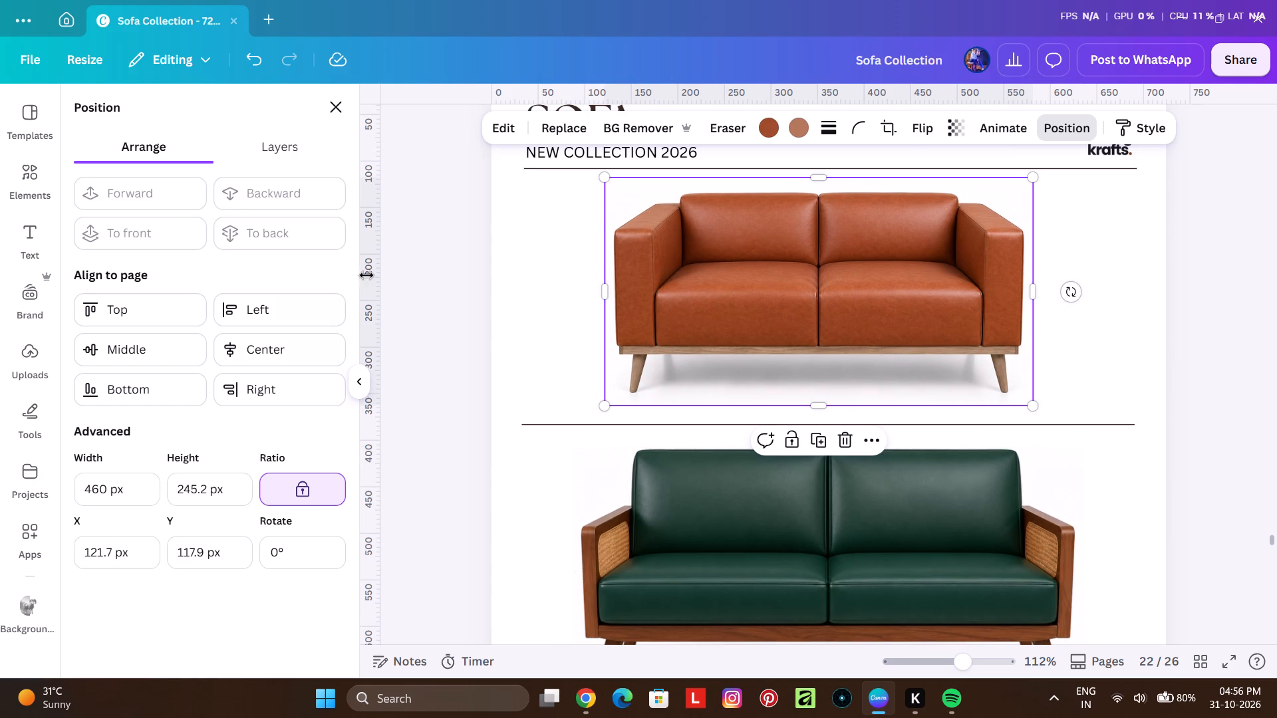
Extend the crop of the mustard leather sofa on page 22 upward and downward to about 315 px high, revealing the whole sofa.
scroll(871, 318, down, 4)
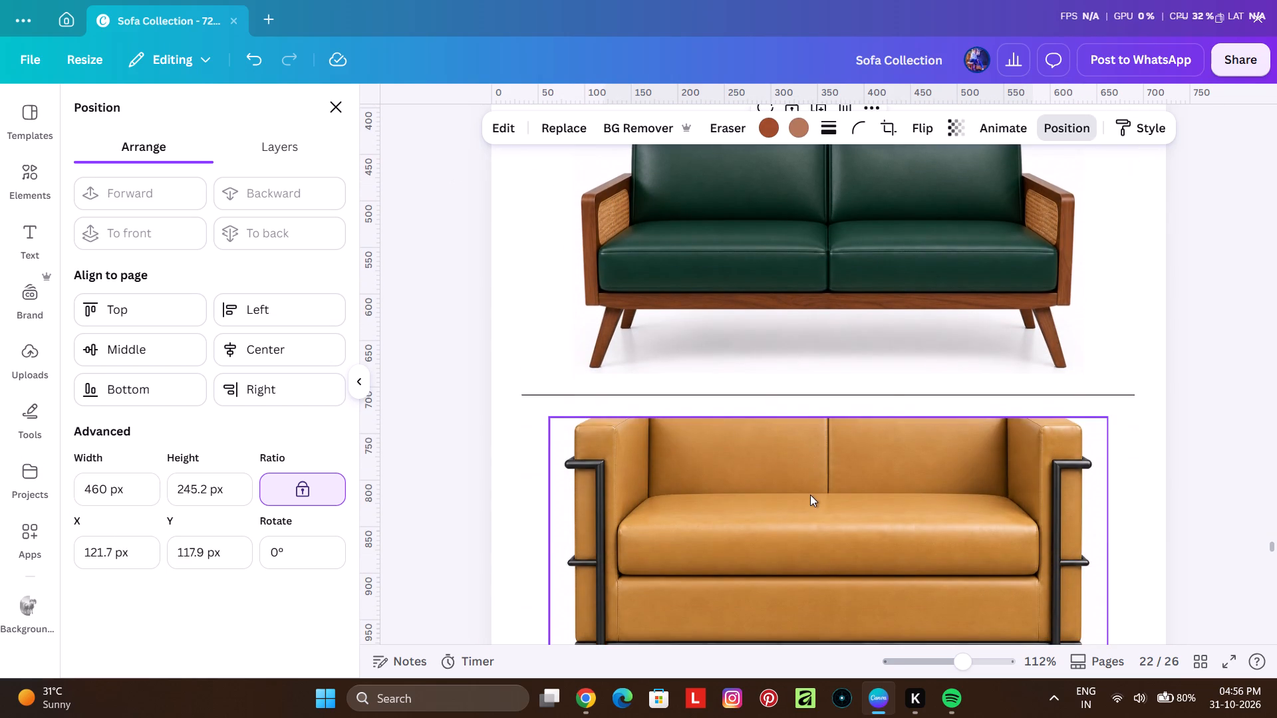
click(810, 495)
scroll(664, 489, down, 1)
drag(835, 336, 835, 330)
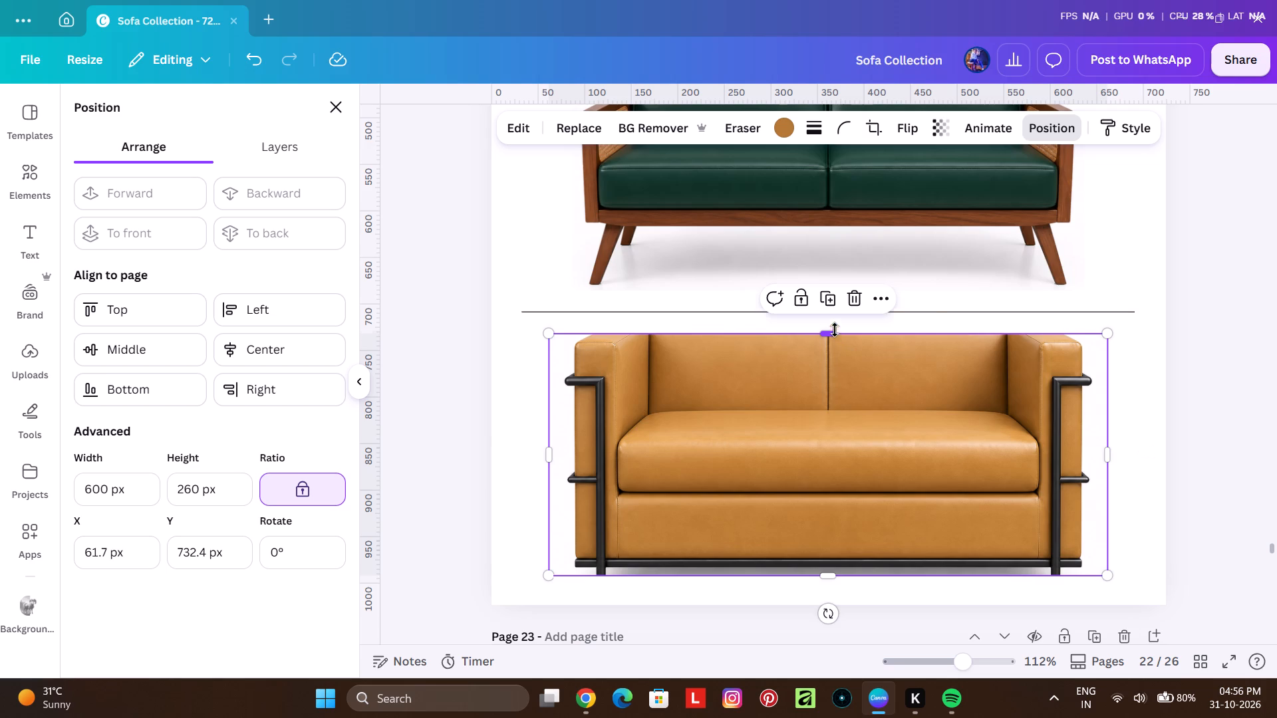
drag(835, 330, 841, 314)
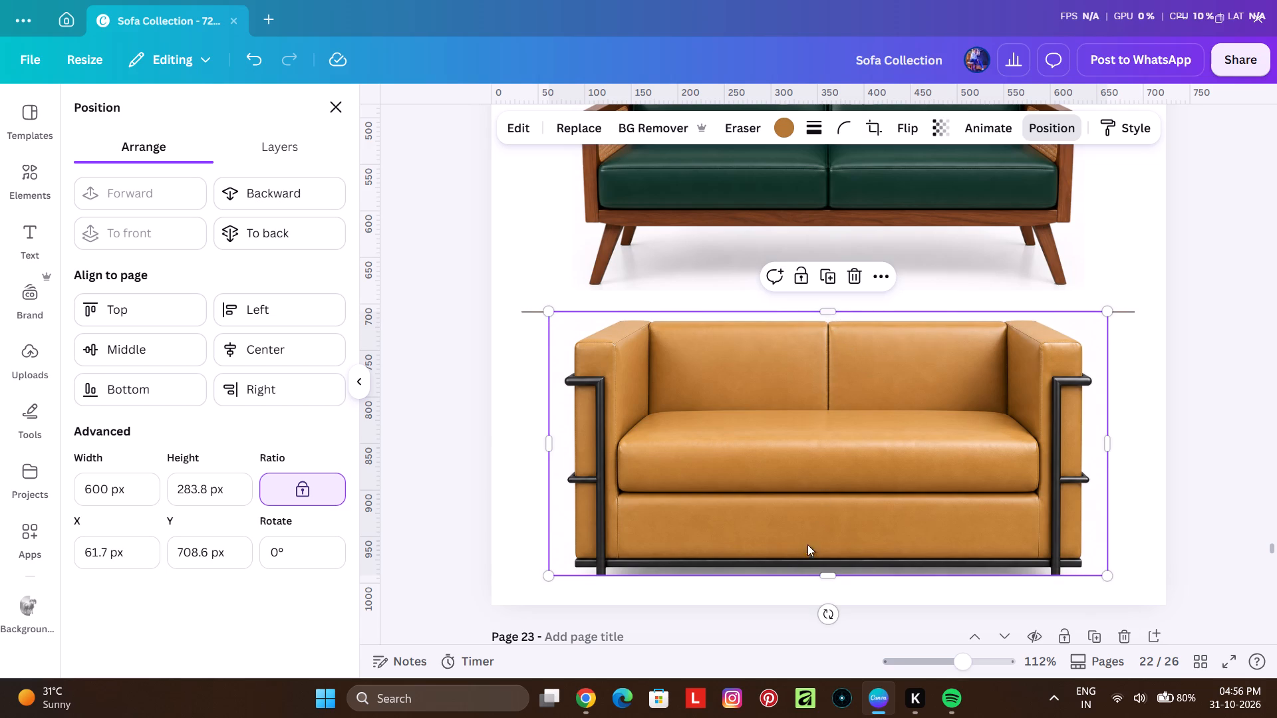
click(825, 569)
drag(826, 578, 826, 604)
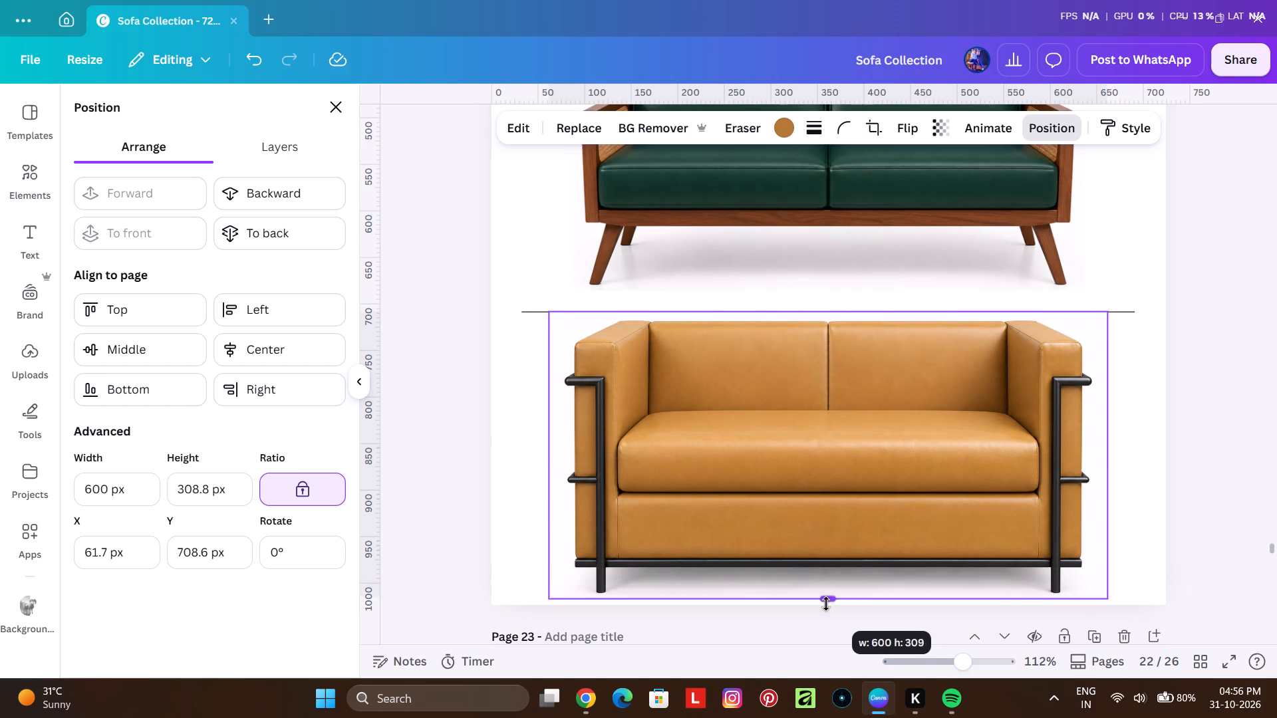
drag(826, 604, 826, 608)
Set the mustard sofa image's width to 460 px and centre it horizontally below the second divider line.
ctrl+scroll(726, 460, down, 1)
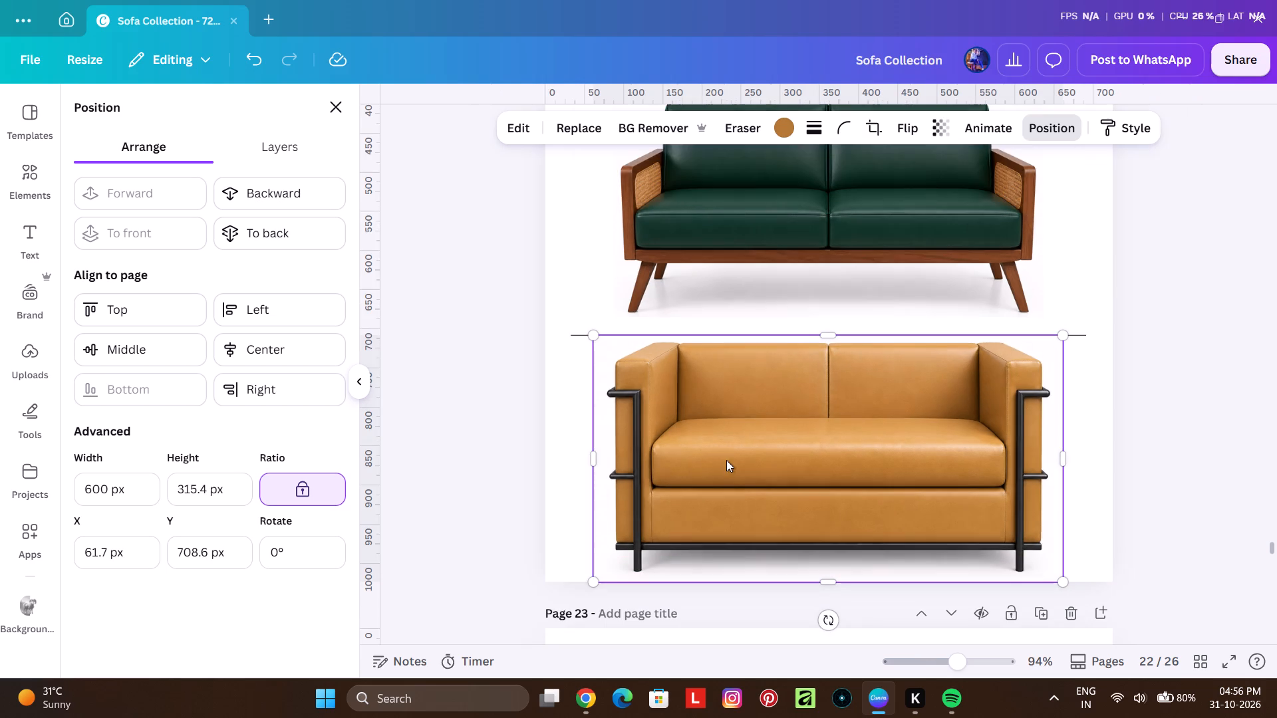
drag(134, 491, 49, 483)
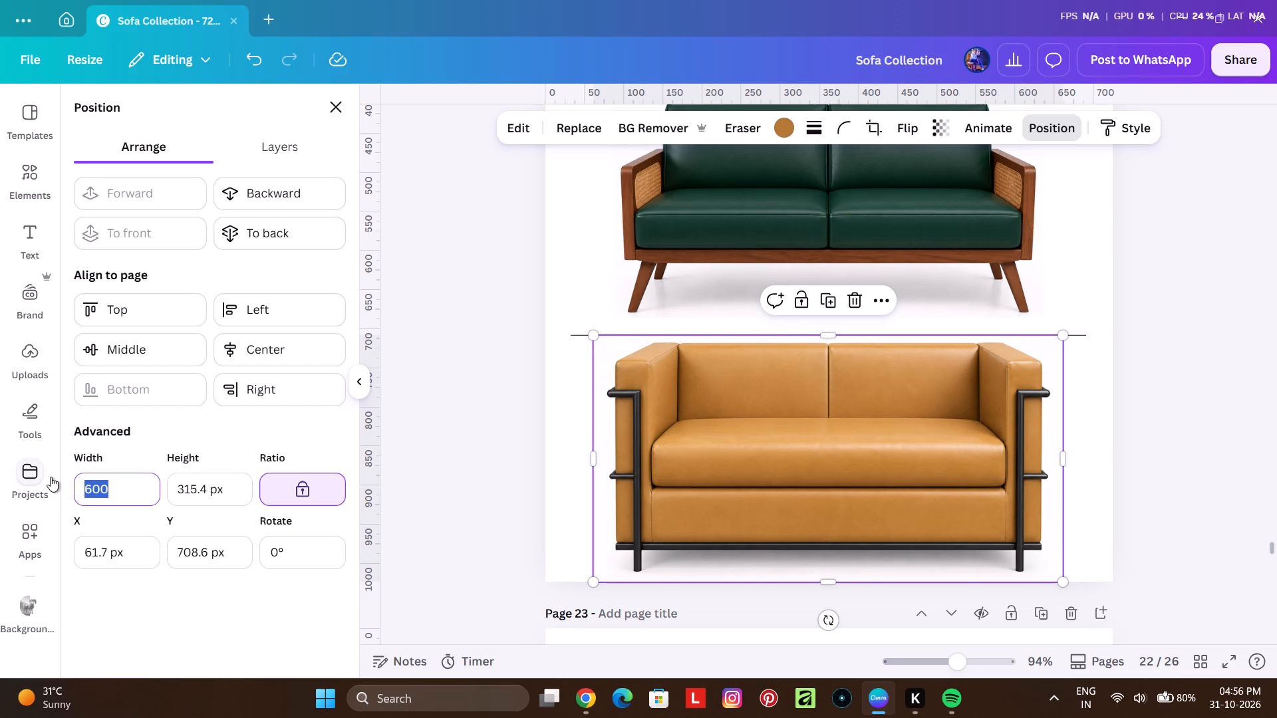
text(460)
key(Return)
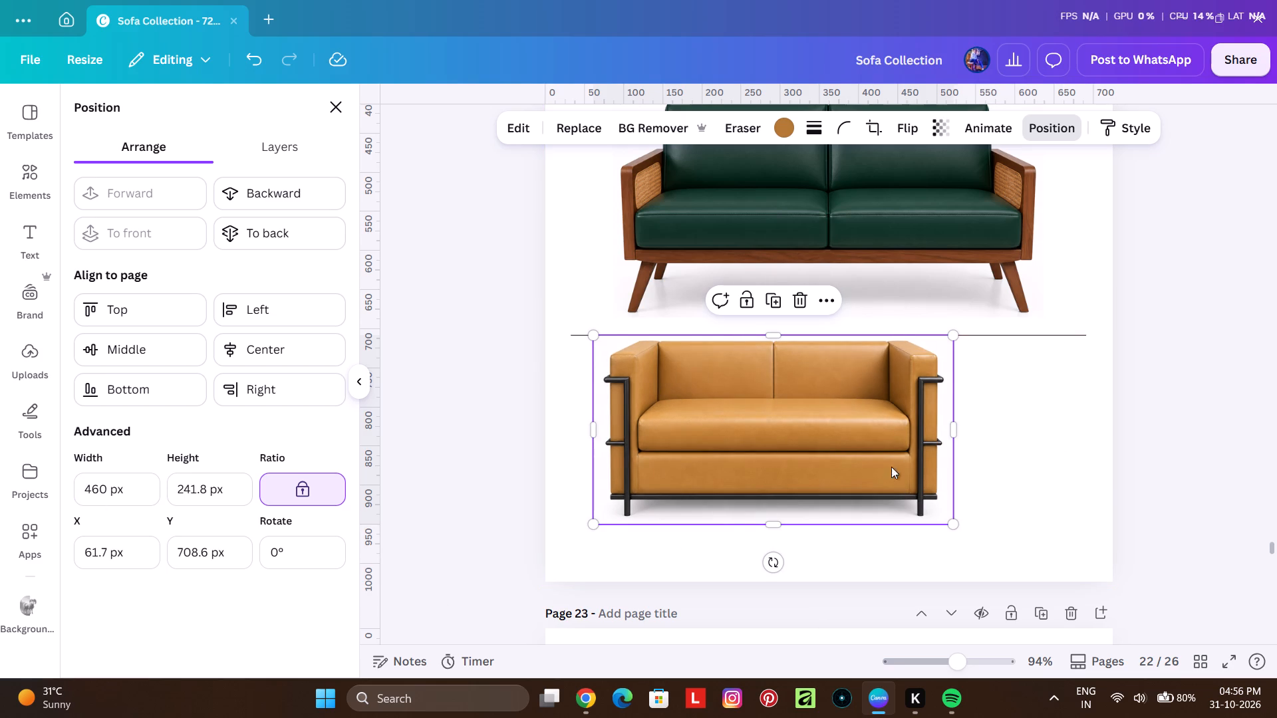
drag(821, 486, 879, 511)
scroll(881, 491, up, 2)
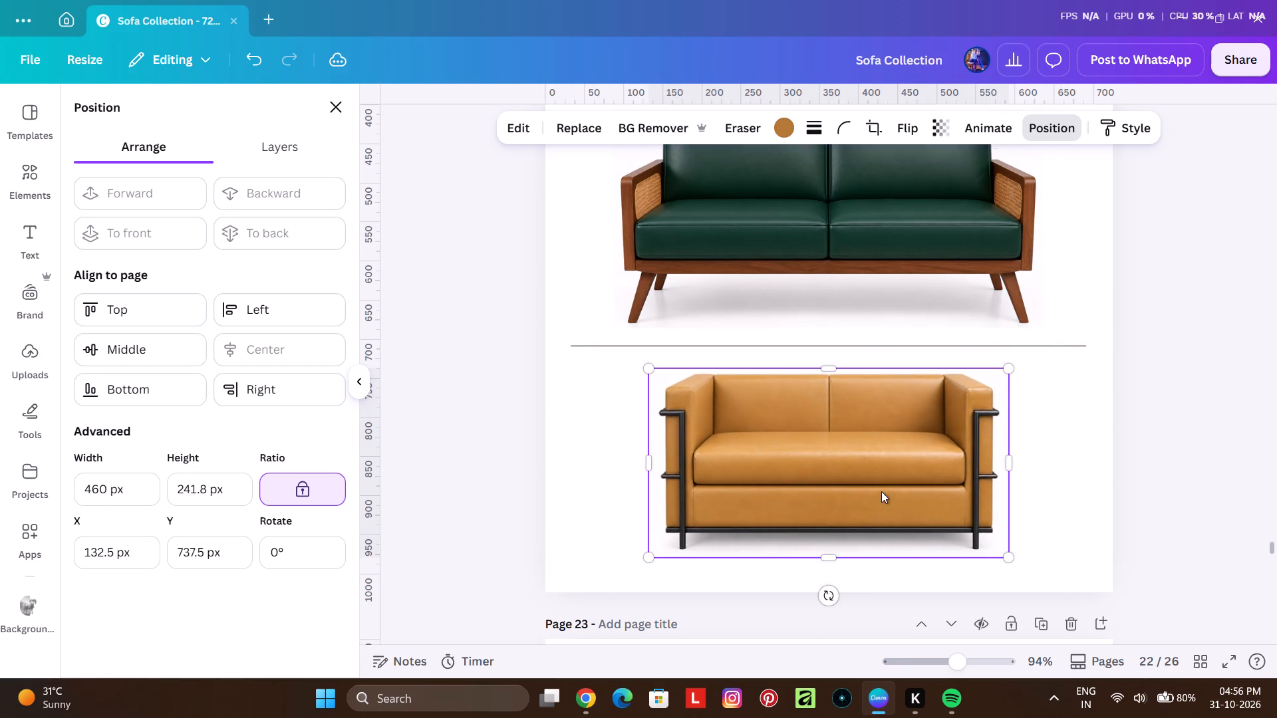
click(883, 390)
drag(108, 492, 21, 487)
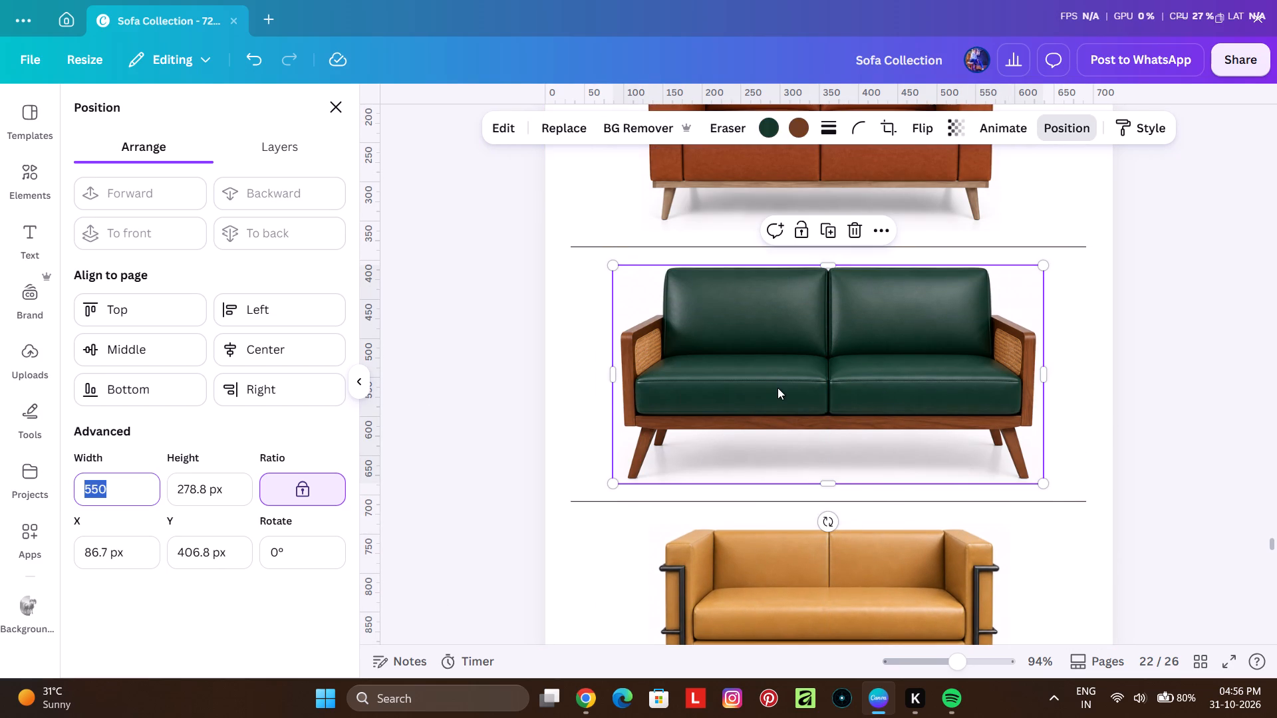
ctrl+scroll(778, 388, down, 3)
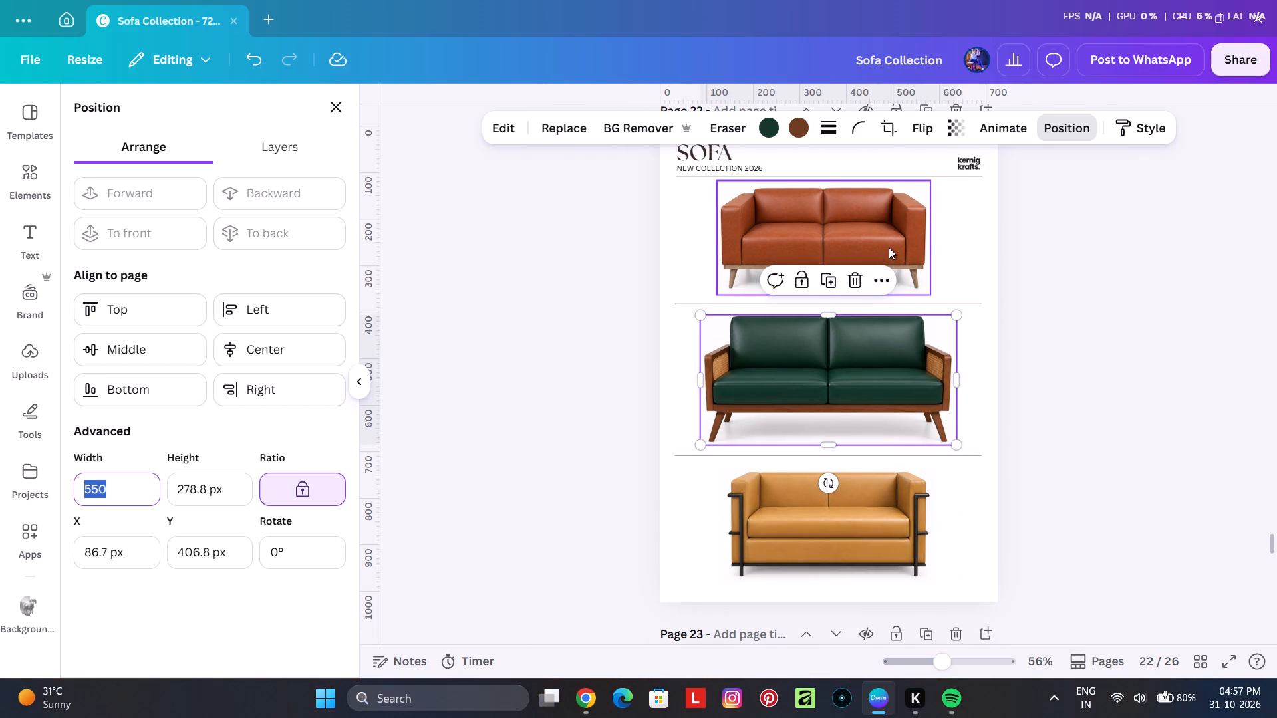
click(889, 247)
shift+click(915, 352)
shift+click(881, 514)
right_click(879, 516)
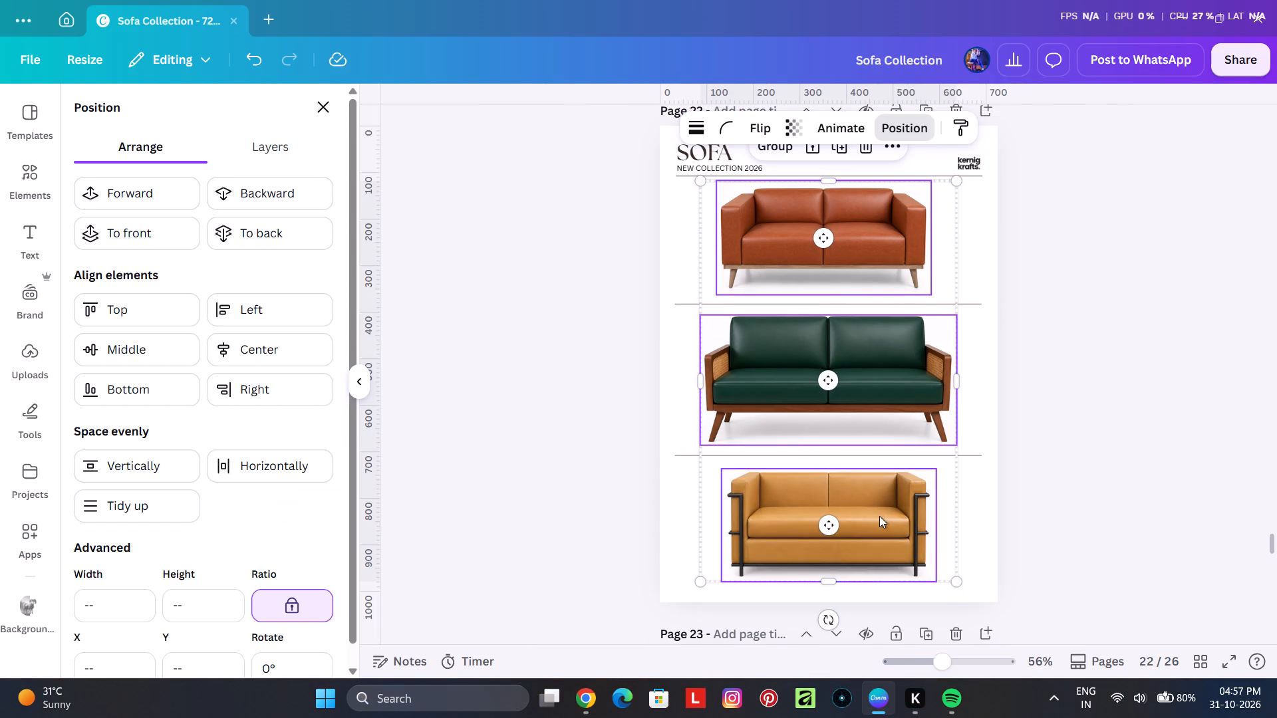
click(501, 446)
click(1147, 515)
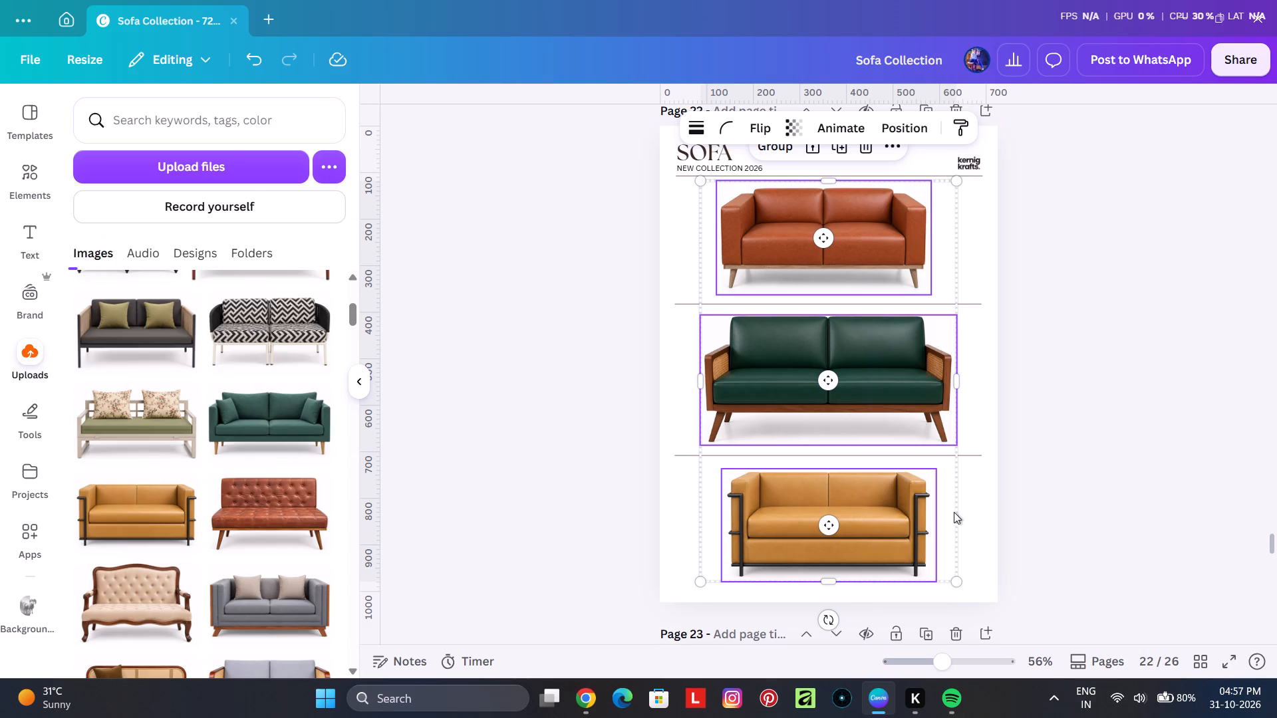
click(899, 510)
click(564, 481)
Set the mustard sofa image's width to 500 px.
click(765, 494)
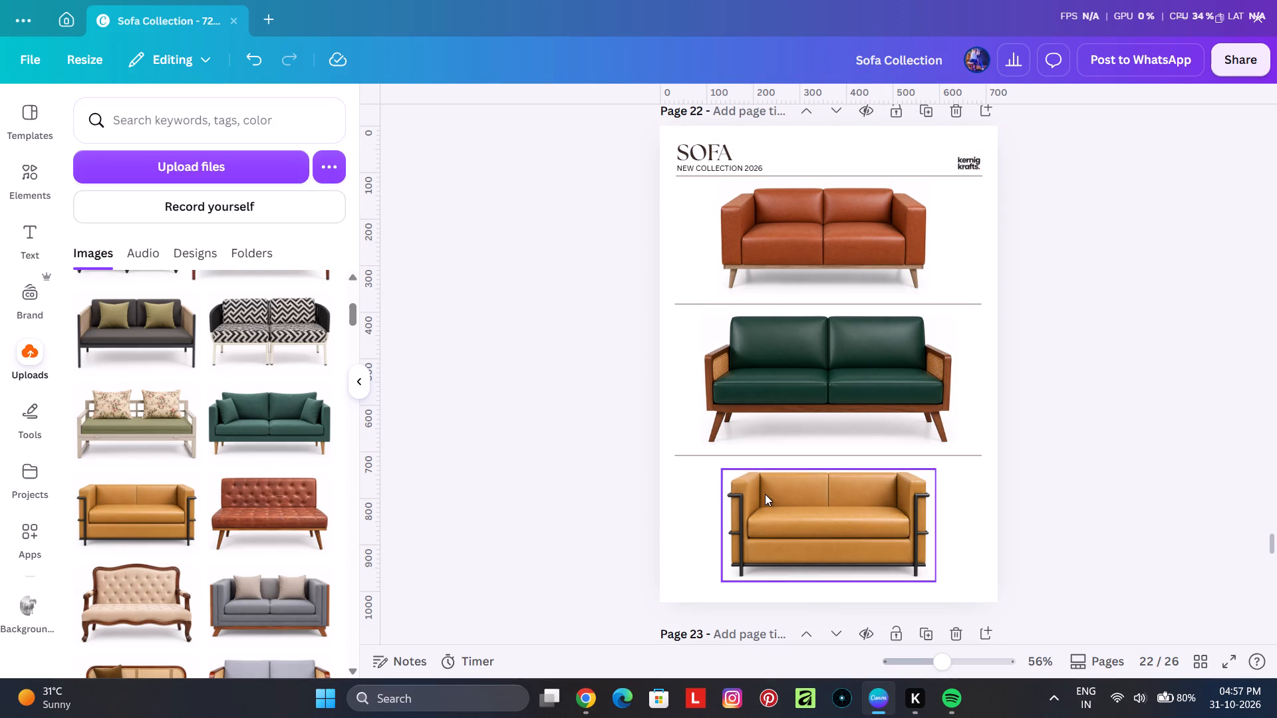
click(1032, 124)
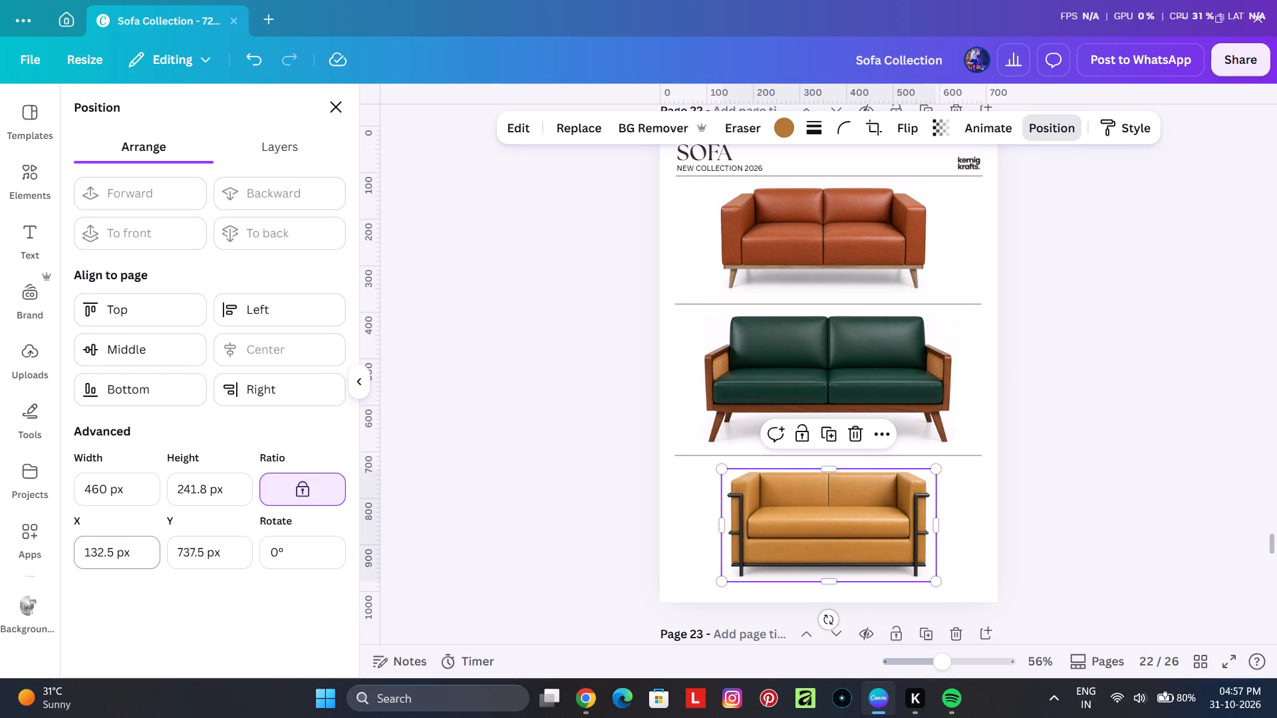
drag(140, 488, 67, 483)
text(500)
key(Return)
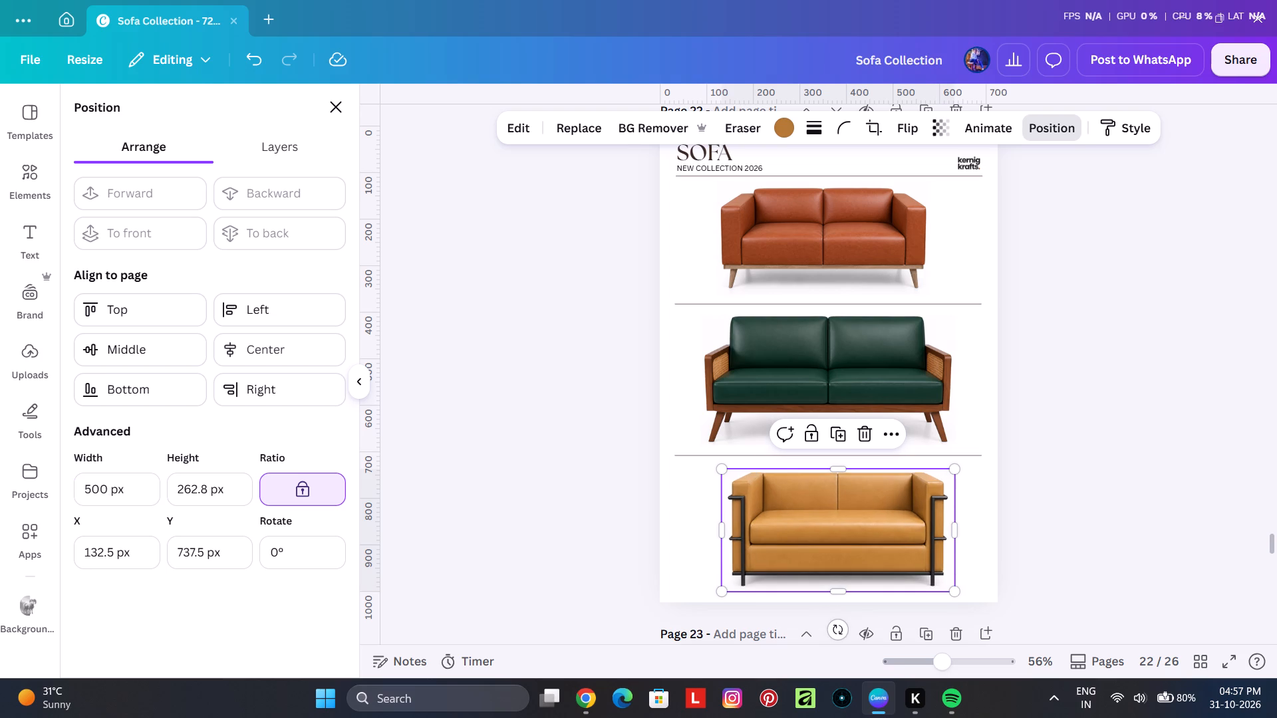
Select the three sofa images on page 22 and tidy them up so they are centred and evenly spaced.
click(1026, 491)
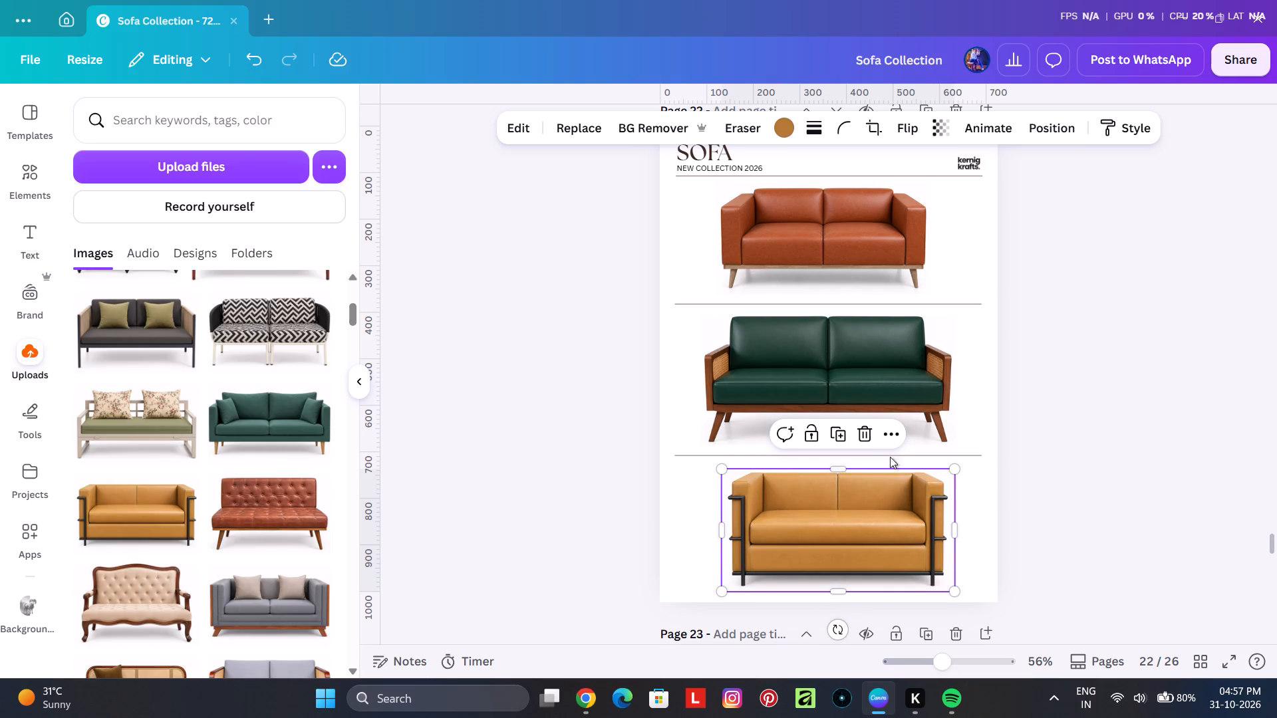
shift+click(891, 364)
shift+click(889, 262)
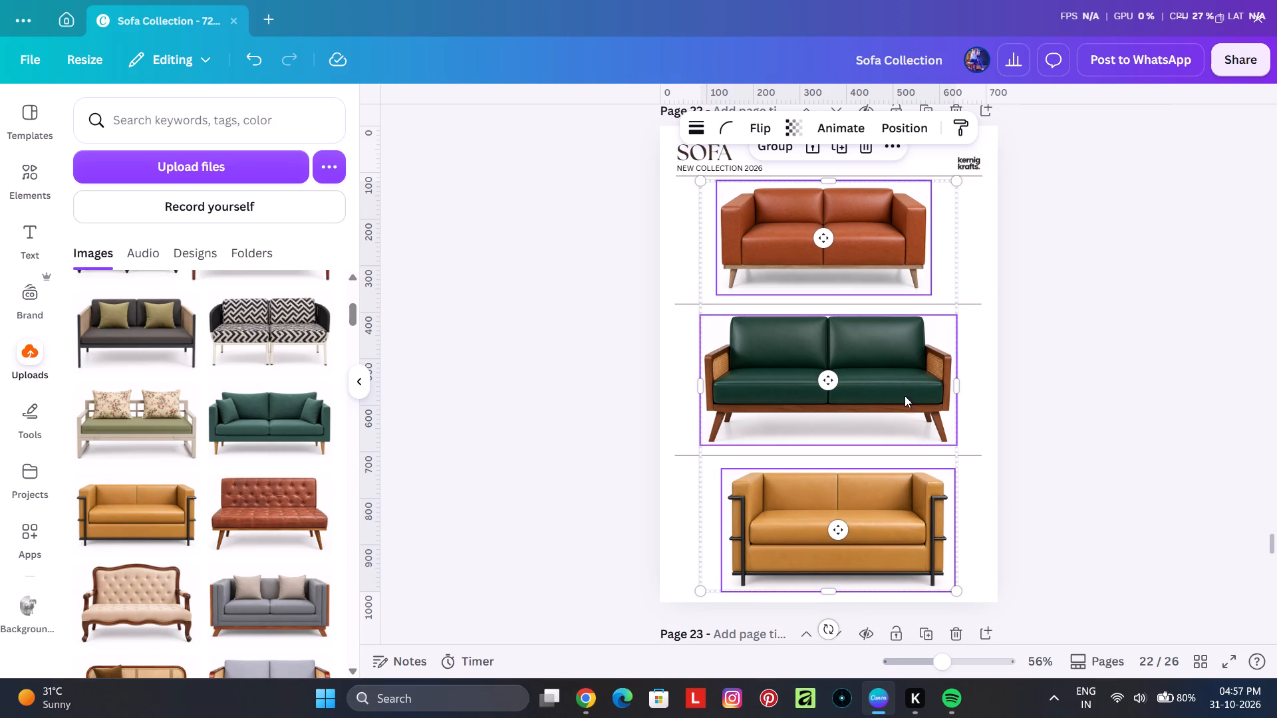
right_click(904, 388)
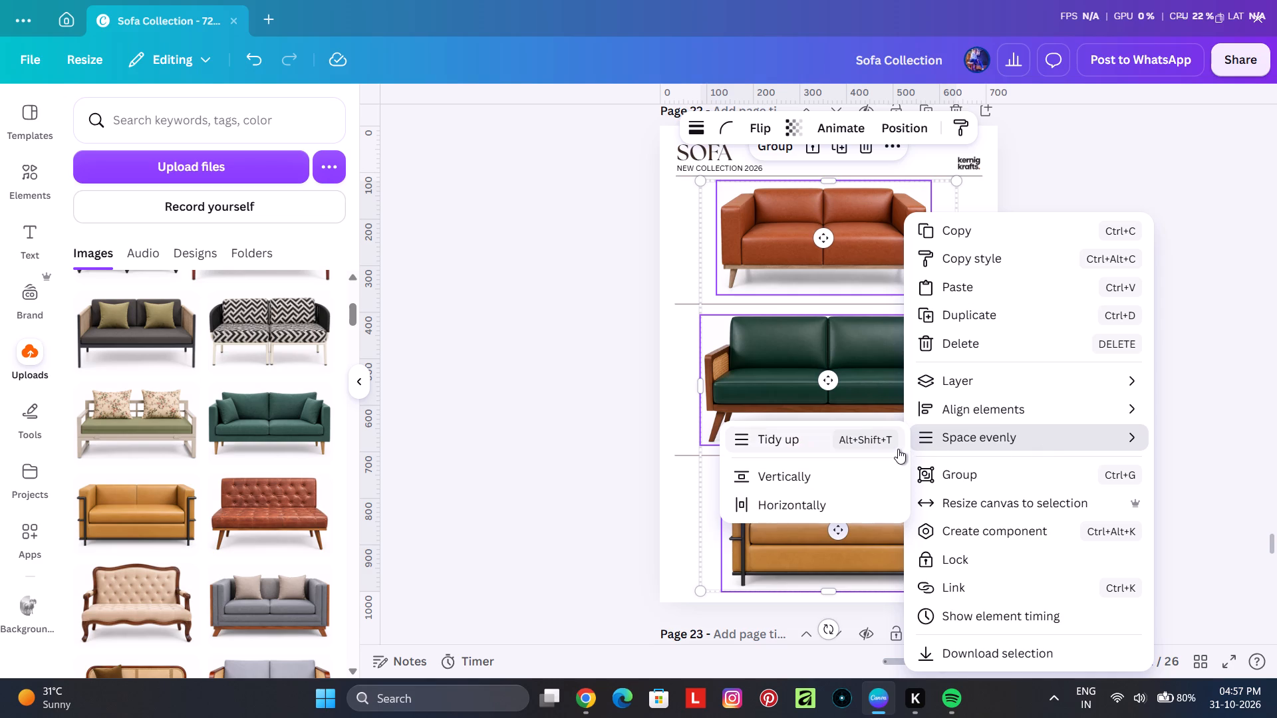
click(898, 449)
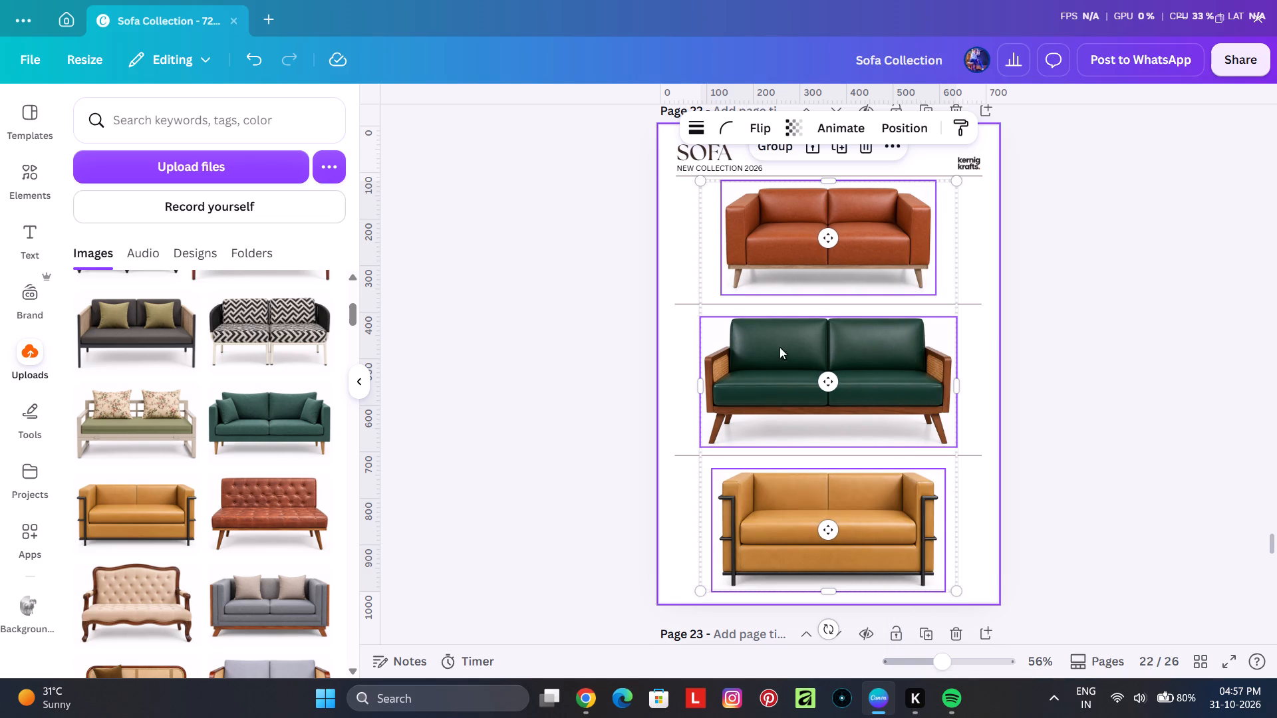
click(523, 322)
Set the tan-brown sofa image's width on page 22 to 480 px.
click(781, 217)
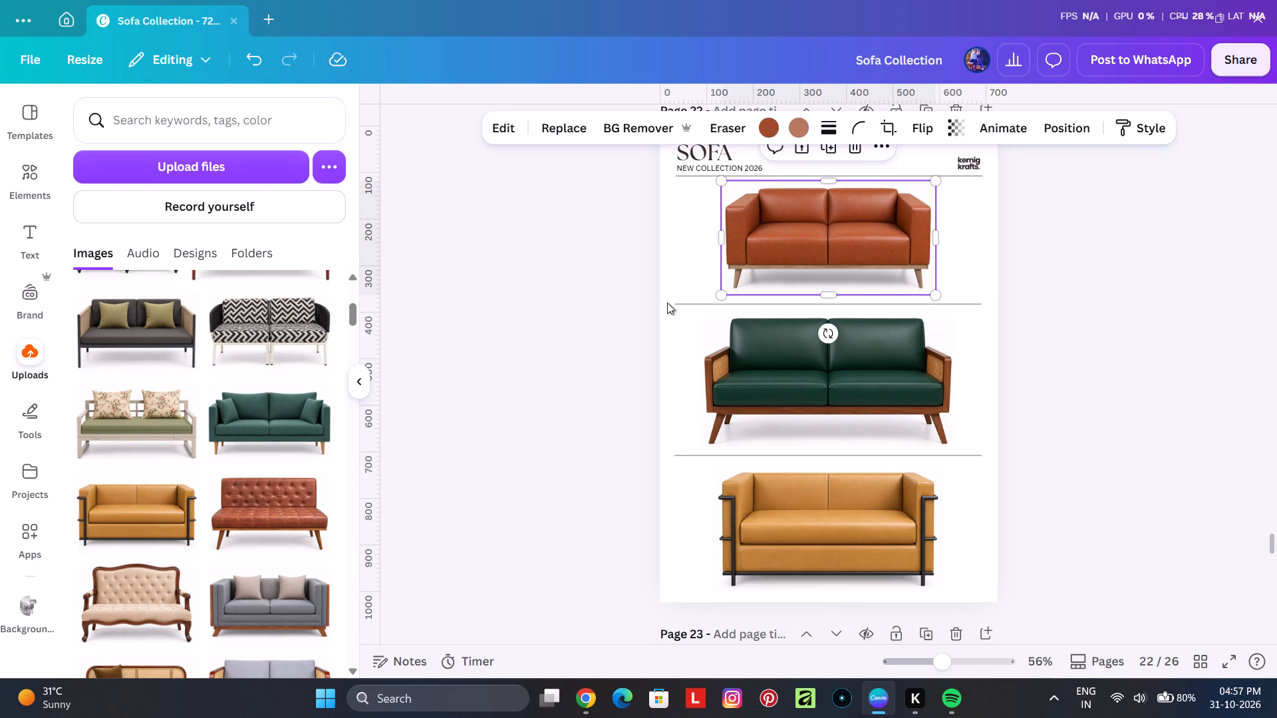
click(1056, 120)
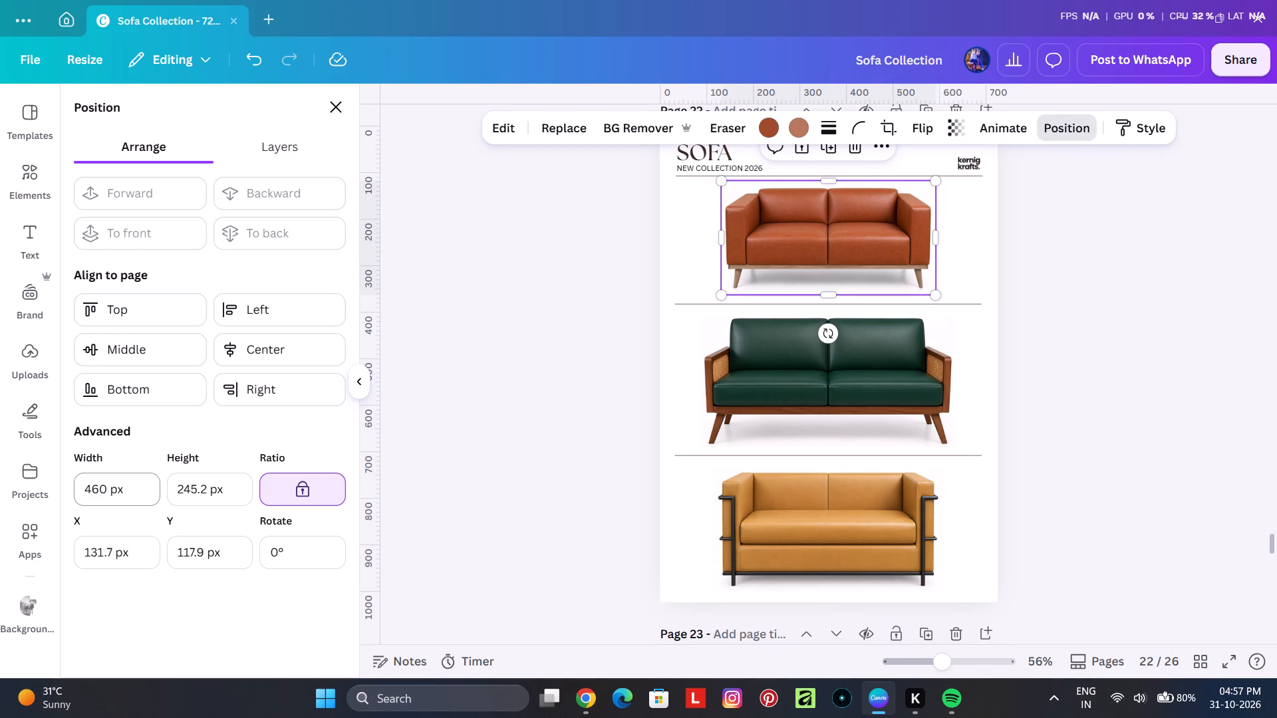
drag(146, 481, 58, 490)
text(480)
key(Return)
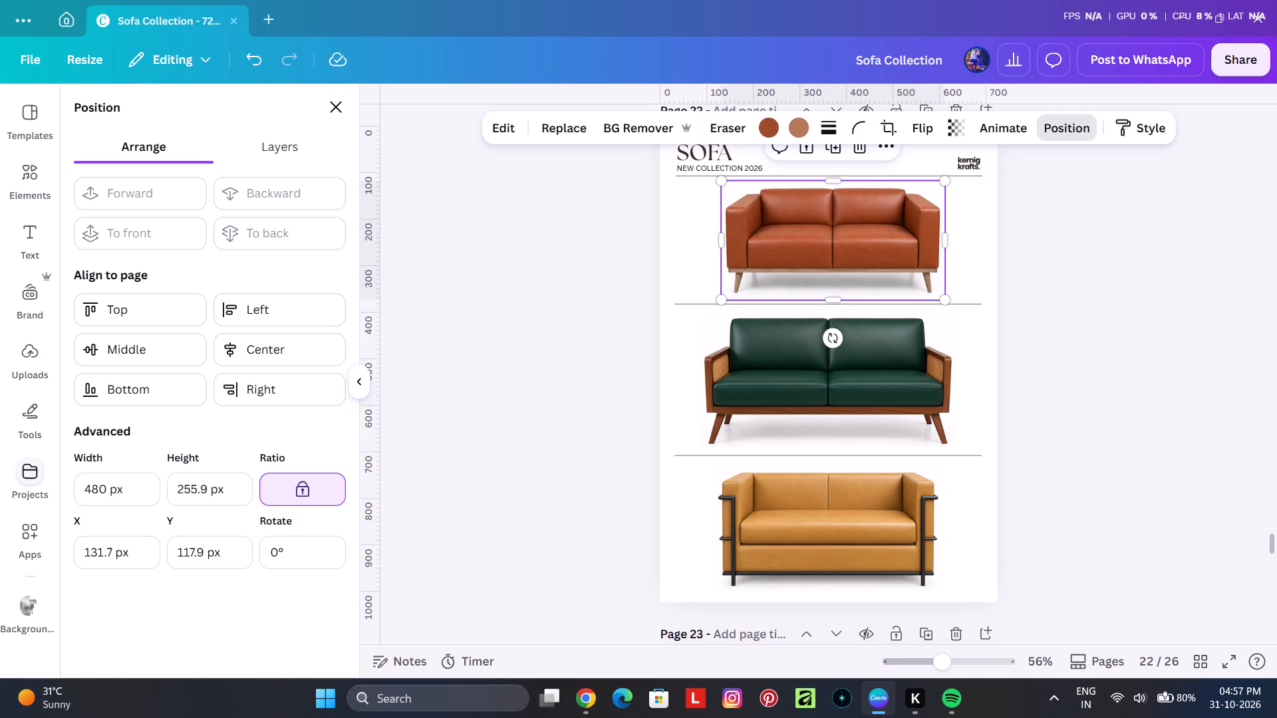
click(1222, 406)
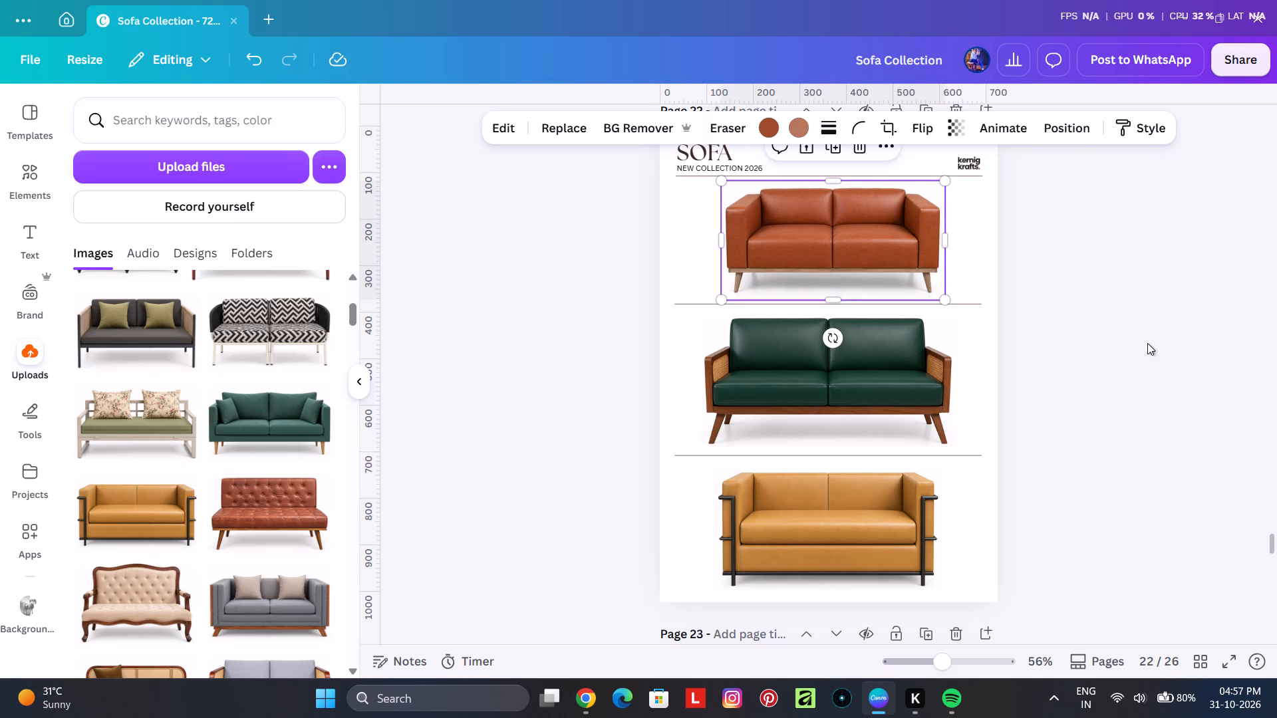
click(1149, 343)
Tidy up the three sofa images on page 22 again to realign them after the tan-brown sofa's resize.
scroll(849, 460, up, 1)
click(823, 335)
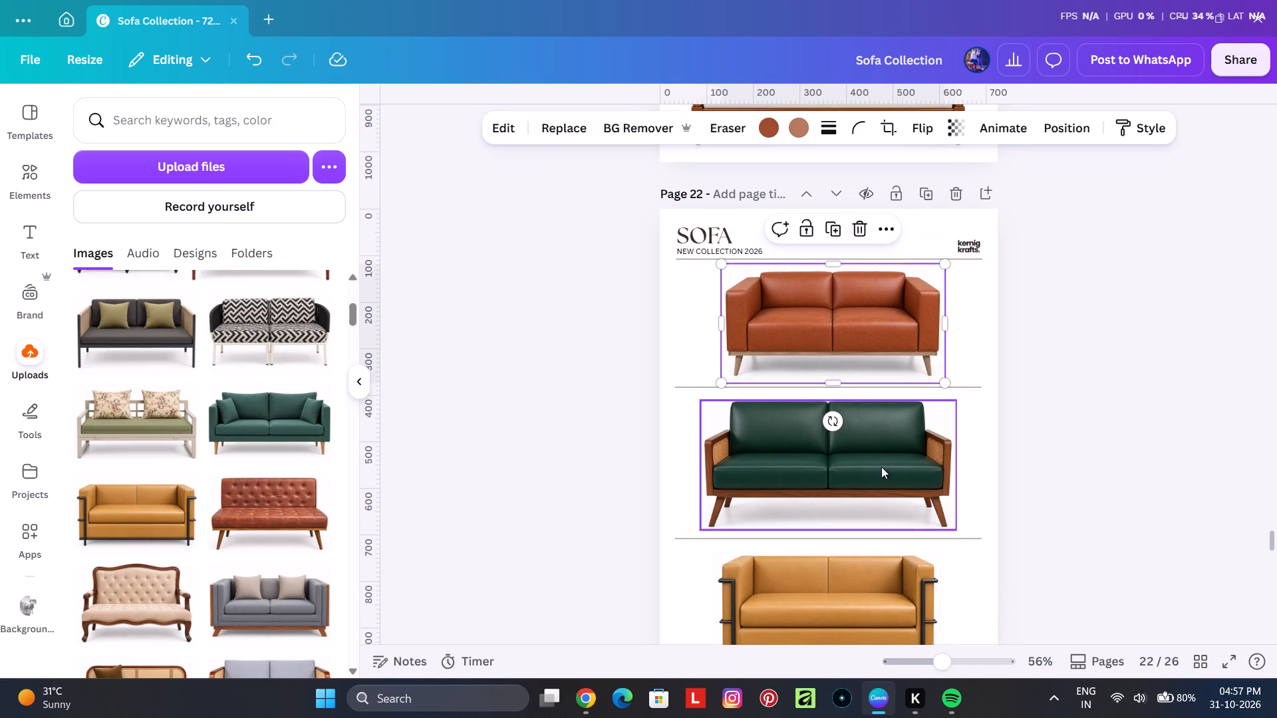
shift+click(881, 467)
shift+click(900, 620)
right_click(904, 323)
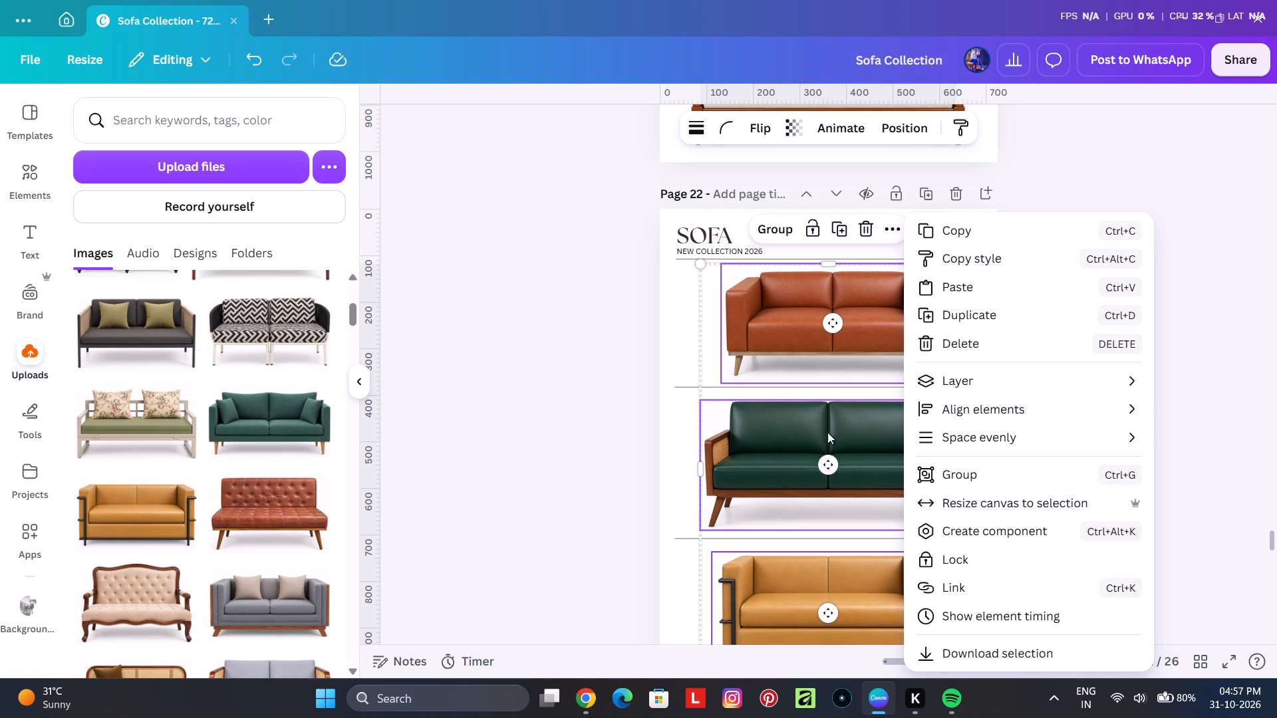
click(844, 443)
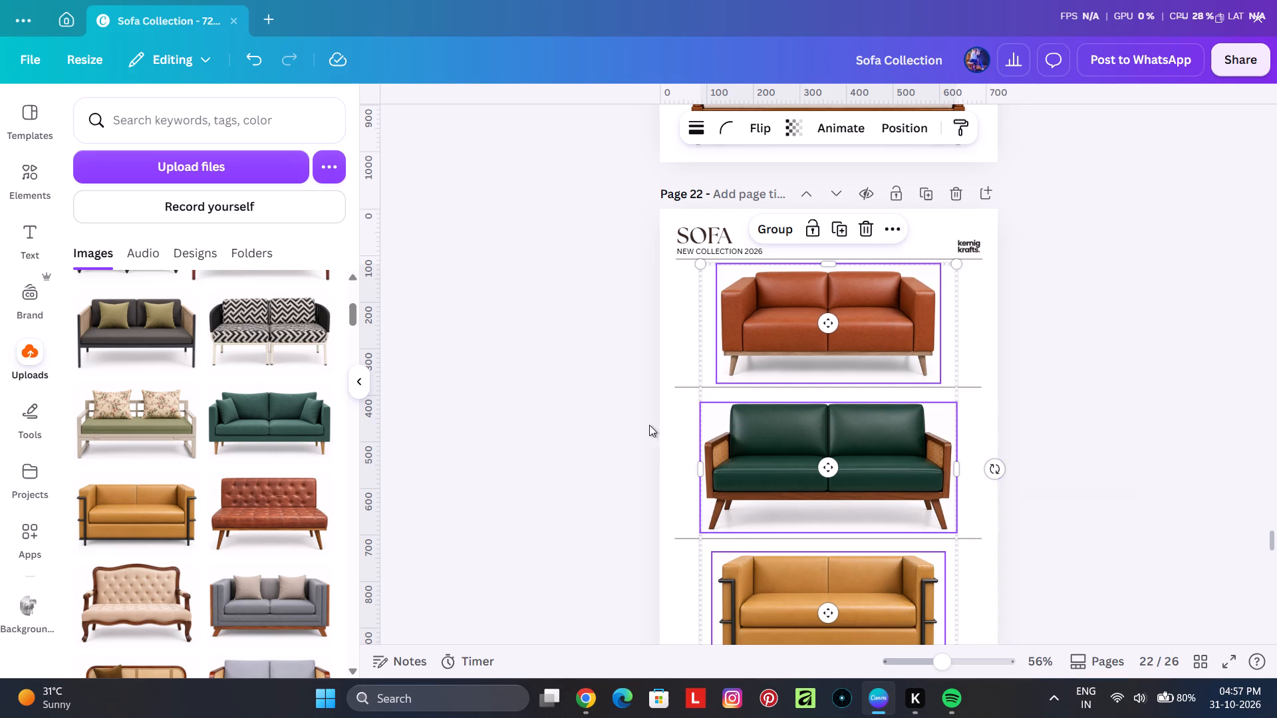
click(601, 378)
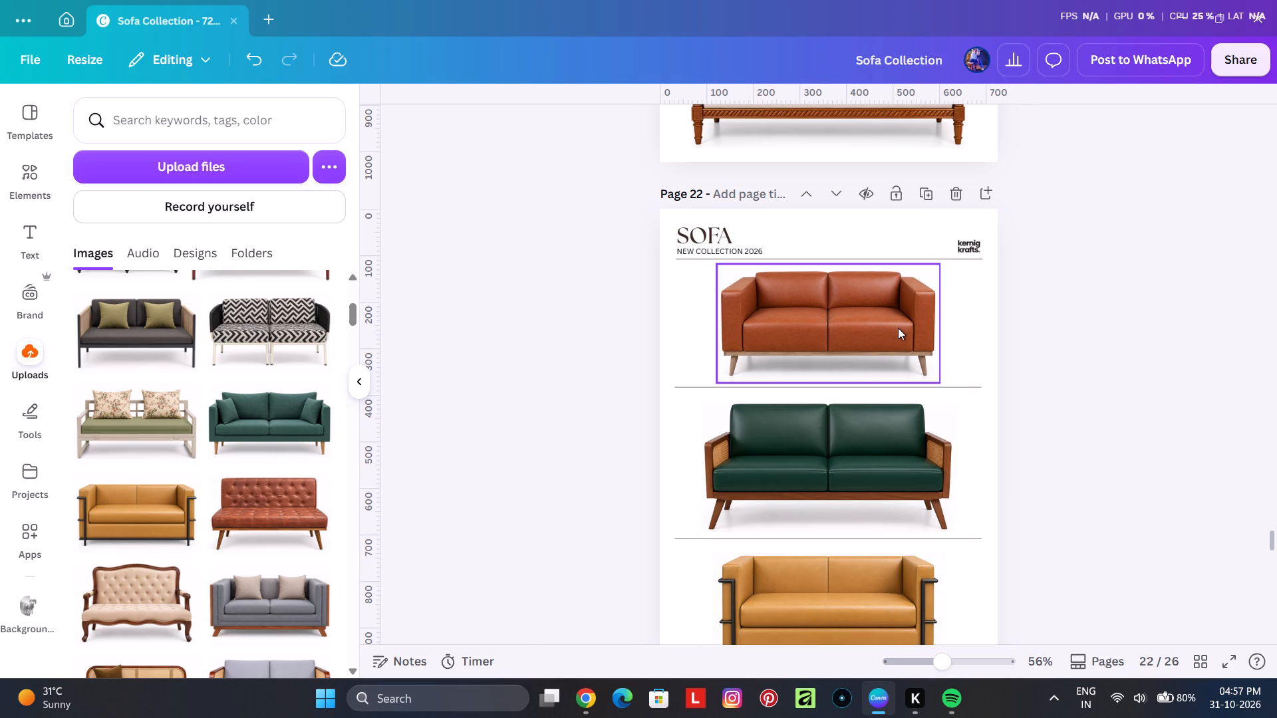
Select the three sofas together with the two divider lines on page 22 and tidy up their vertical spacing.
scroll(543, 382, down, 1)
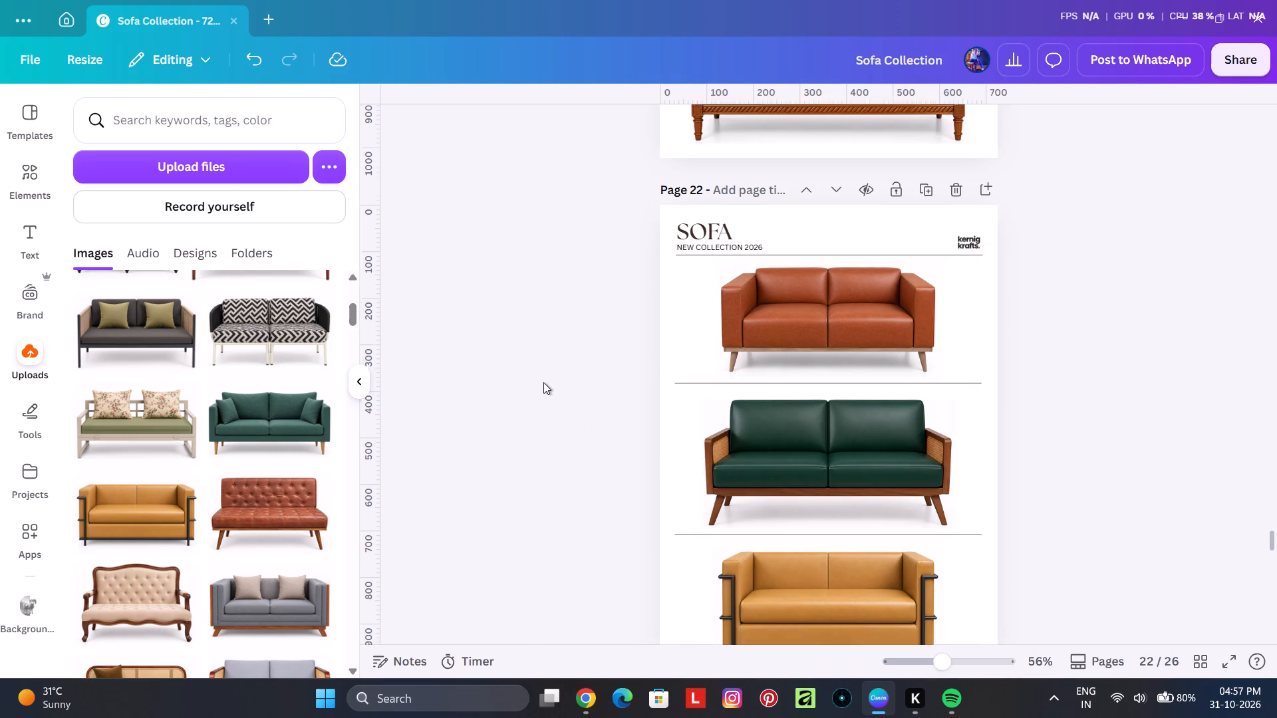
drag(581, 261, 907, 566)
right_click(911, 521)
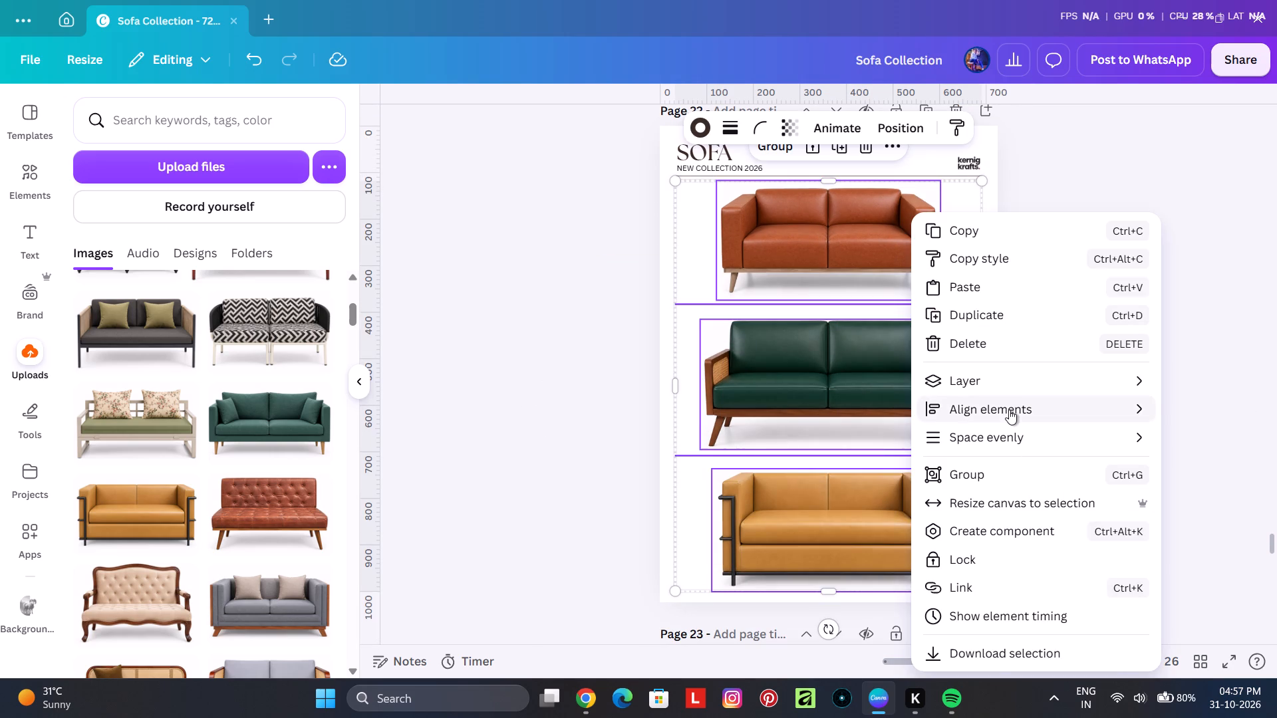
click(740, 436)
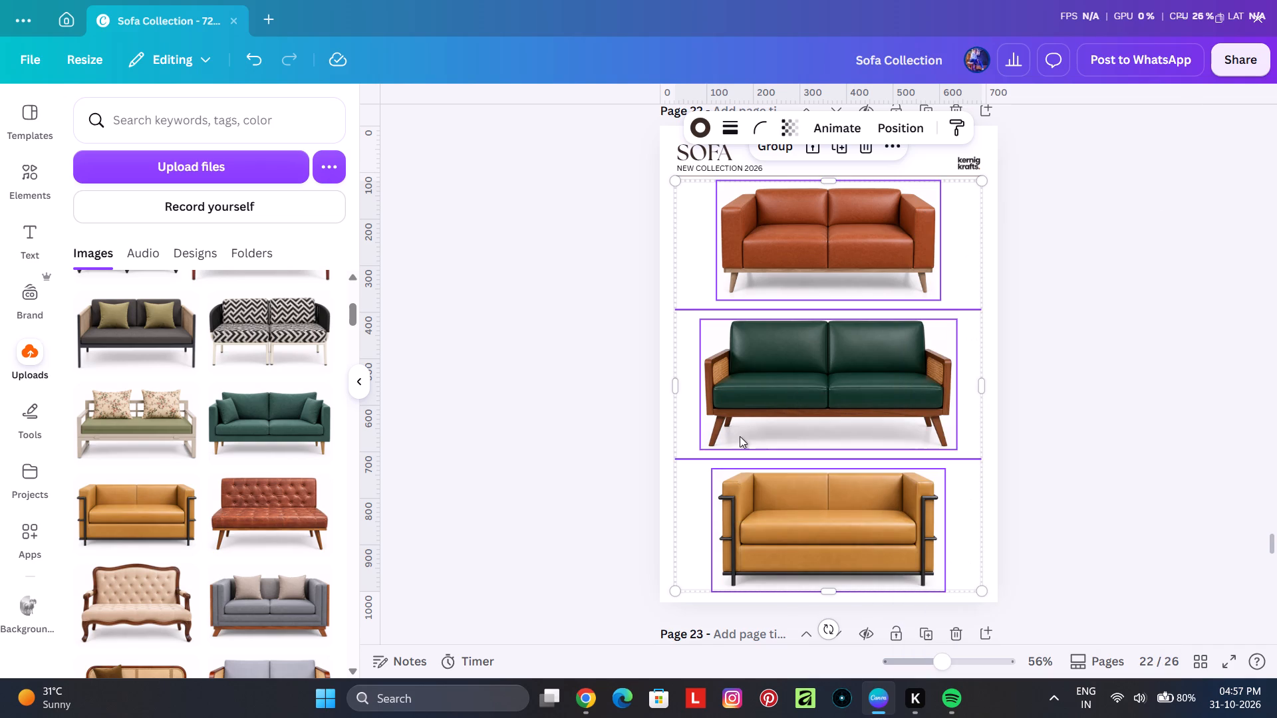
click(536, 385)
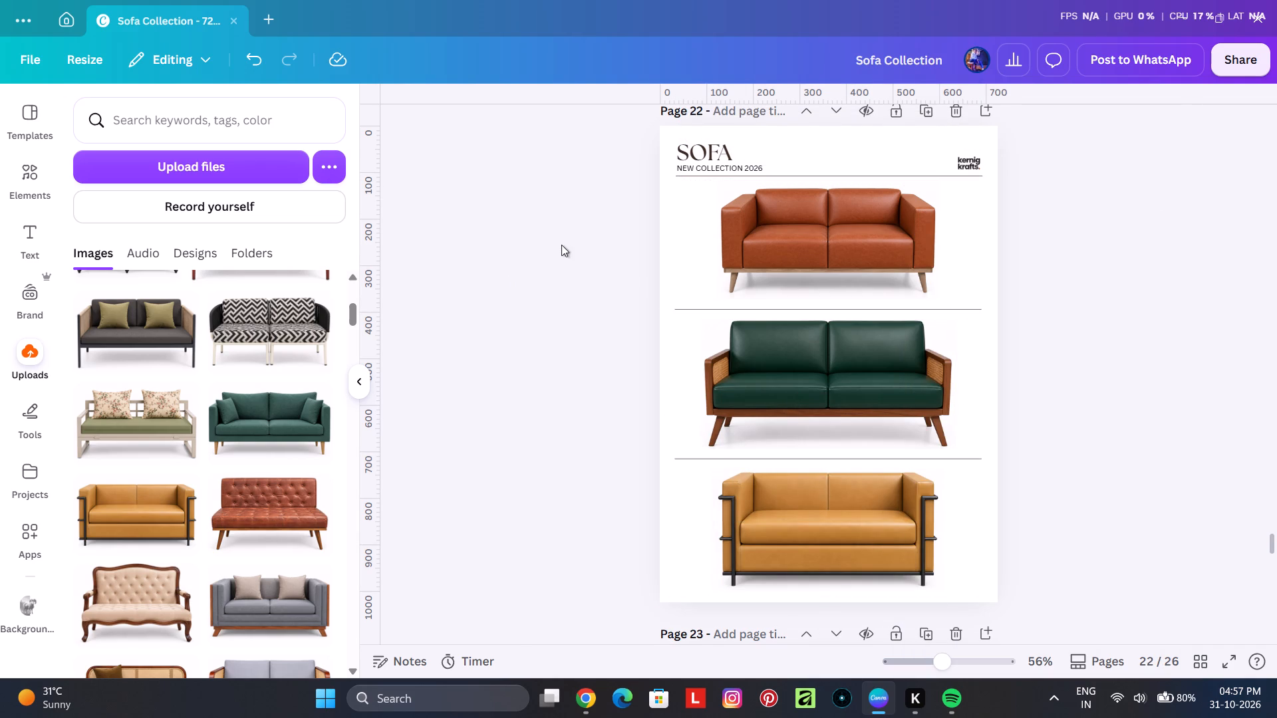
Nudge the three sofas and both divider lines on page 22 down together by about 9 px, below the header line.
drag(565, 234, 1062, 546)
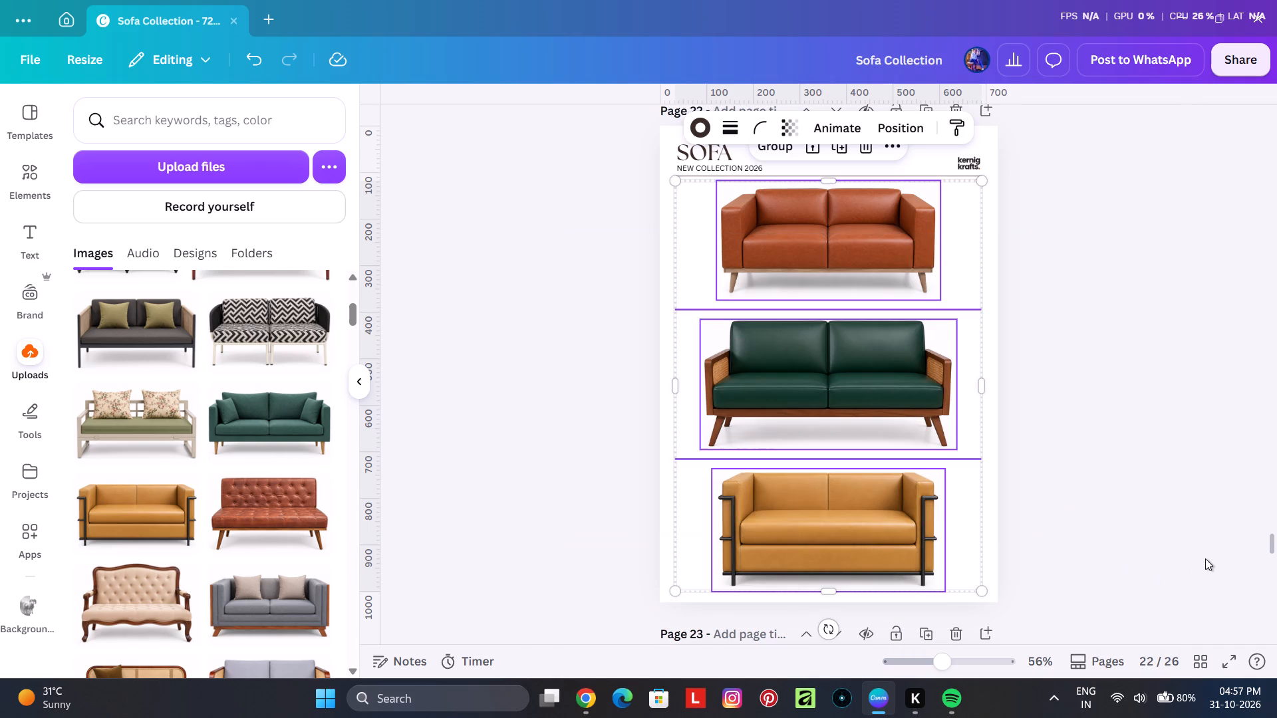
key(Down)
key(Down)
key(Down)
key(Down)
key(Down)
key(Down)
key(Down)
key(Down)
key(Down)
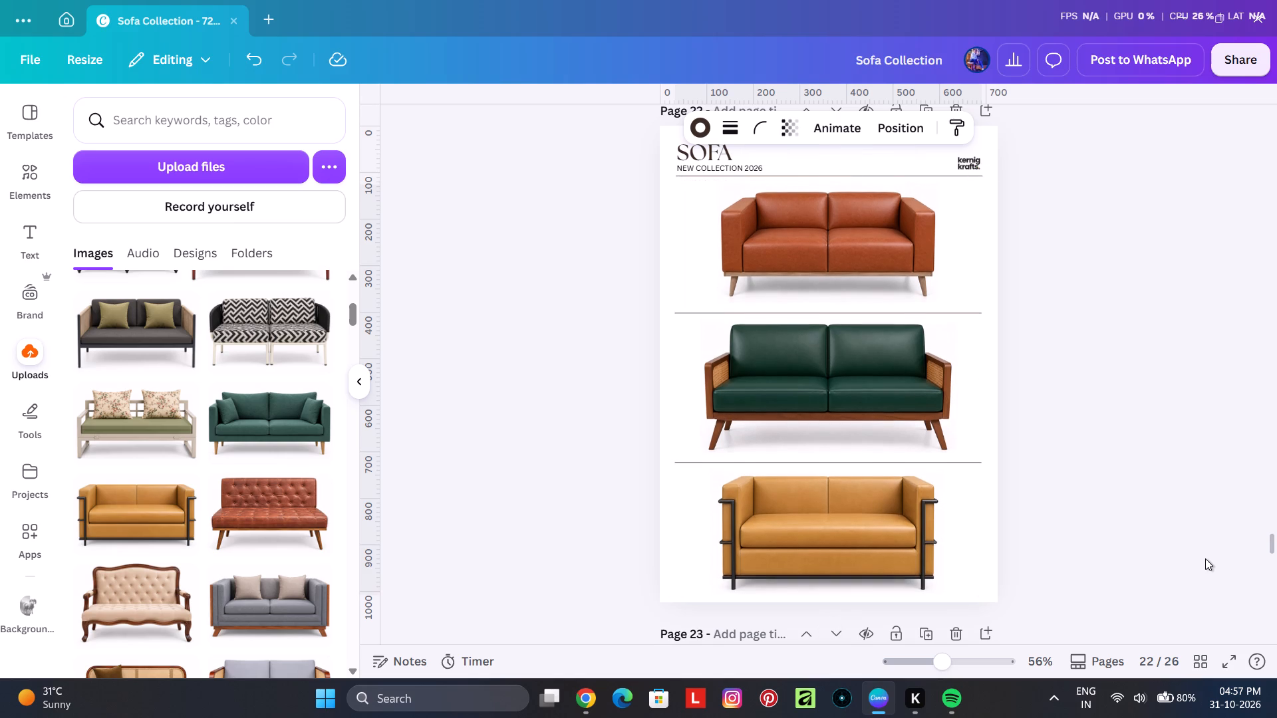
key(Up)
key(Up)
key(Down)
key(Down)
key(Up)
key(Up)
key(Down)
key(Down)
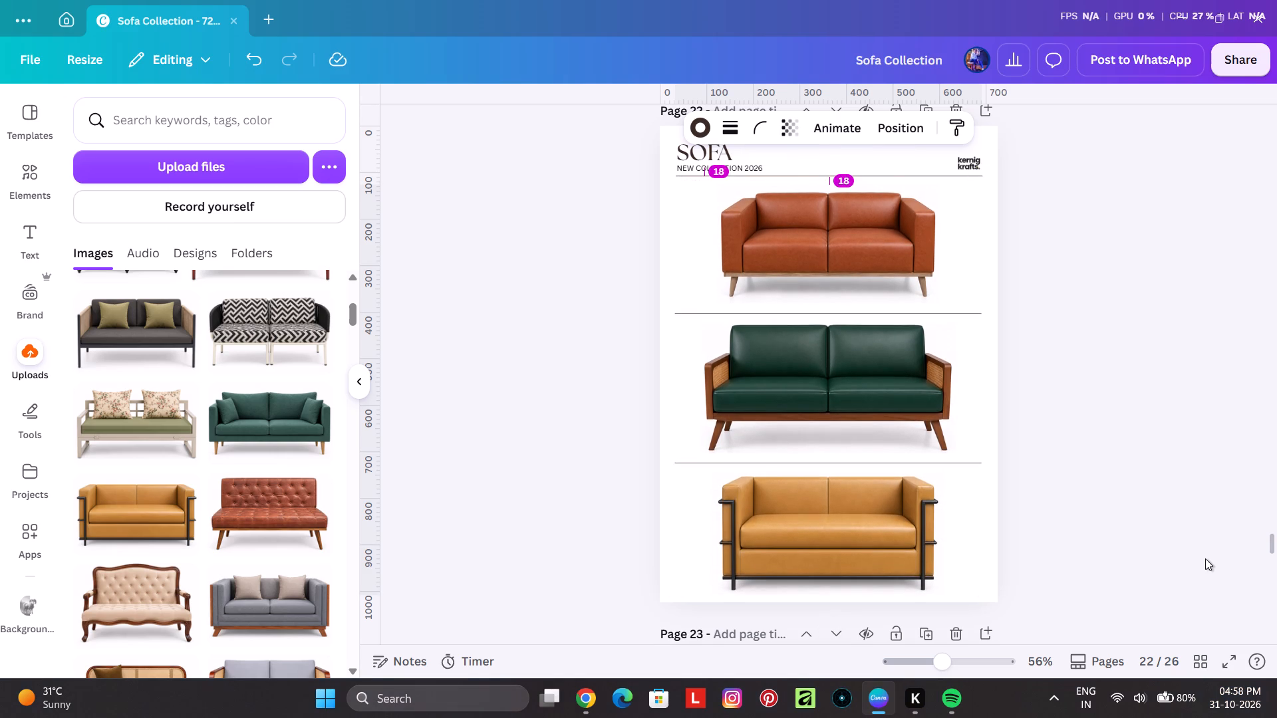
click(1180, 446)
Duplicate the finished page 22 as the template for the next catalogue page.
ctrl+scroll(1118, 404, down, 2)
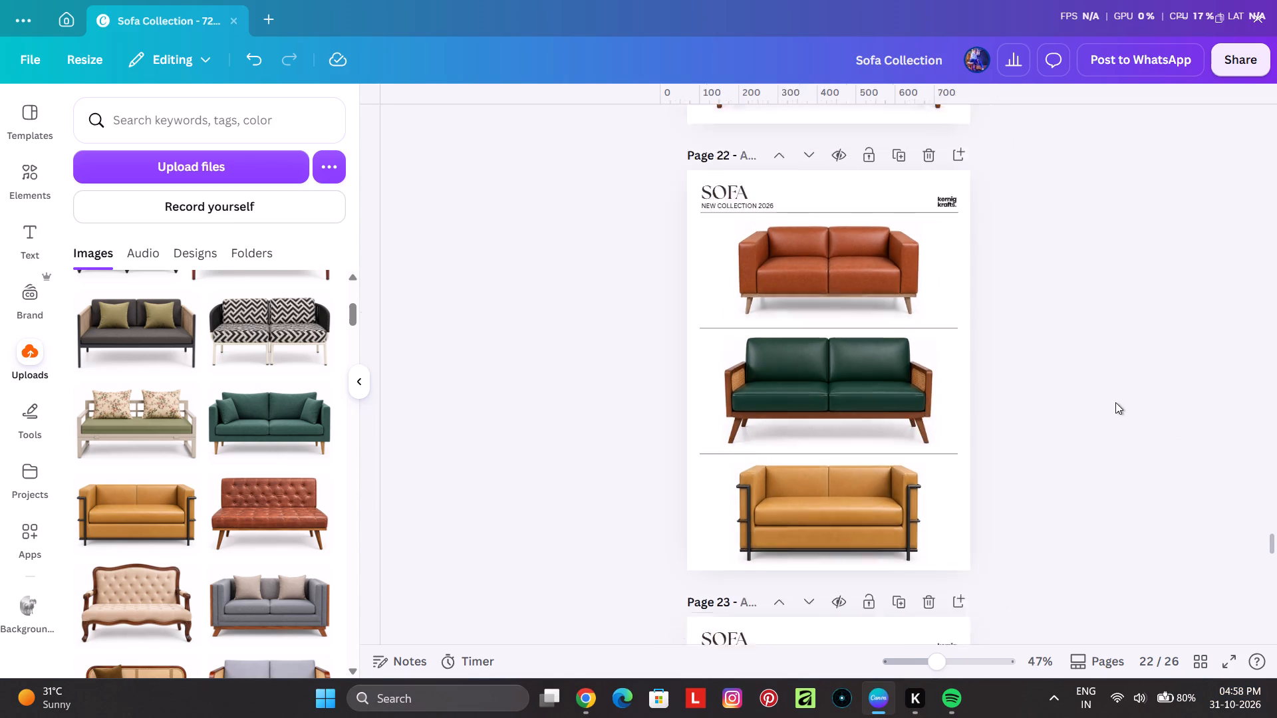
ctrl+scroll(1115, 402, down, 2)
scroll(817, 396, down, 2)
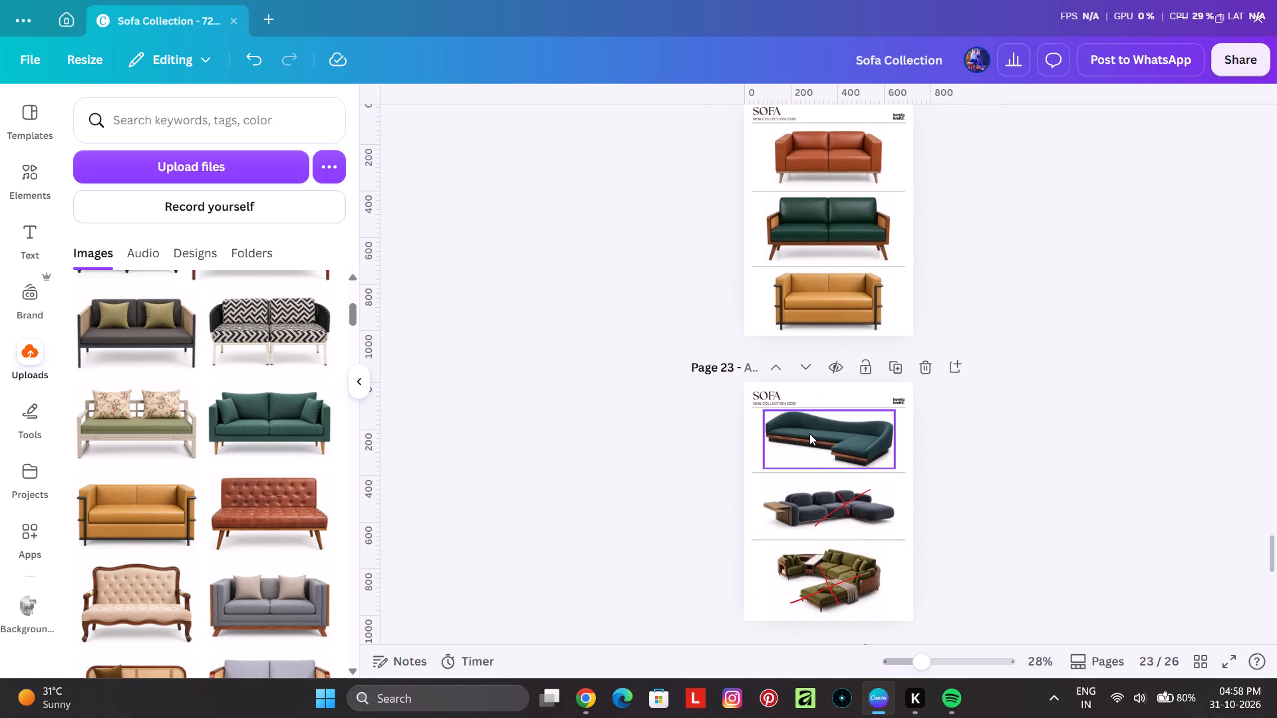
ctrl+scroll(809, 434, up, 2)
scroll(866, 378, up, 3)
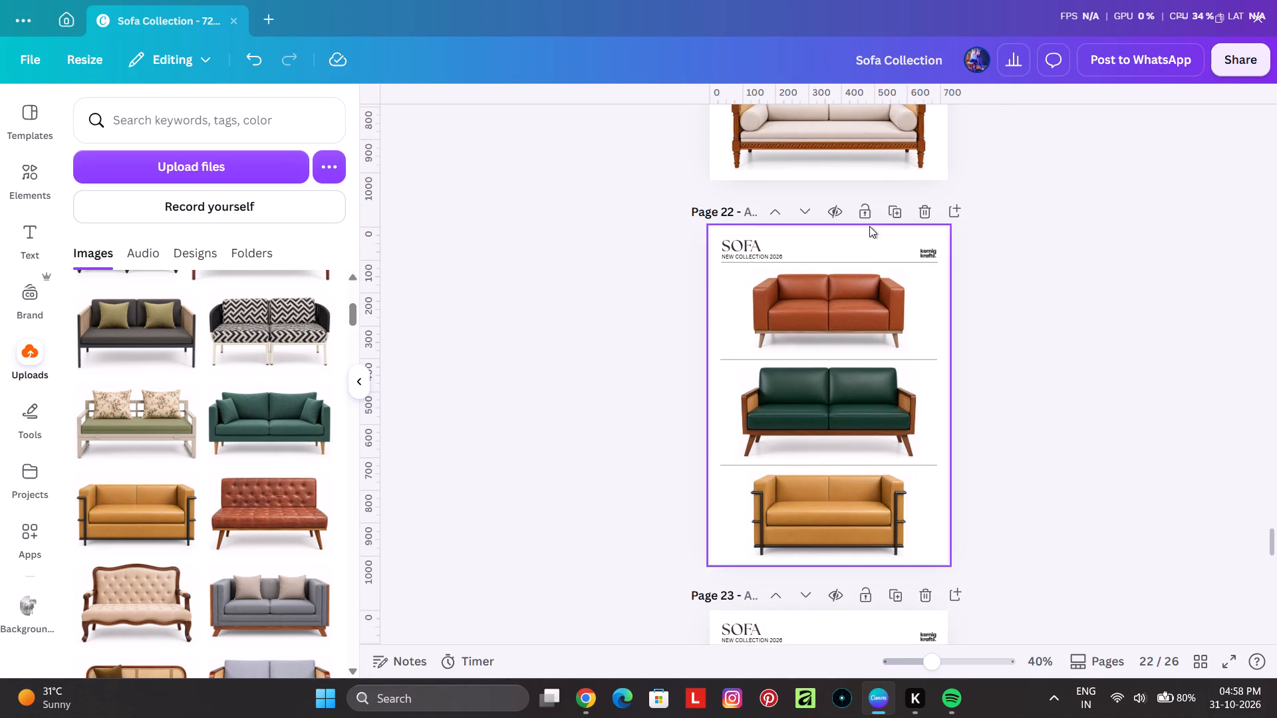
click(888, 216)
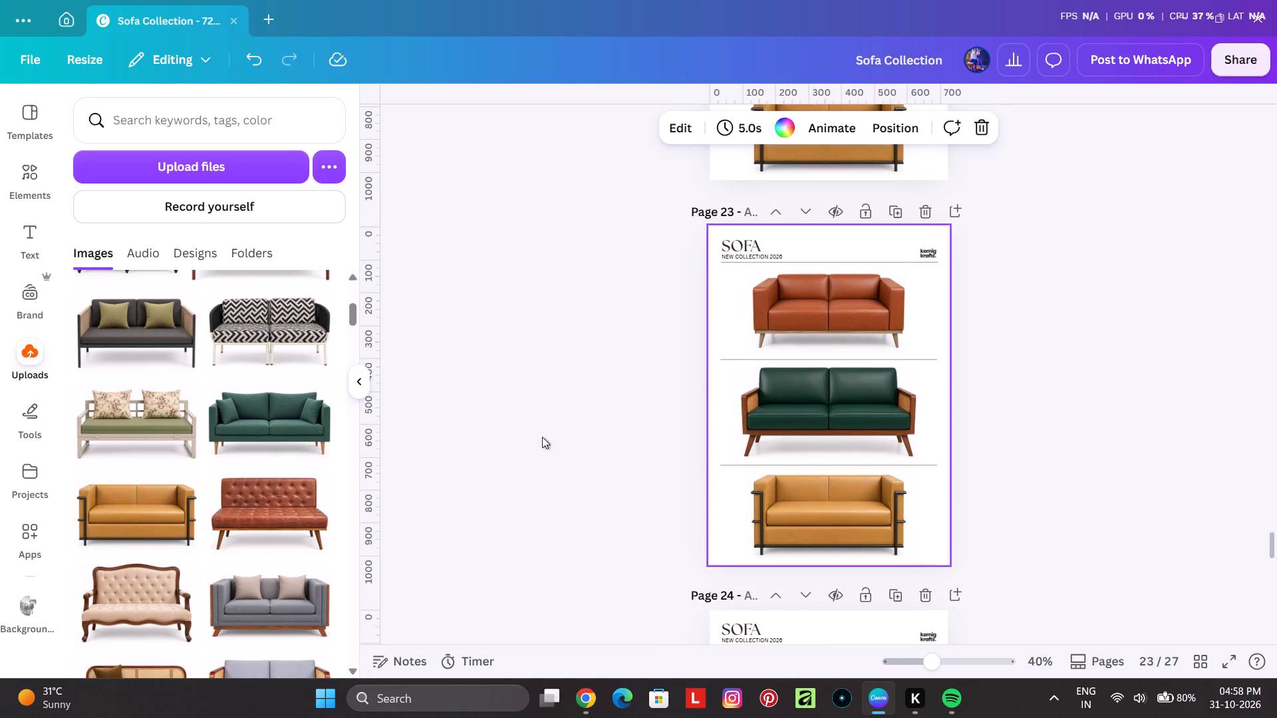
Replace the top tan-brown sofa on the new page 23 with the uploaded light grey tufted sofa.
scroll(266, 487, up, 8)
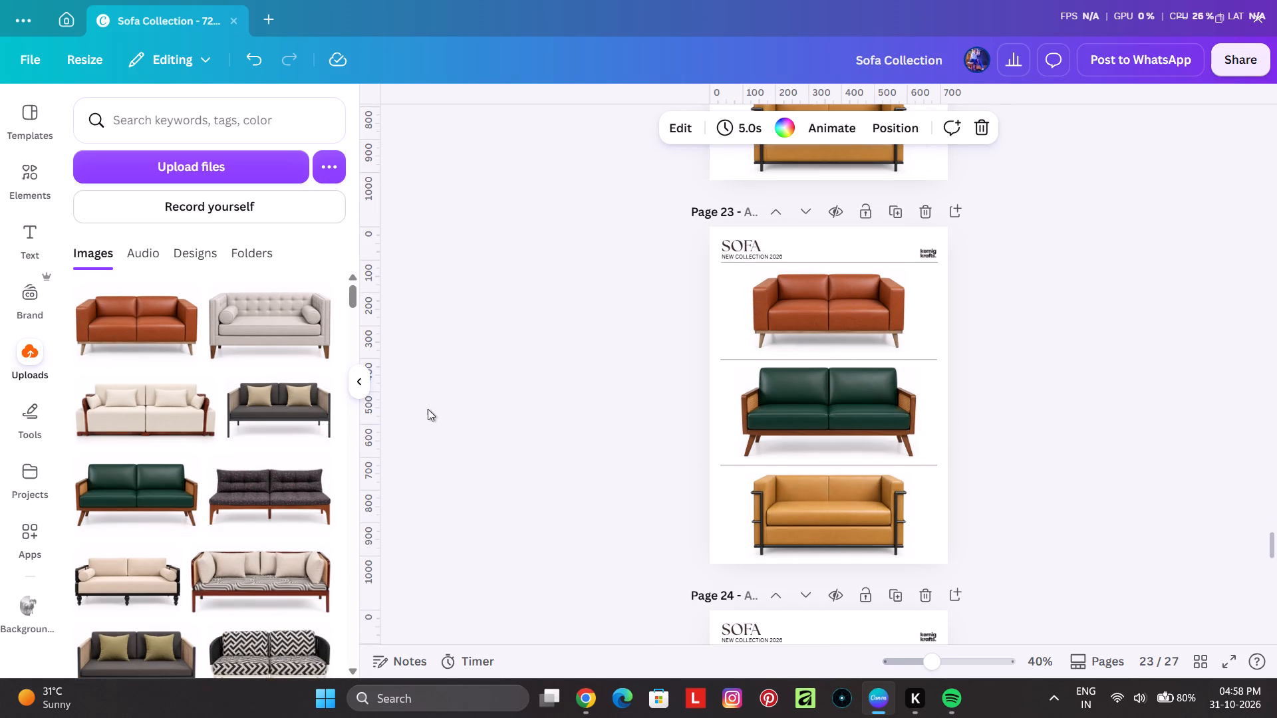
click(837, 301)
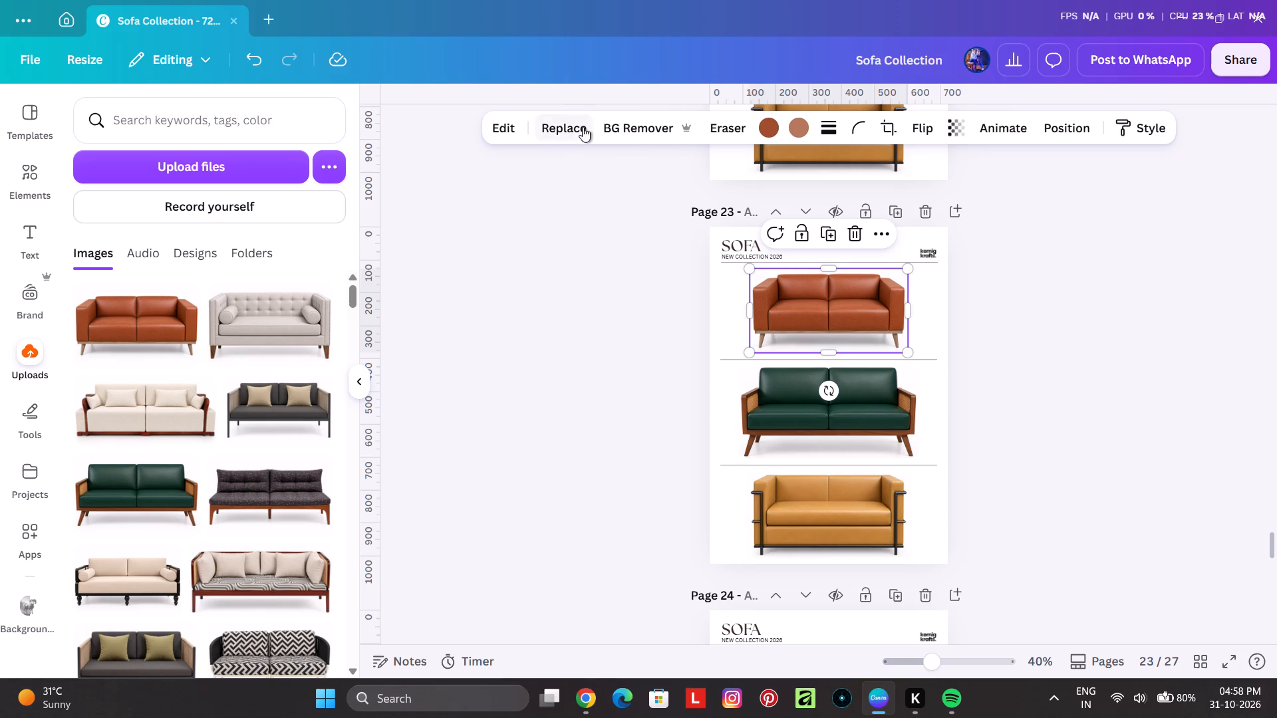
click(583, 127)
click(292, 343)
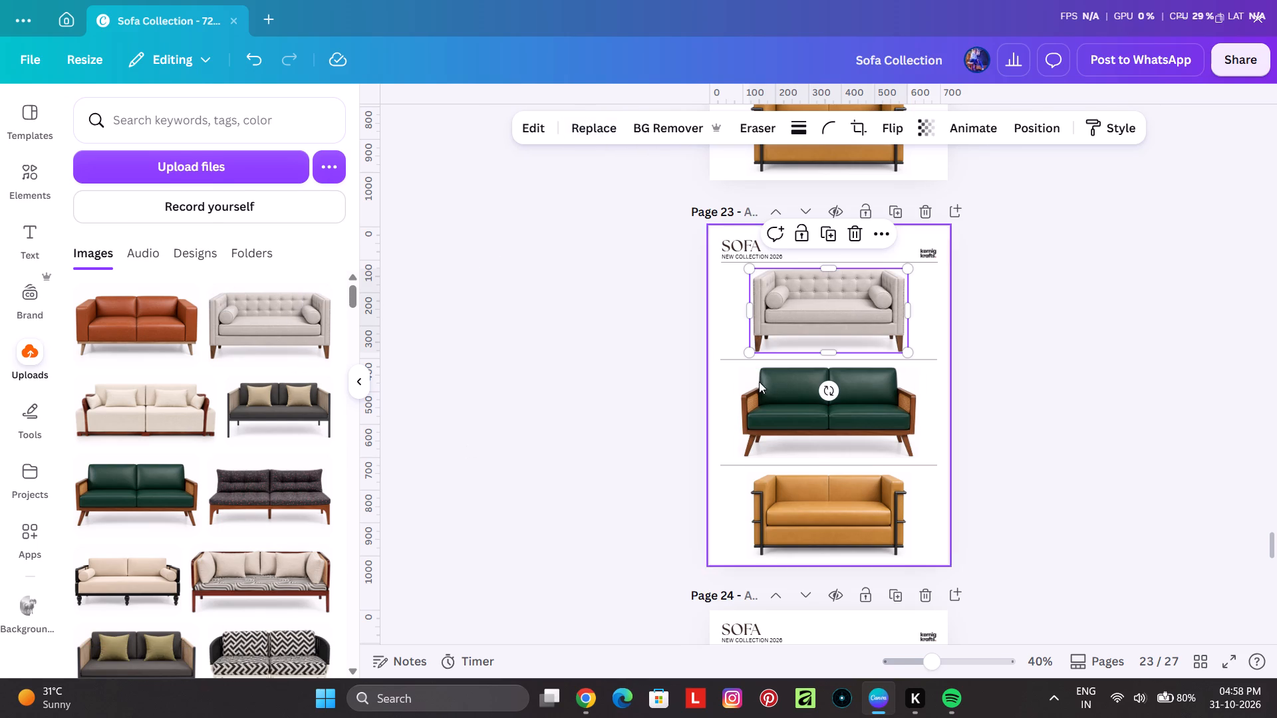
Replace the middle green sofa on page 23 with the uploaded cream sofa with dark wooden arms.
click(775, 390)
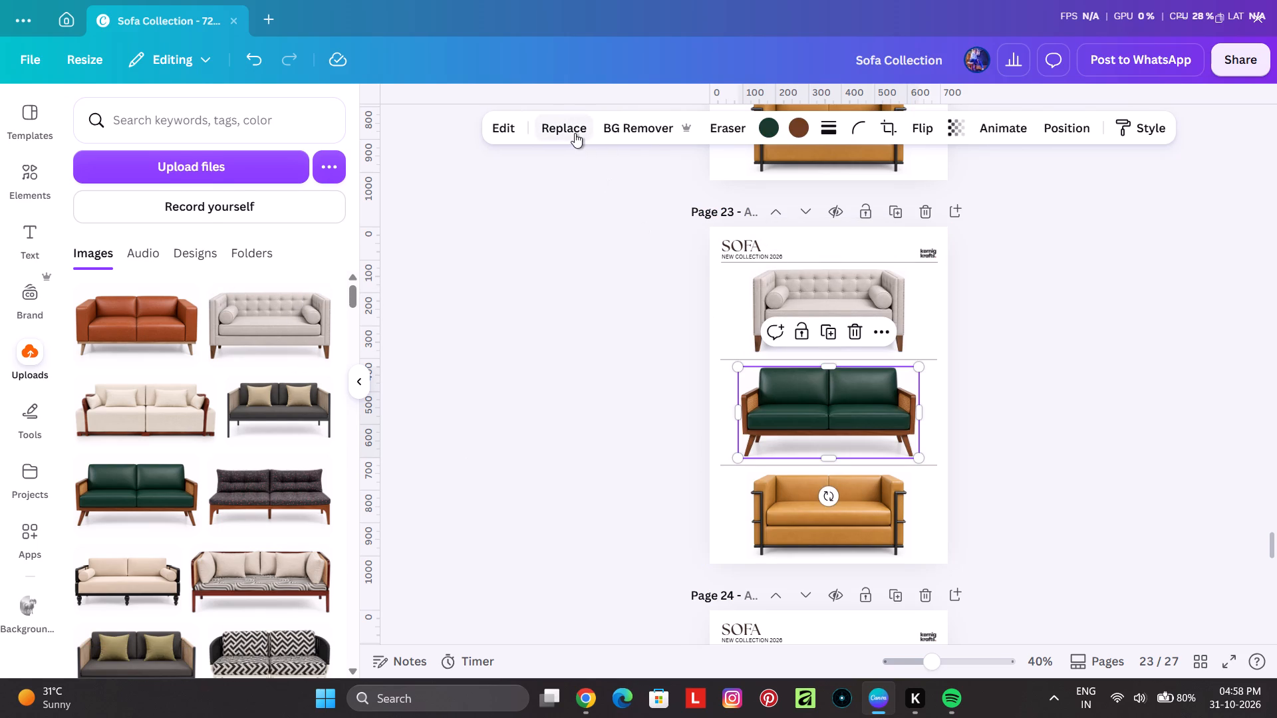
click(575, 133)
click(162, 444)
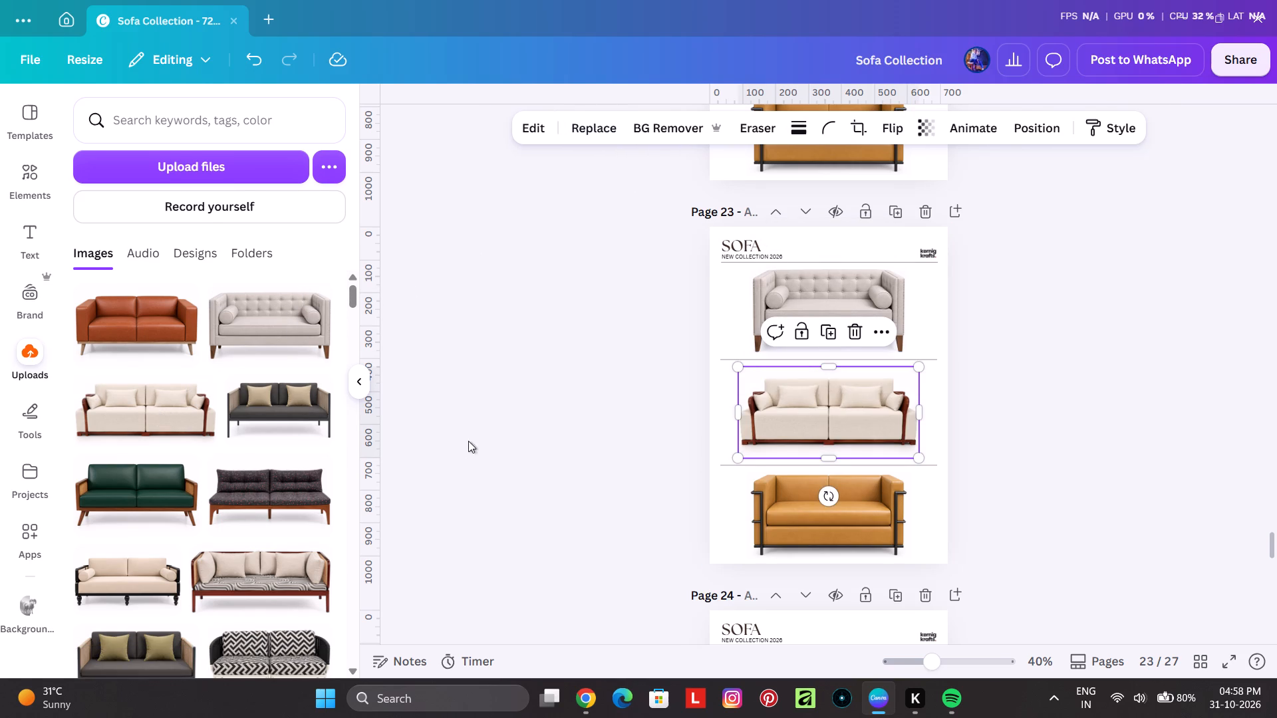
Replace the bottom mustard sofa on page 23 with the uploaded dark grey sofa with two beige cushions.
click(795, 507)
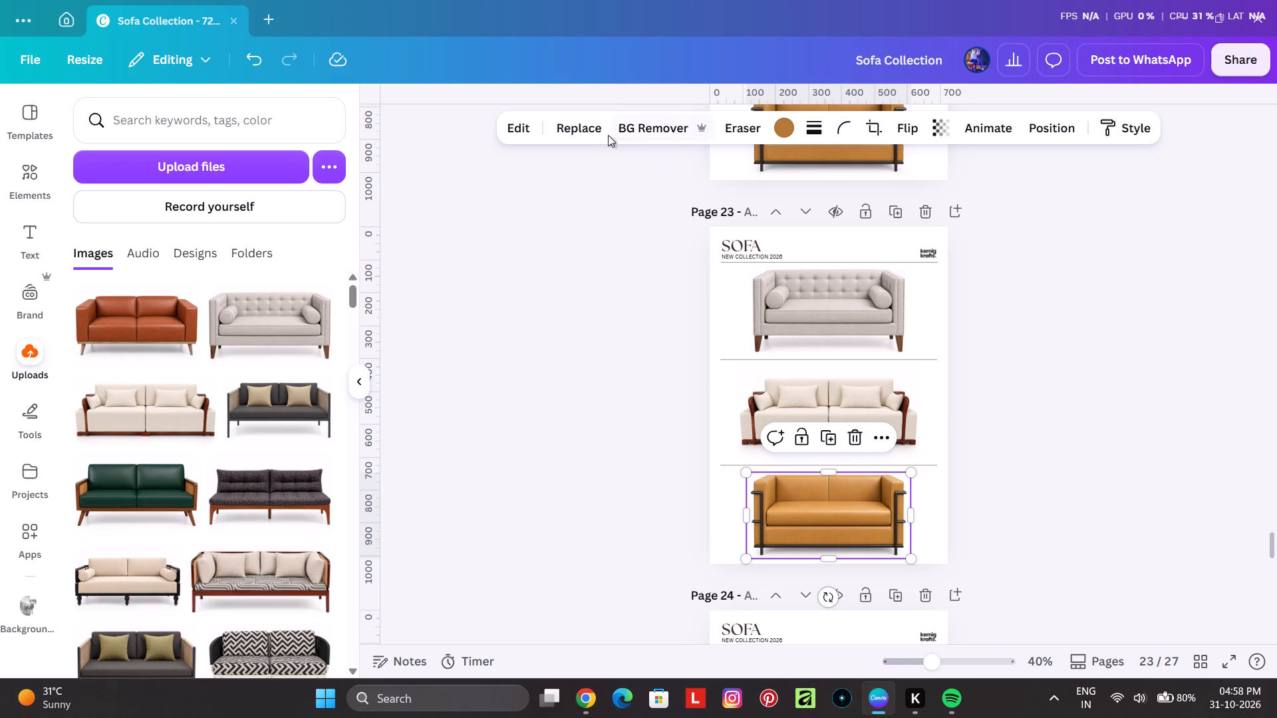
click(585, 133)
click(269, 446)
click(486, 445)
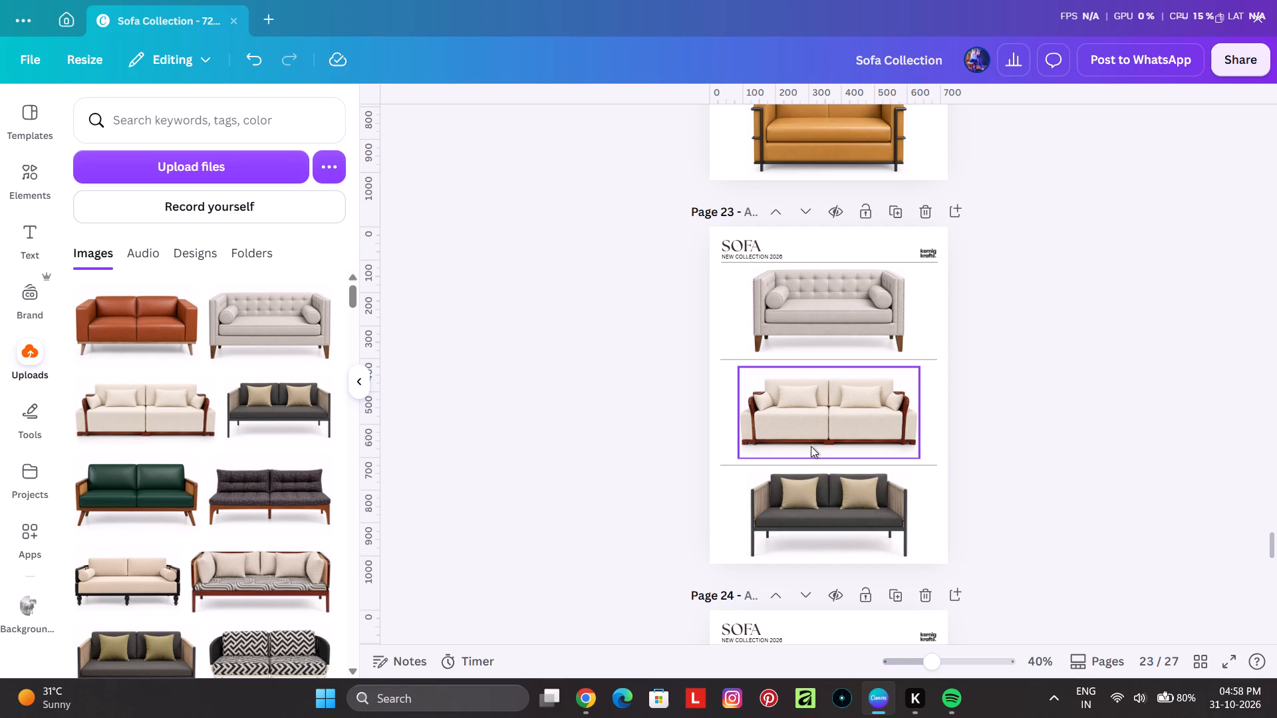
Replace the bottom sofa image on page 23 with the uploaded beige sofa with black turned legs and bolster cushions.
ctrl+scroll(817, 534, up, 2)
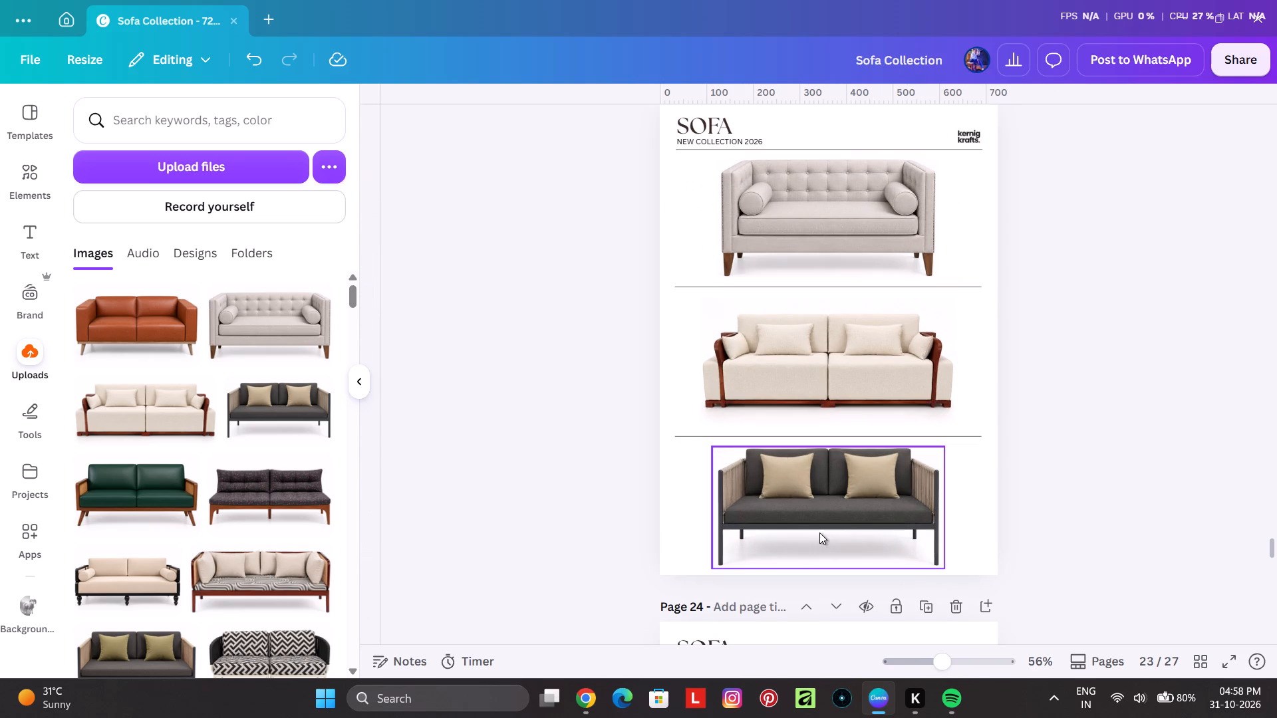
click(766, 507)
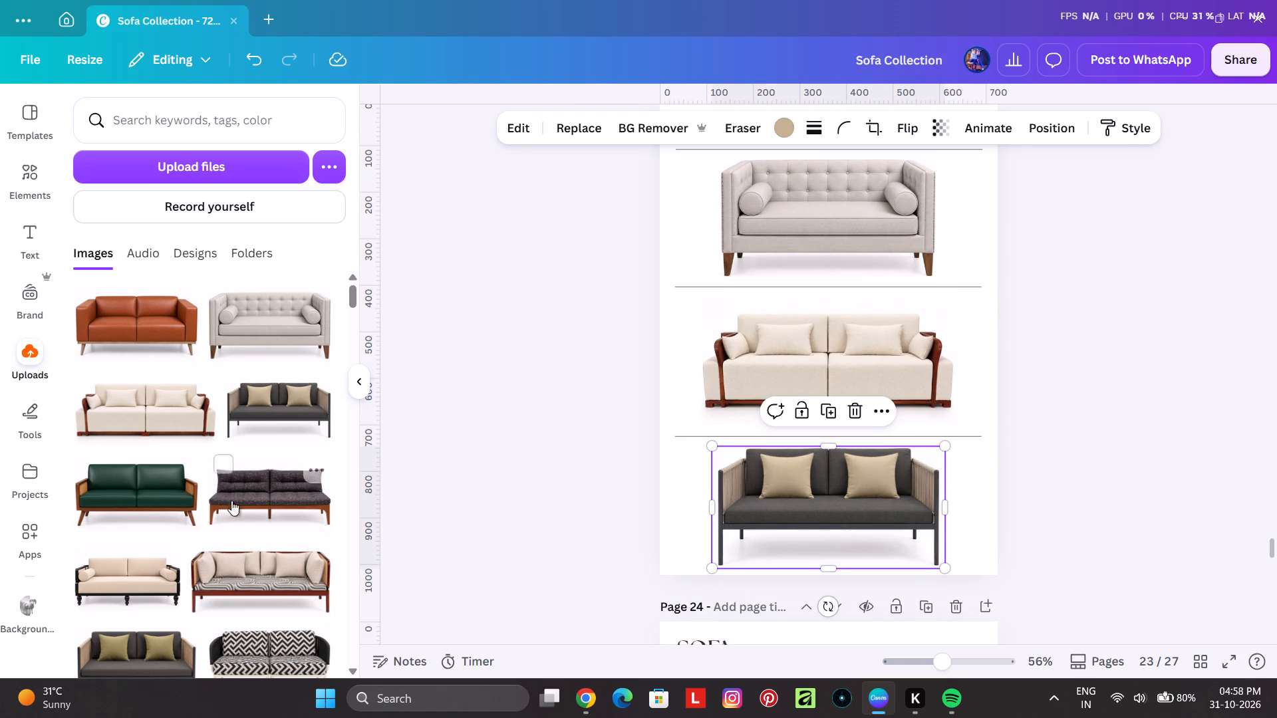
click(577, 118)
click(141, 606)
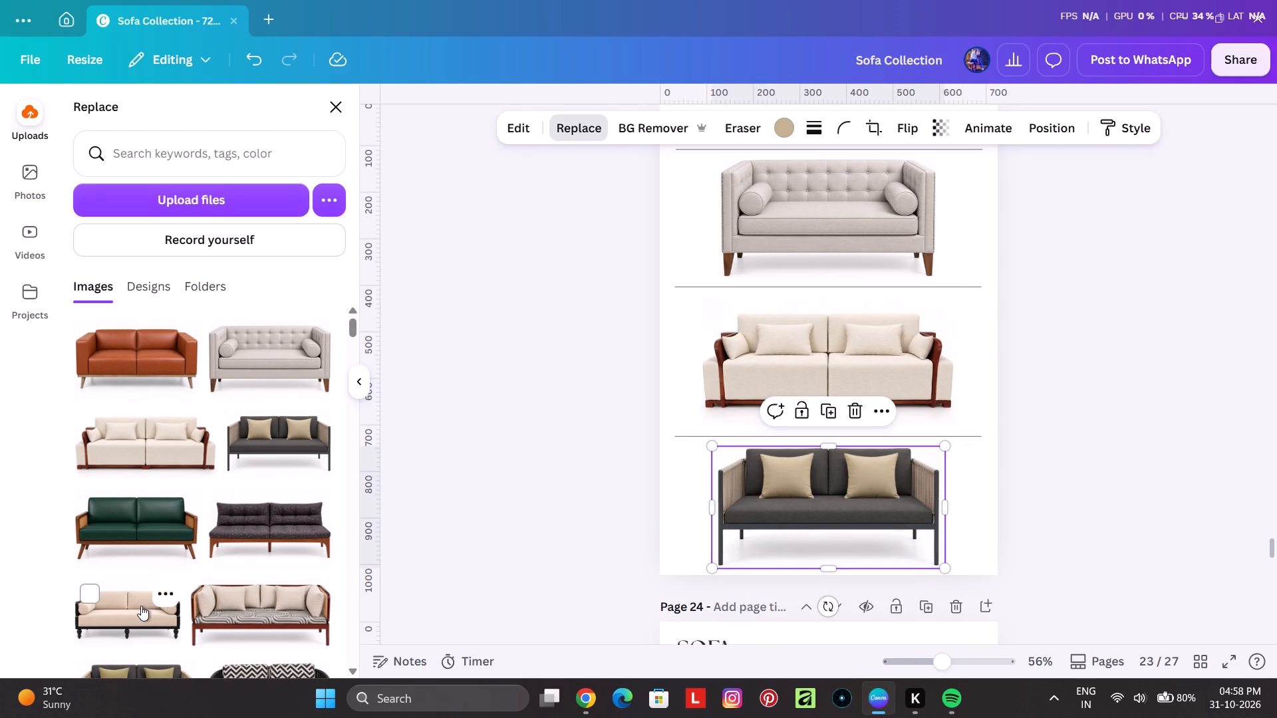
click(514, 475)
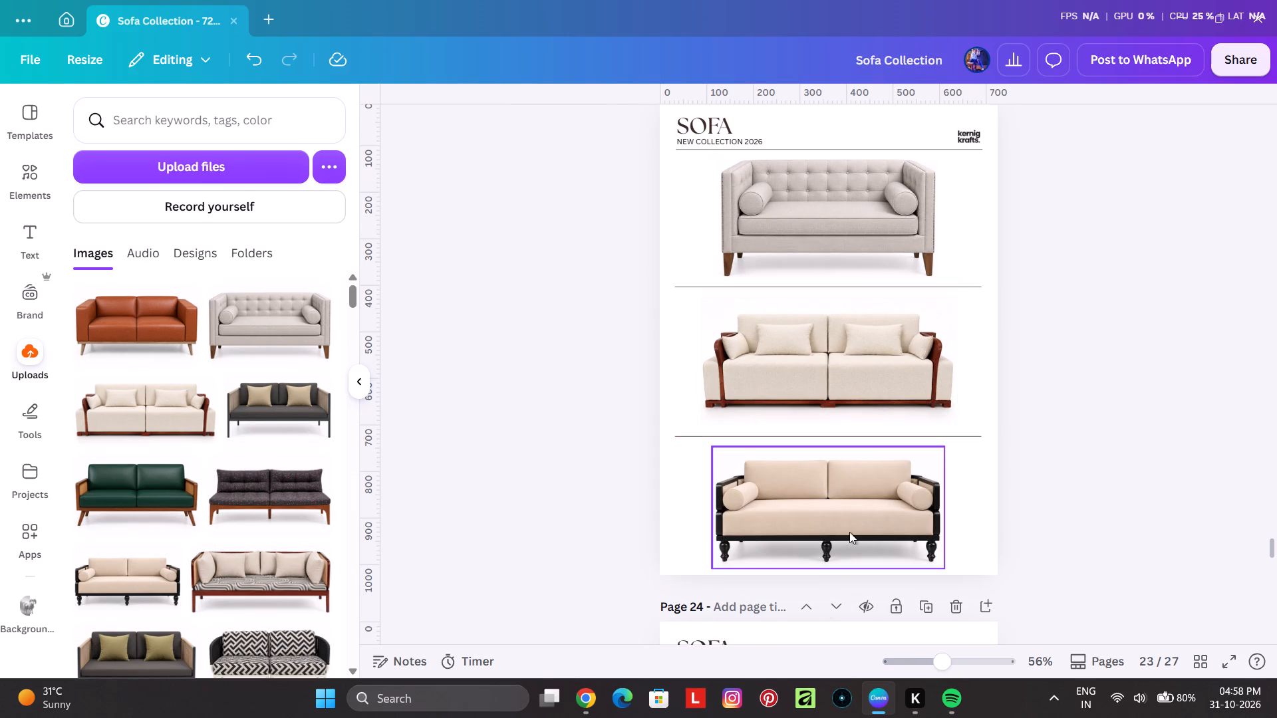
Crop the empty top and bottom edges of the middle cream sofa image on page 23 to about 550 by 240.
ctrl+scroll(856, 530, up, 3)
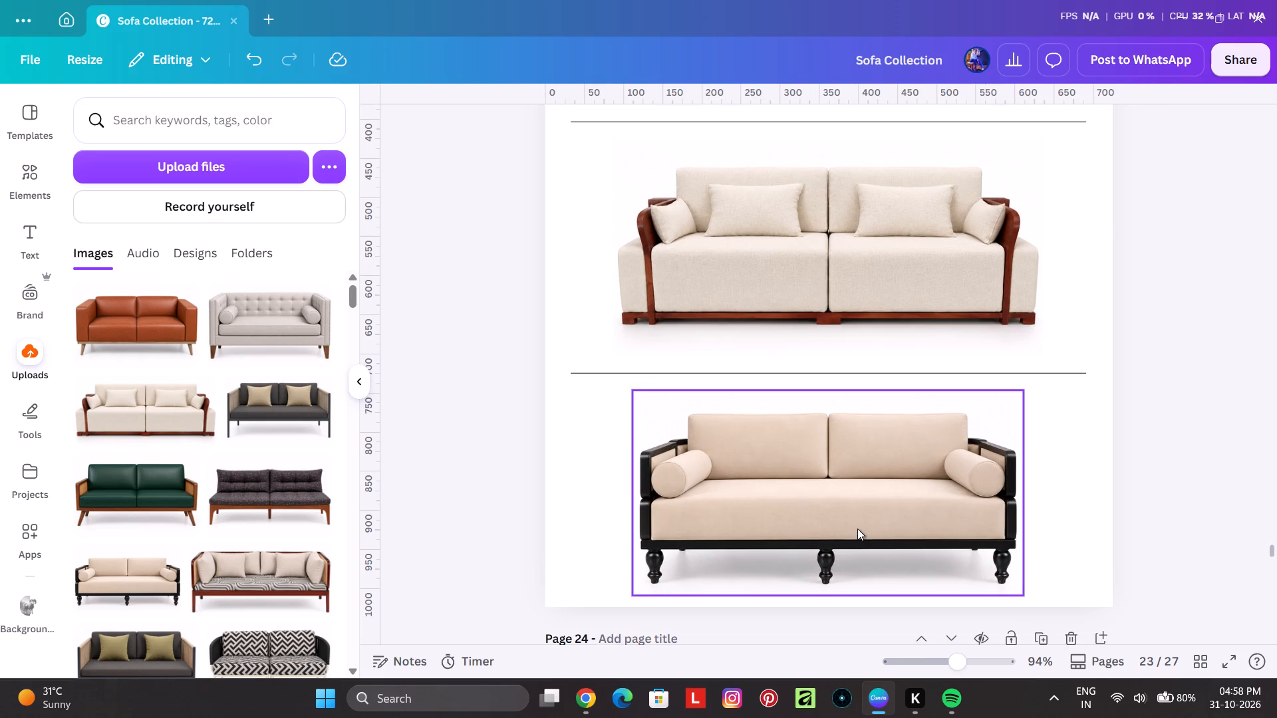
ctrl+scroll(857, 529, down, 1)
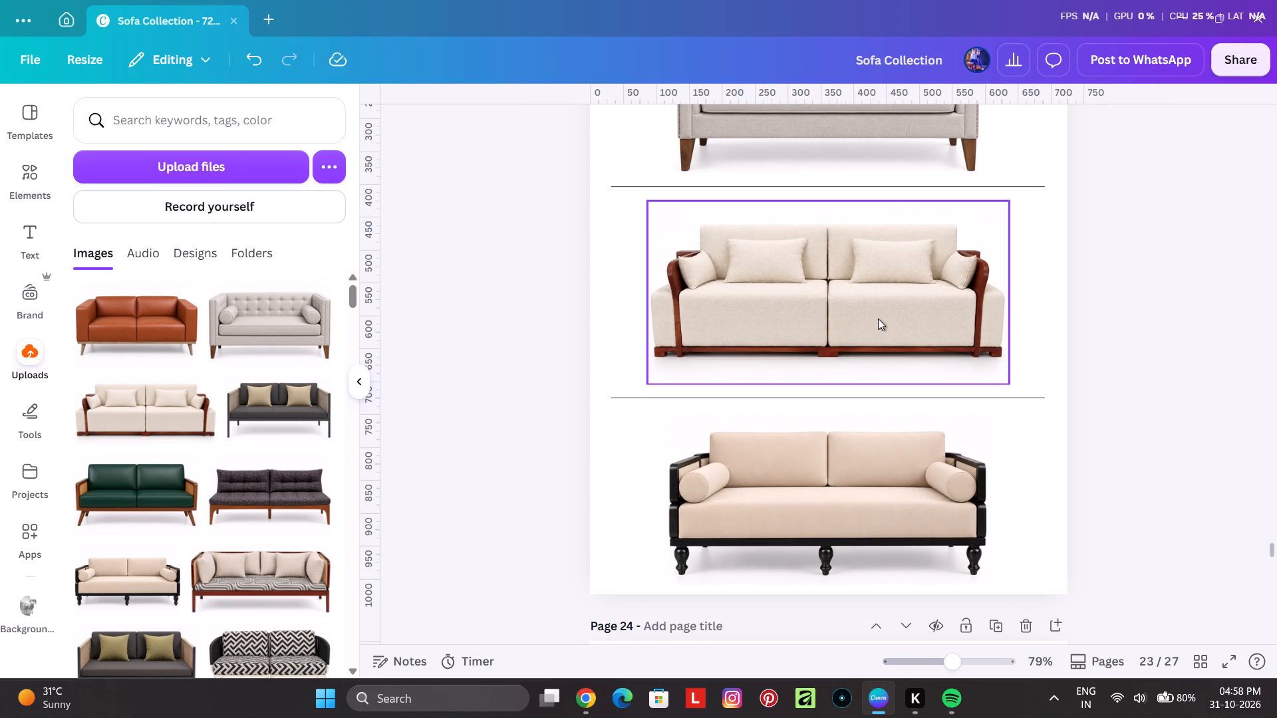
ctrl+scroll(832, 204, up, 2)
click(834, 213)
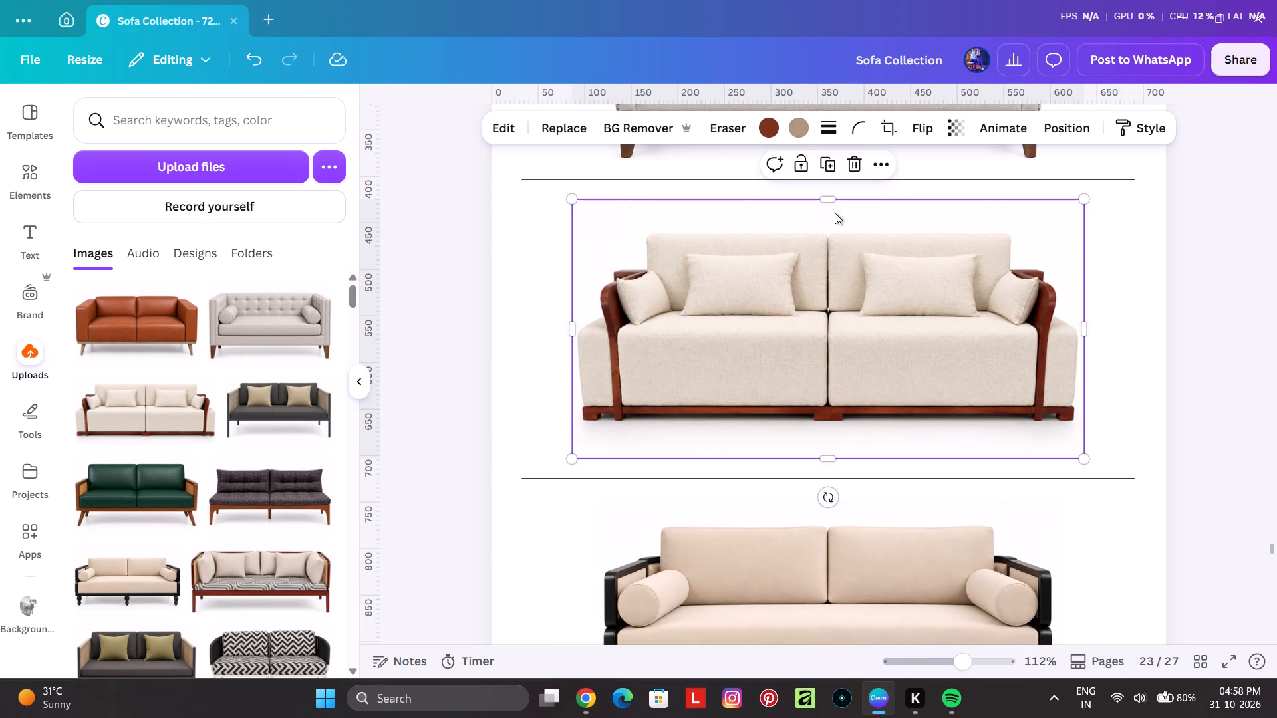
drag(829, 202, 837, 221)
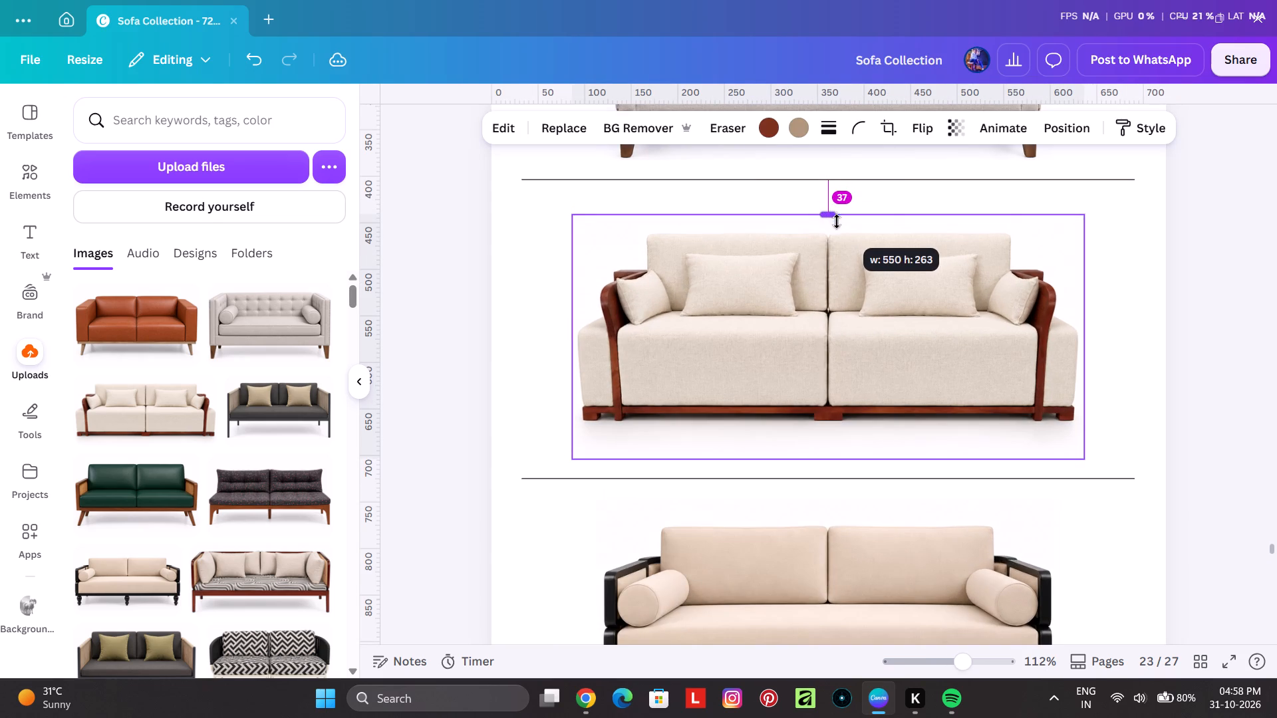
drag(837, 221, 837, 223)
drag(828, 453, 833, 439)
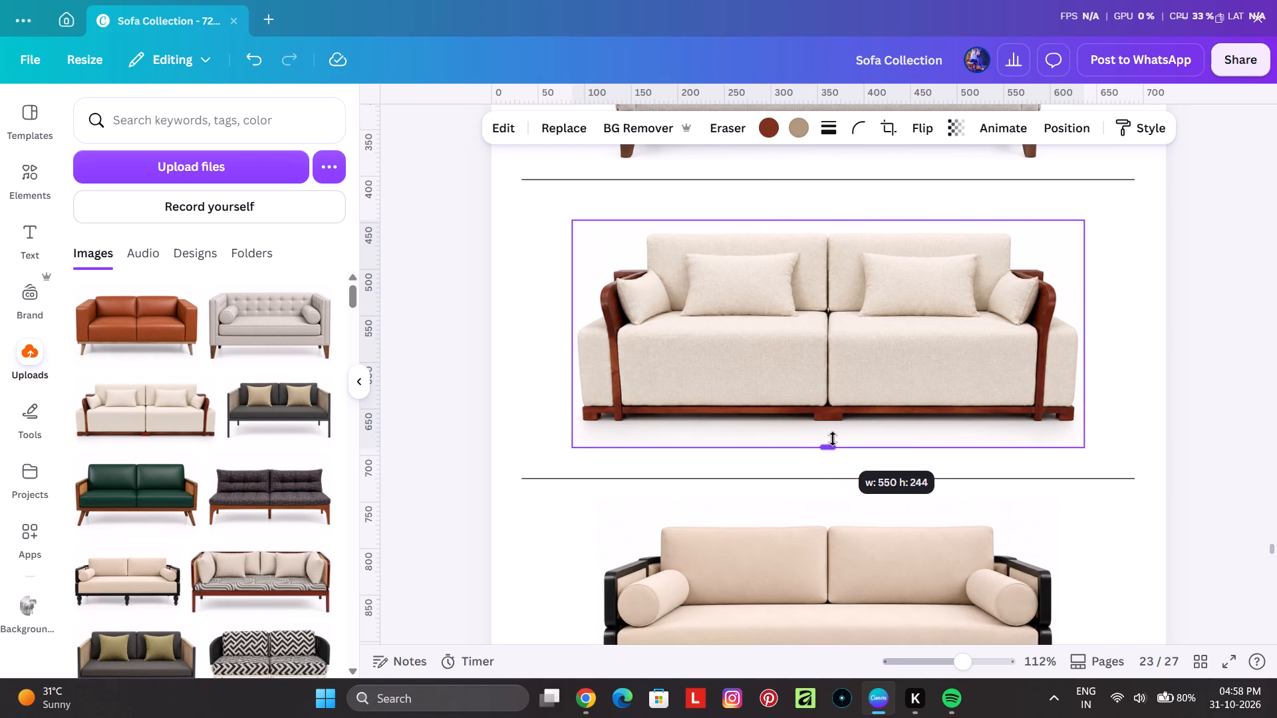
drag(833, 439, 835, 437)
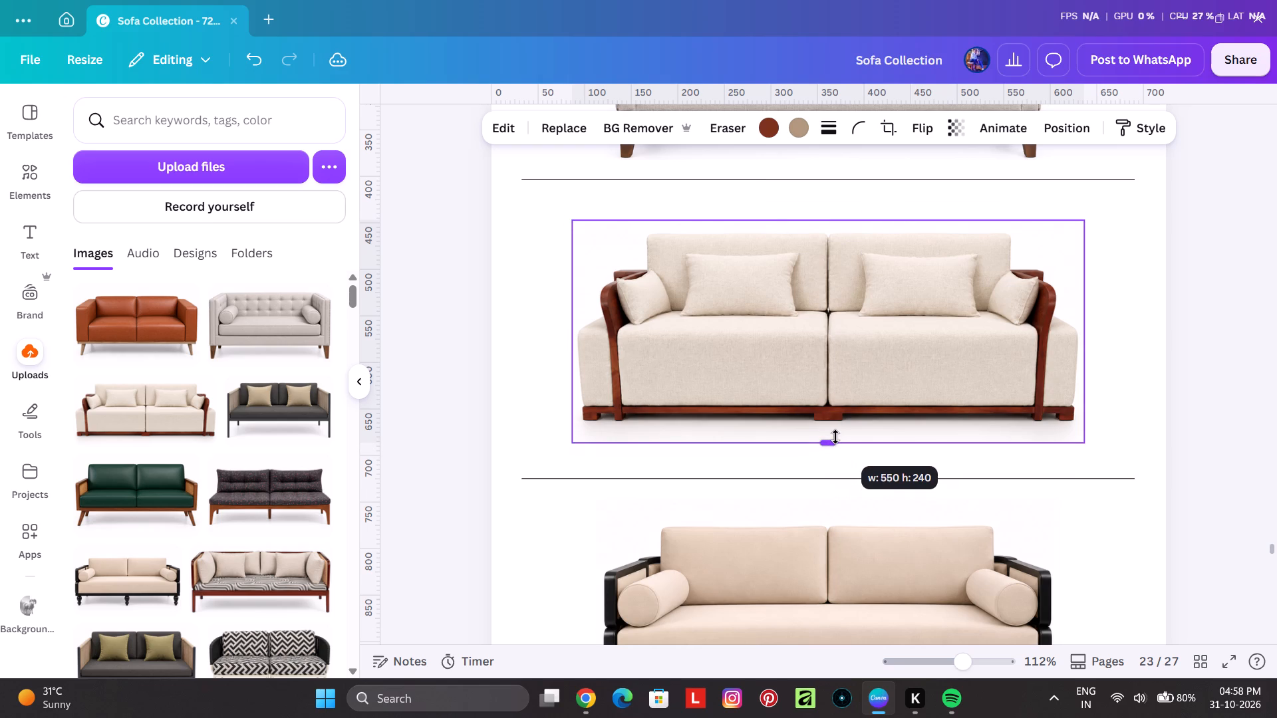
drag(835, 437, 837, 439)
Select the three sofa images on page 23 and space them evenly.
ctrl+scroll(837, 394, down, 2)
scroll(839, 407, up, 3)
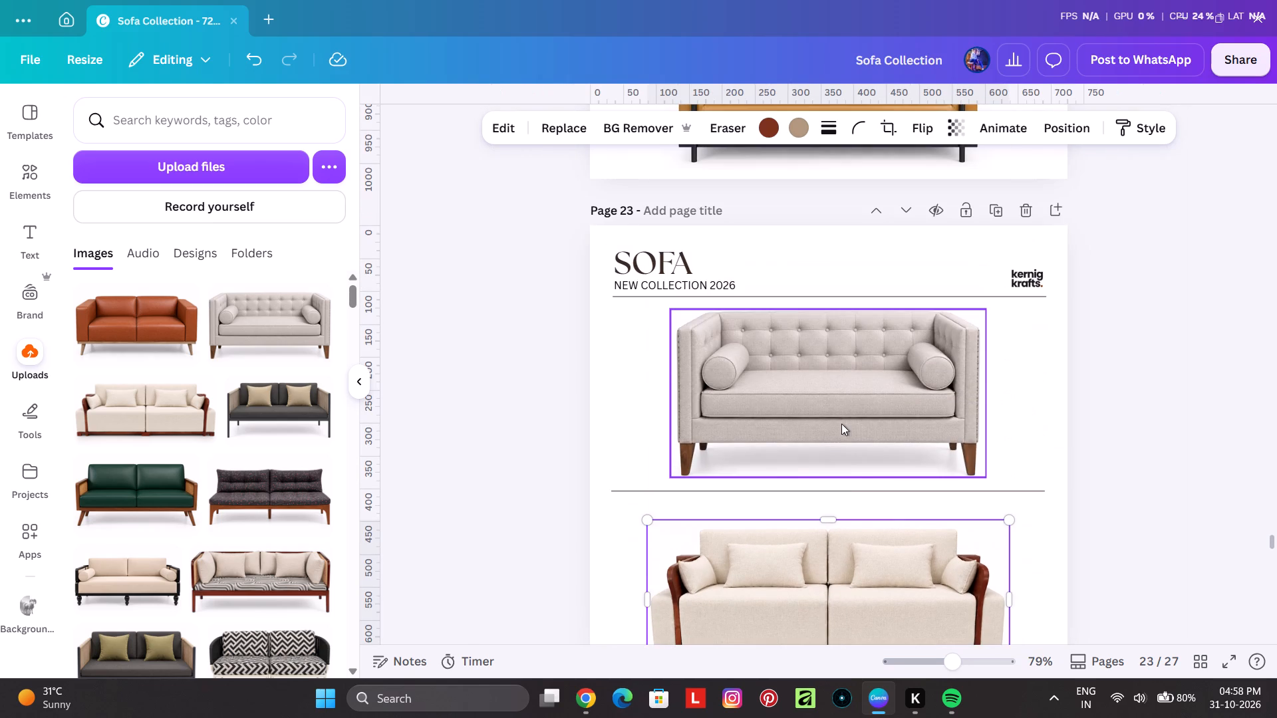
click(862, 412)
ctrl+scroll(819, 386, up, 2)
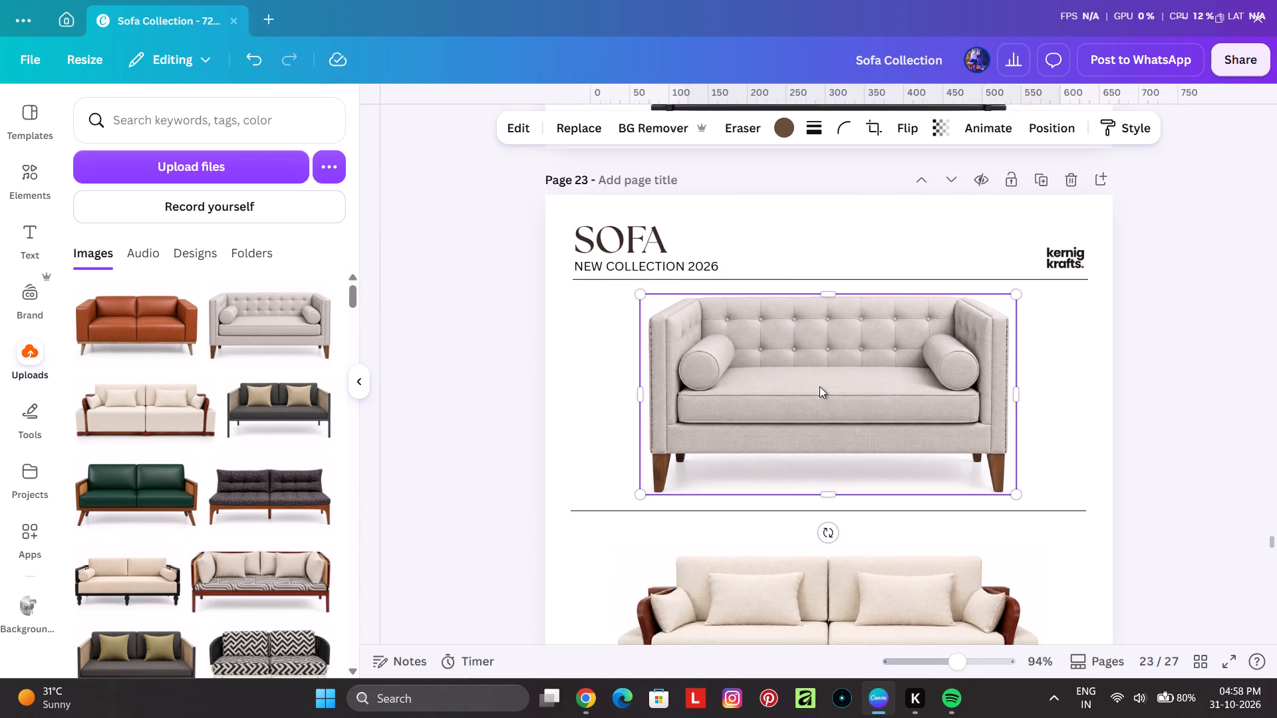
ctrl+scroll(819, 386, up, 1)
ctrl+scroll(836, 328, down, 3)
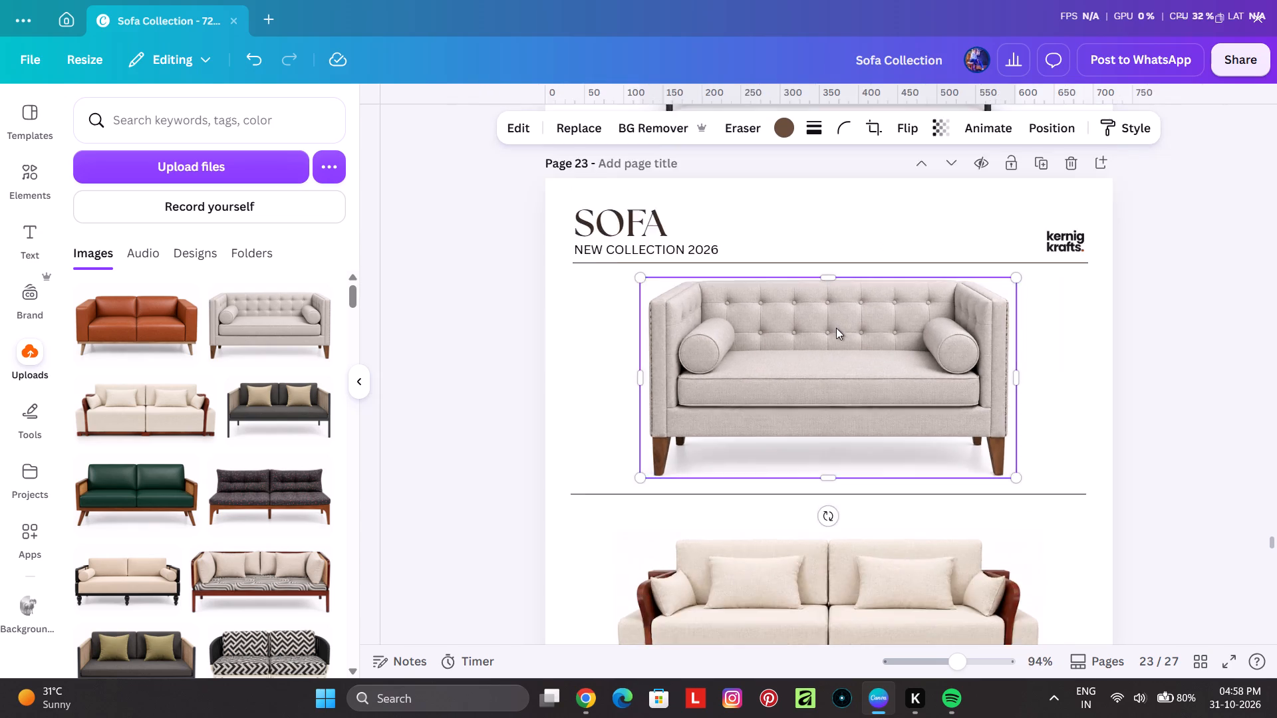
ctrl+scroll(836, 328, down, 2)
shift+click(875, 489)
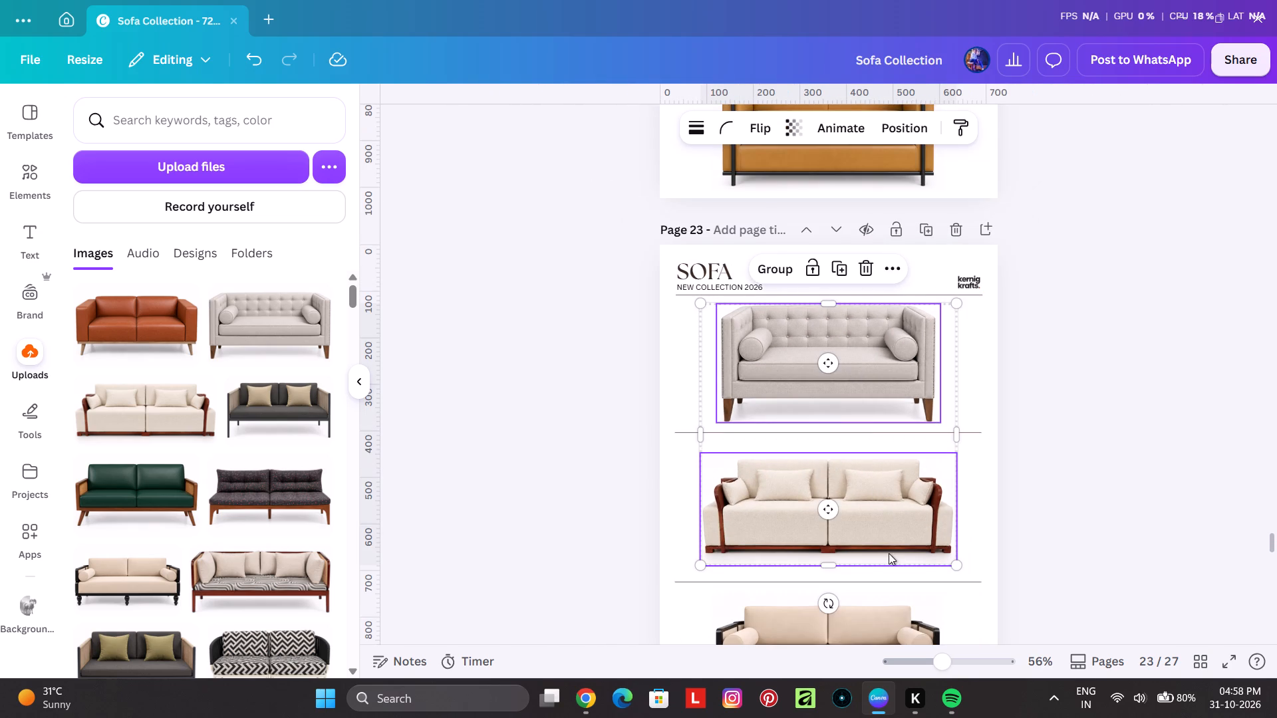
scroll(889, 574, down, 2)
shift+click(889, 510)
right_click(892, 507)
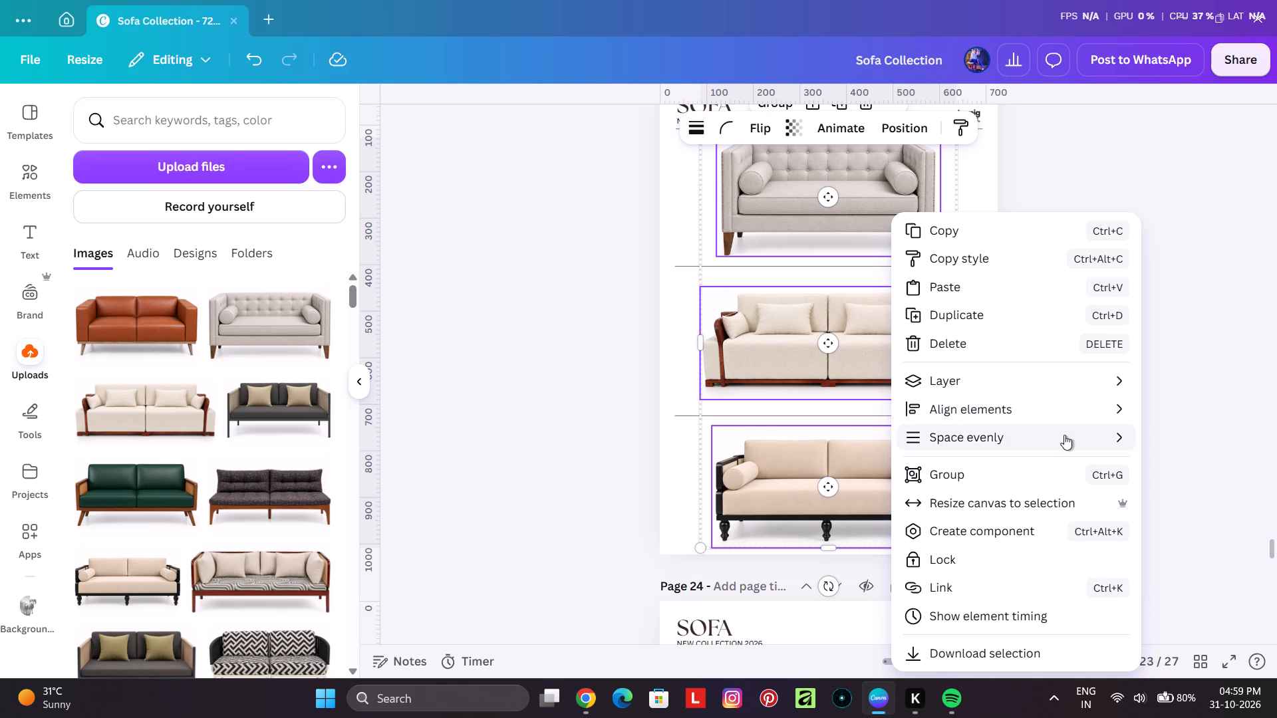
click(813, 445)
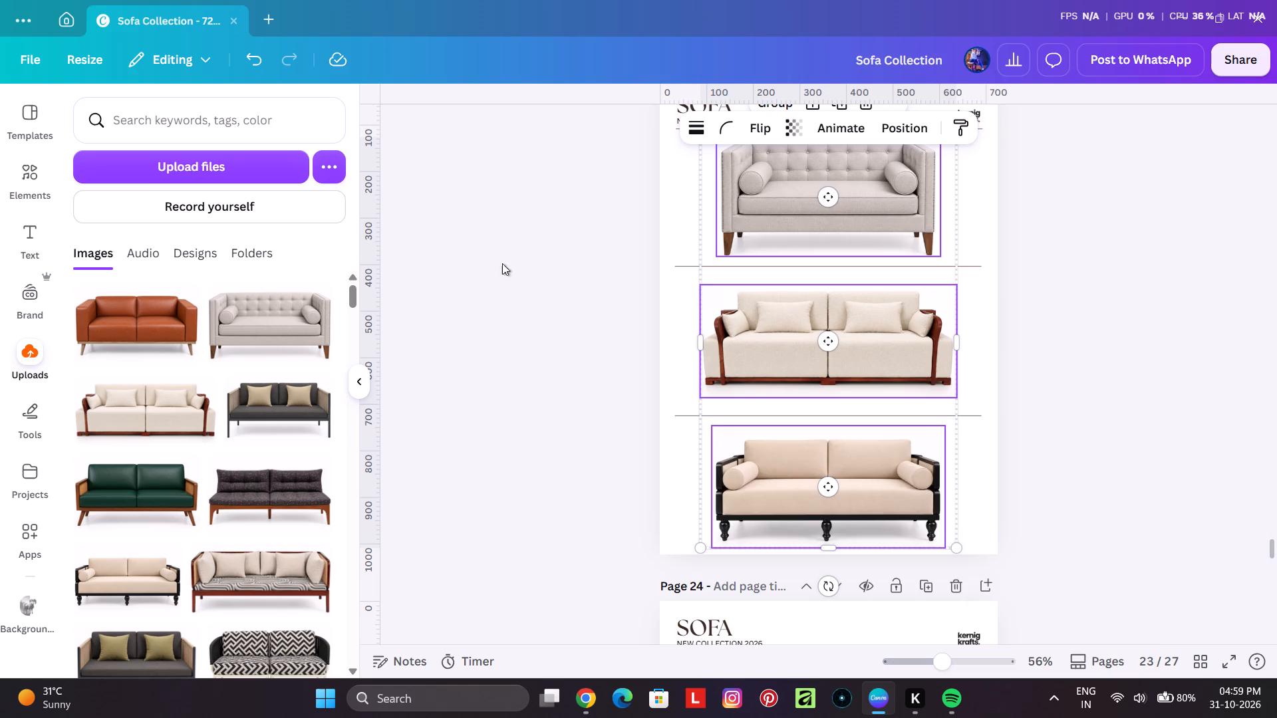
Space the three sofas and the two divider lines on page 23 evenly using Tidy up.
click(528, 263)
scroll(583, 344, up, 1)
drag(588, 307, 1180, 711)
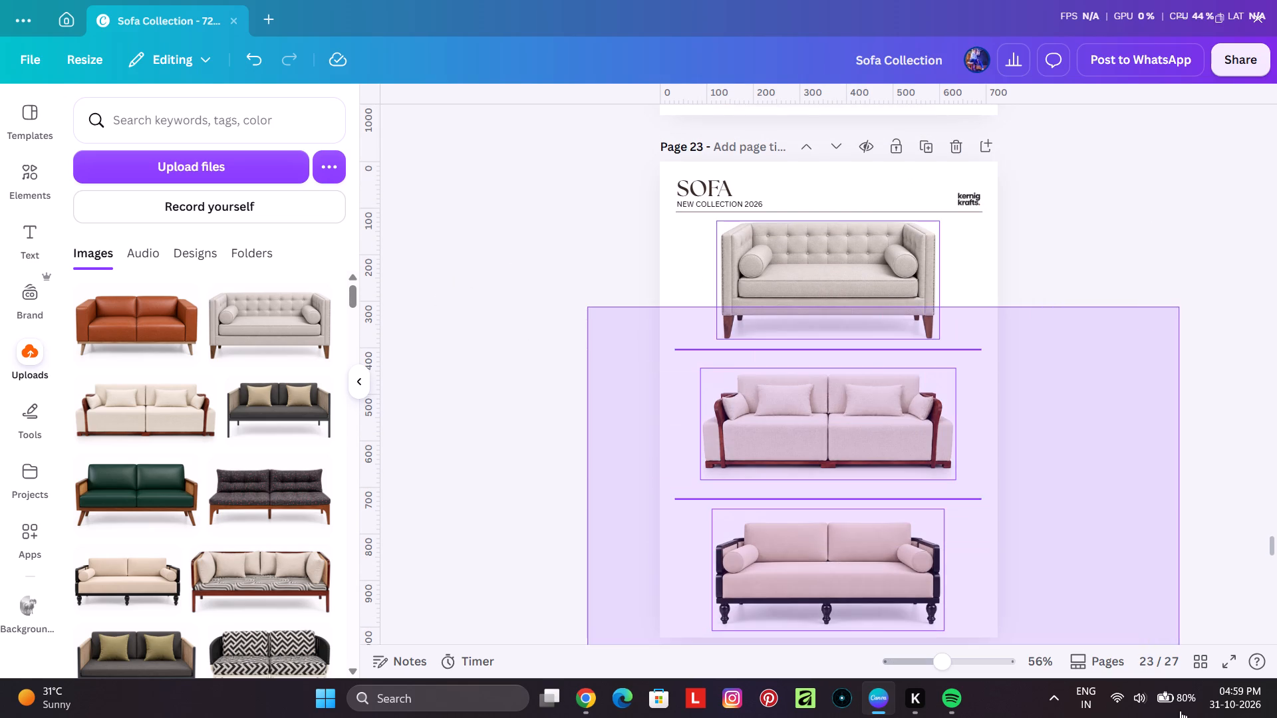
drag(1180, 711, 1140, 561)
right_click(832, 553)
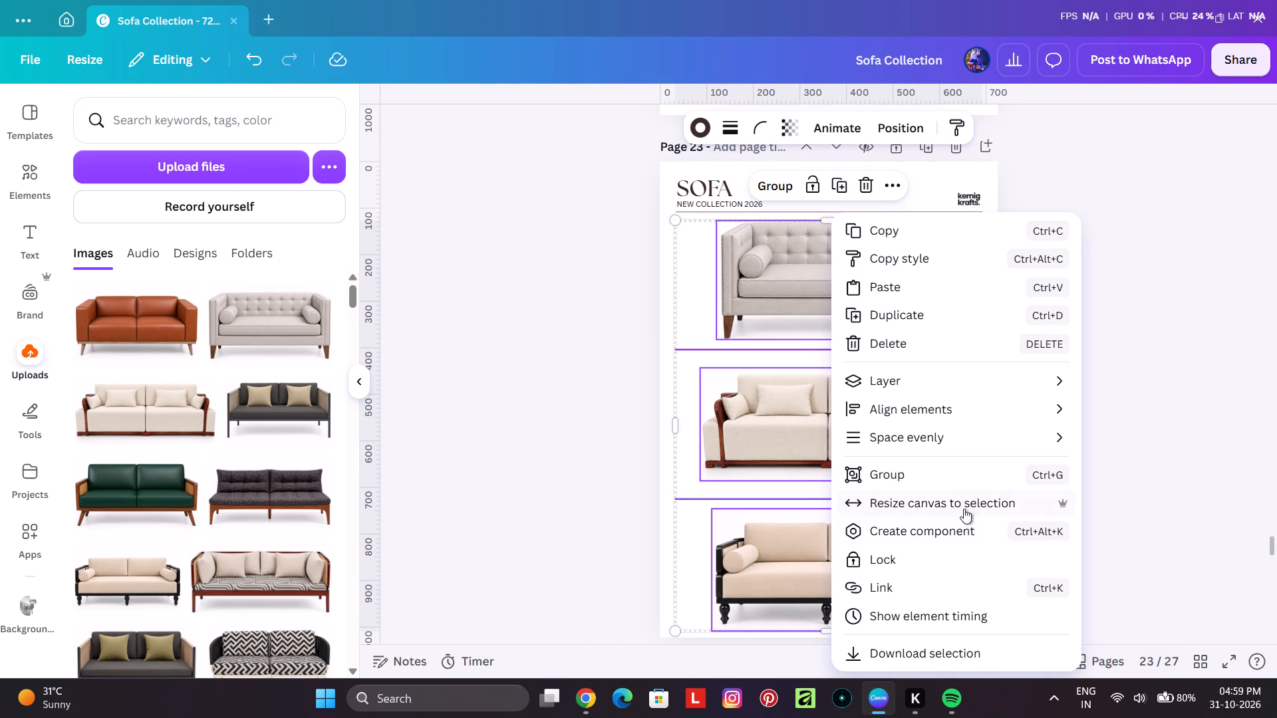
click(1163, 439)
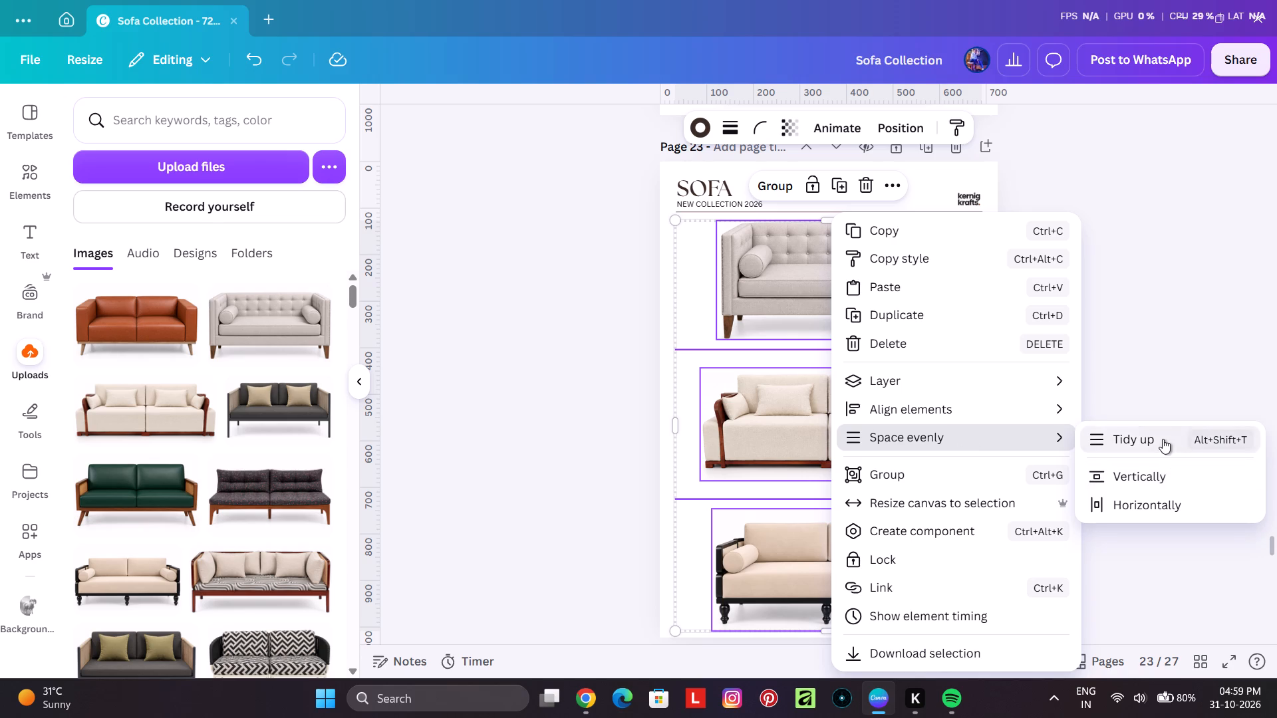
click(1087, 366)
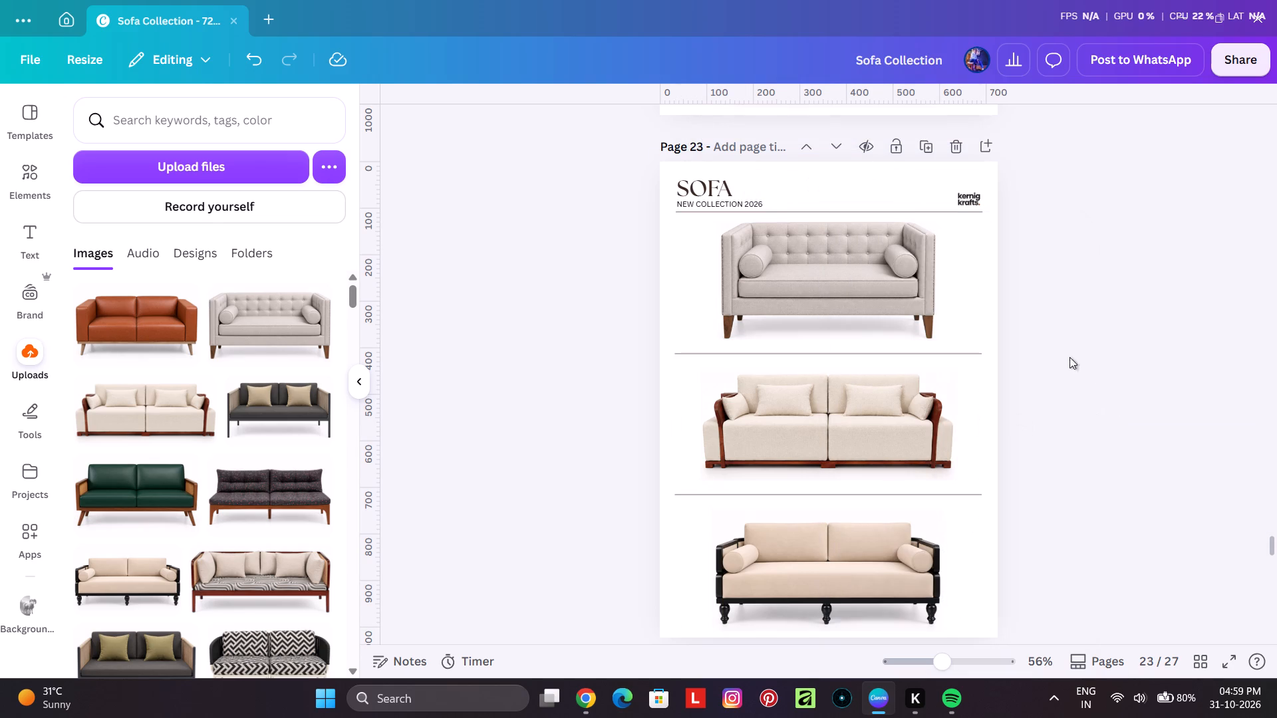
drag(555, 258, 790, 540)
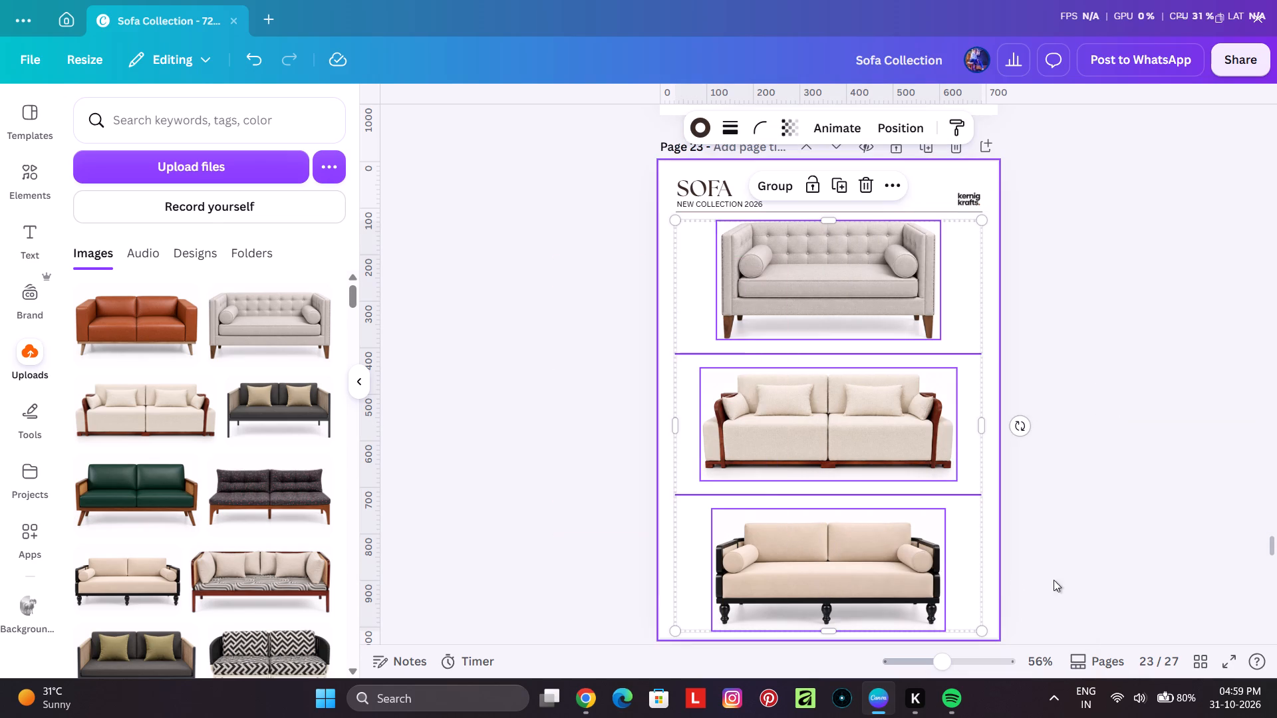
click(1128, 574)
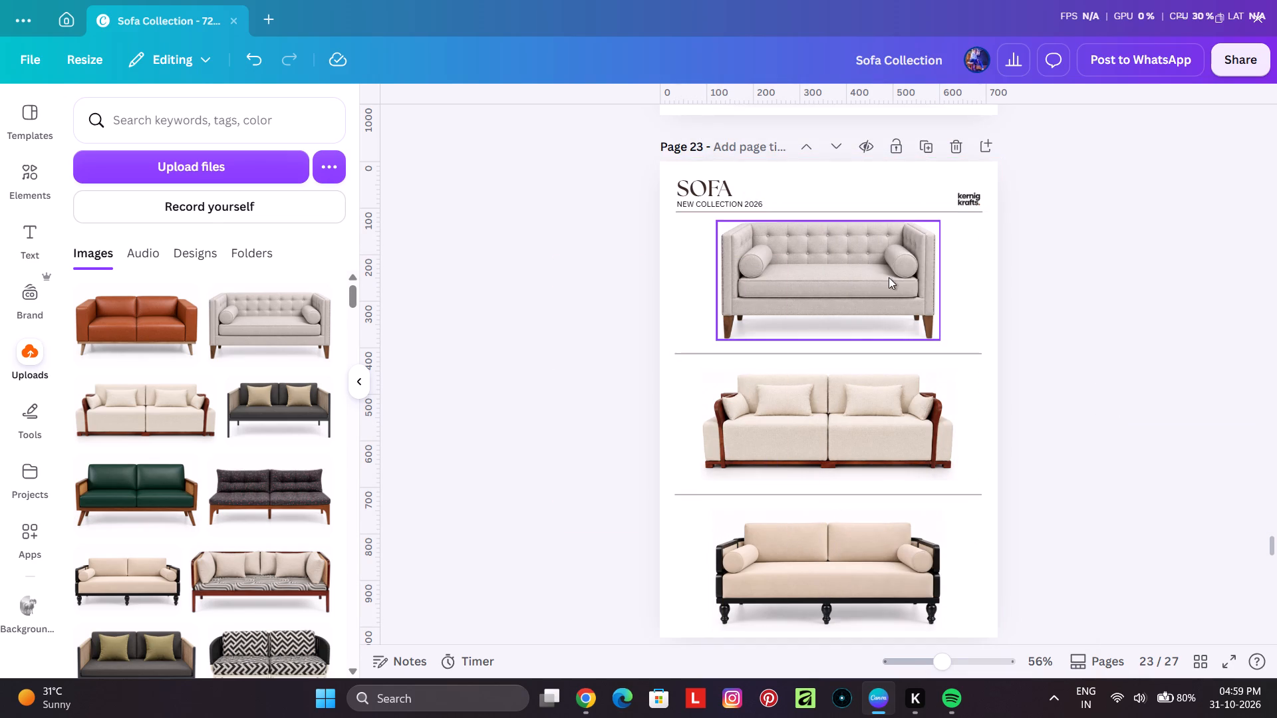
Nudge the top light grey tufted sofa on page 23 slightly down, away from the header line.
ctrl+scroll(889, 277, down, 2)
click(1162, 342)
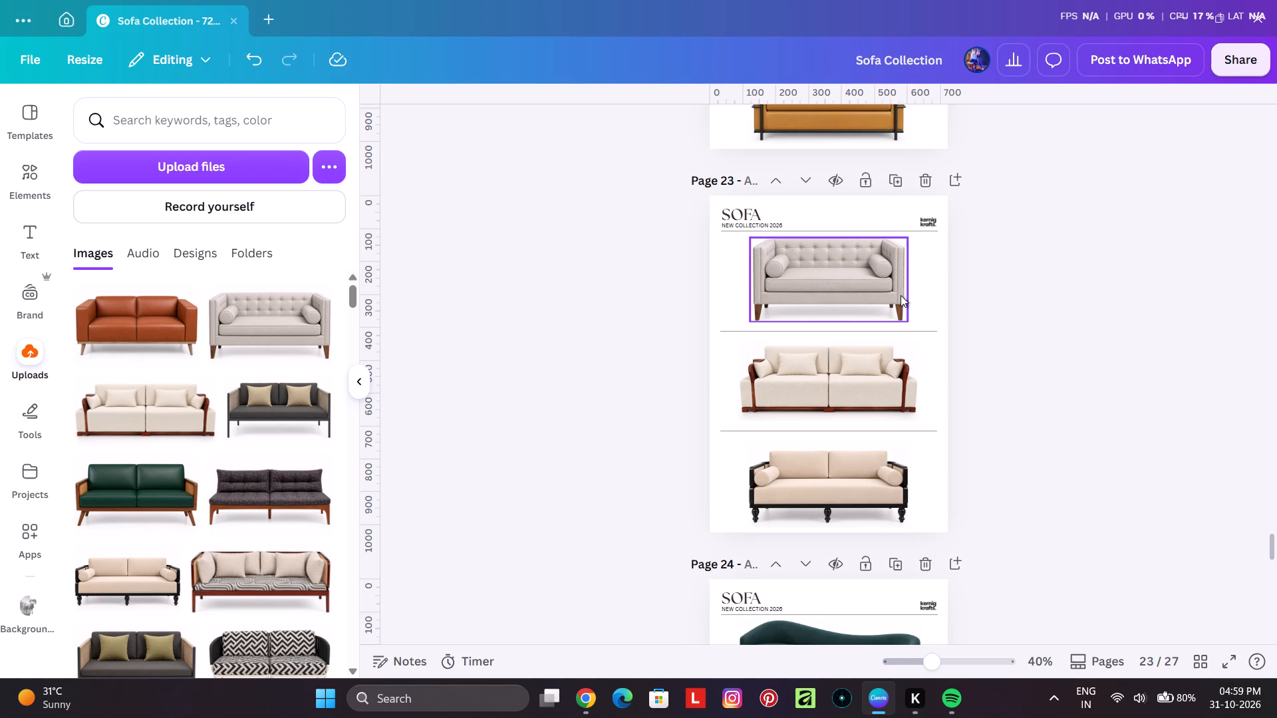
click(901, 295)
key(Down)
key(Down)
key(Down)
key(Down)
key(Down)
key(Down)
key(Down)
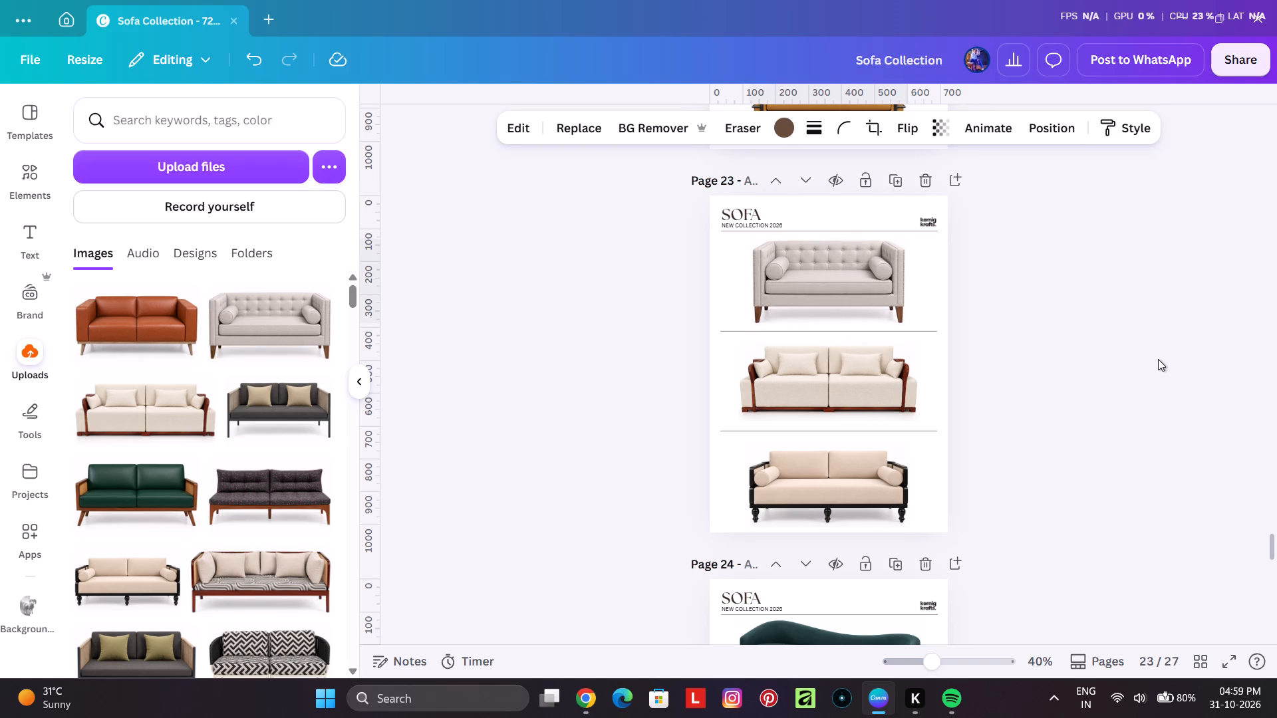
key(Up)
click(1174, 361)
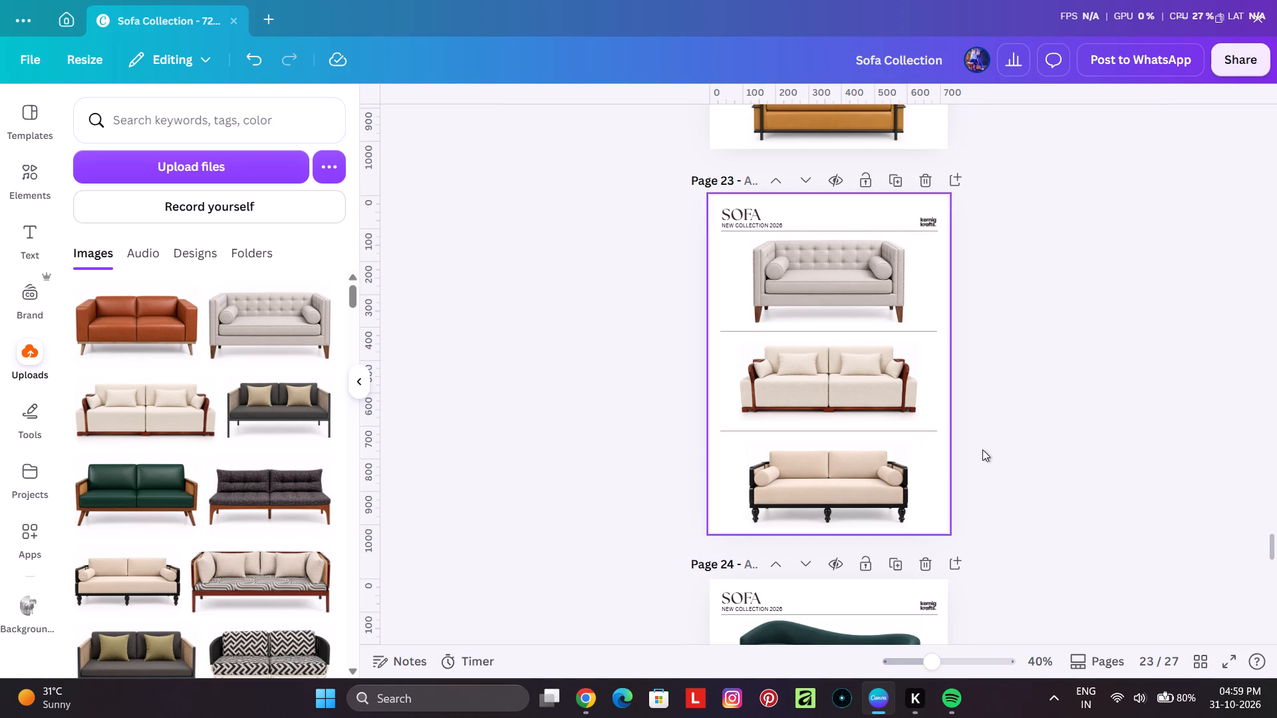
Nudge the bottom beige sofa with black turned legs on page 23 slightly up towards the divider line.
click(901, 487)
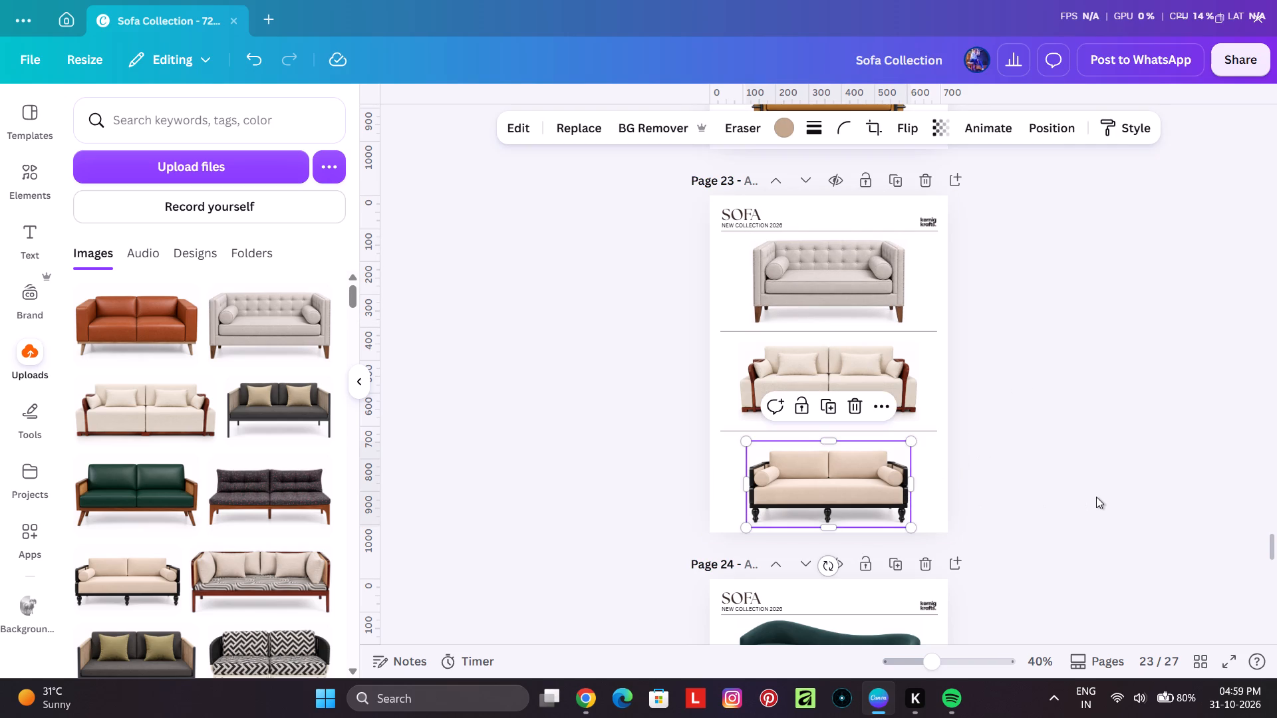
key(Up)
key(Up)
key(Up)
key(Up)
key(Up)
key(Up)
key(Up)
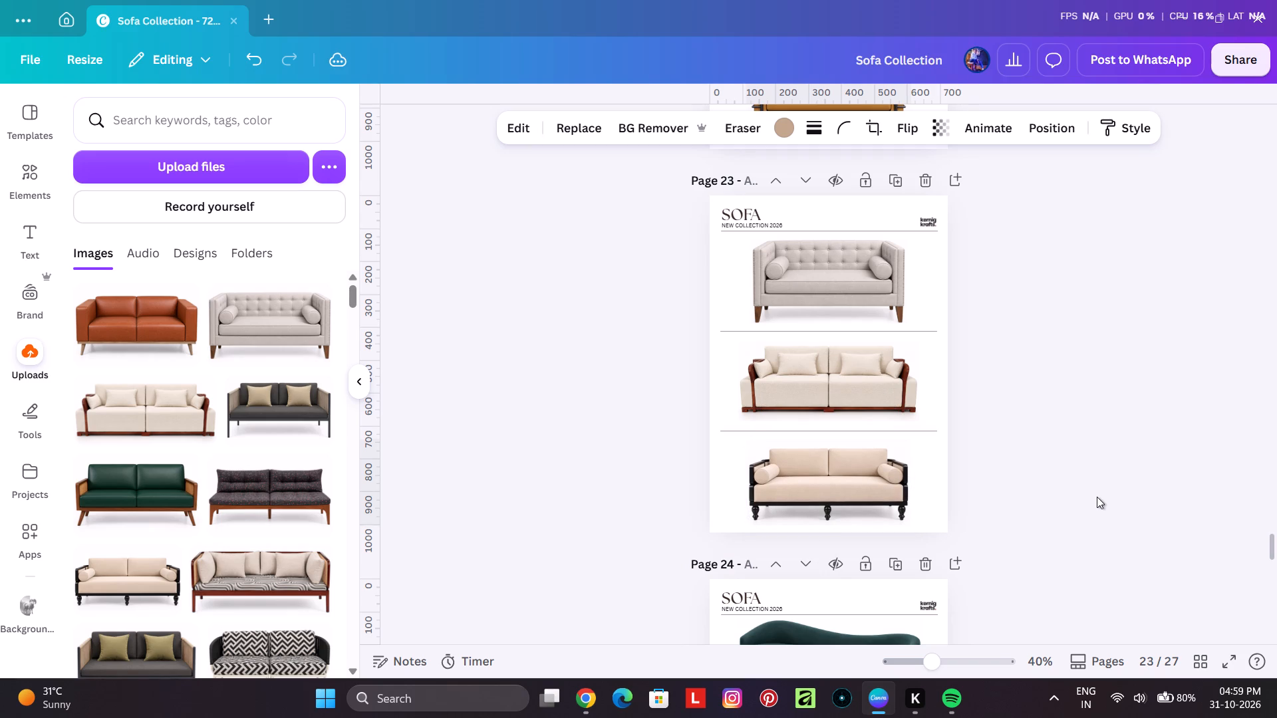
key(Down)
click(1121, 463)
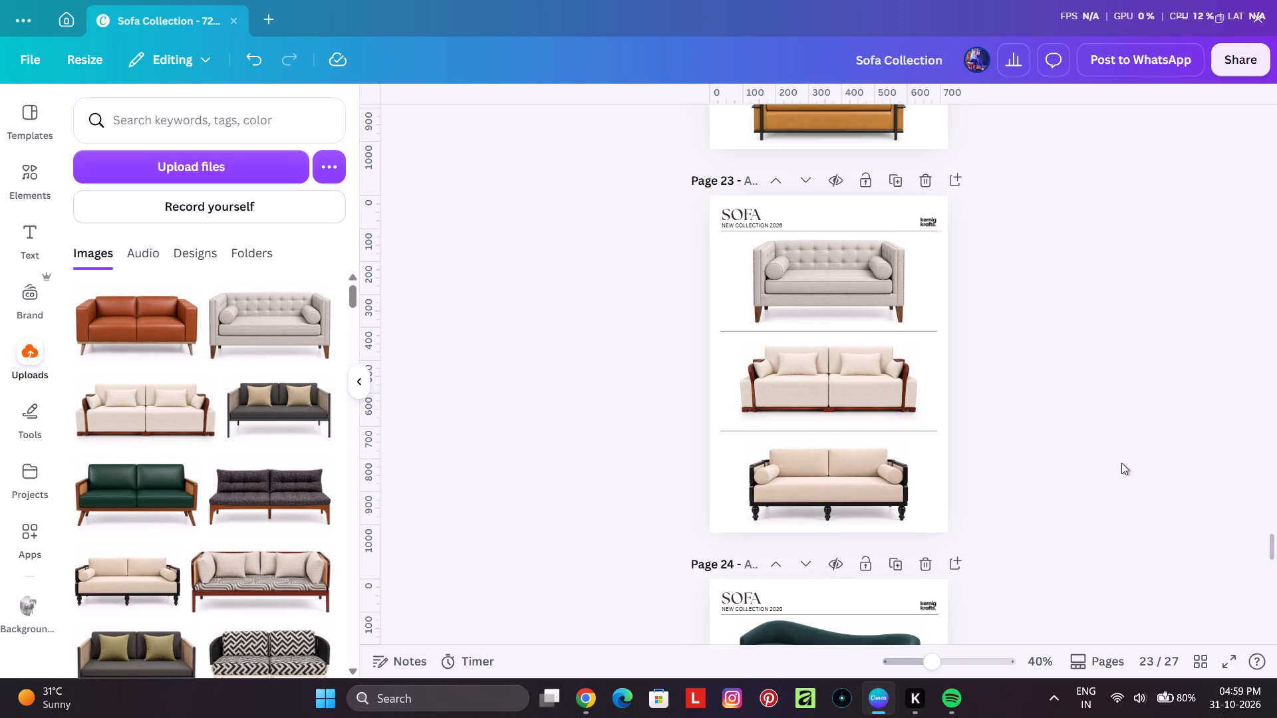
Compare the sofa sizes and spacing on page 23 with those on page 22.
ctrl+scroll(1121, 463, down, 3)
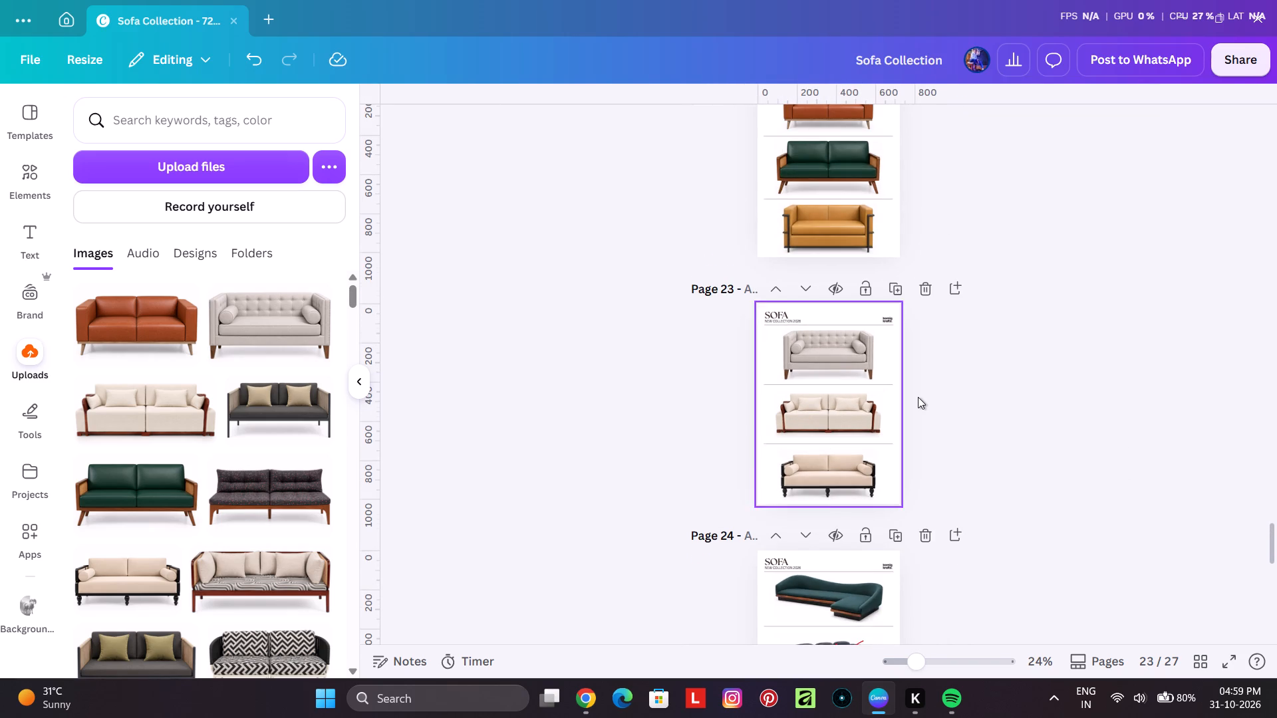
ctrl+scroll(919, 397, up, 1)
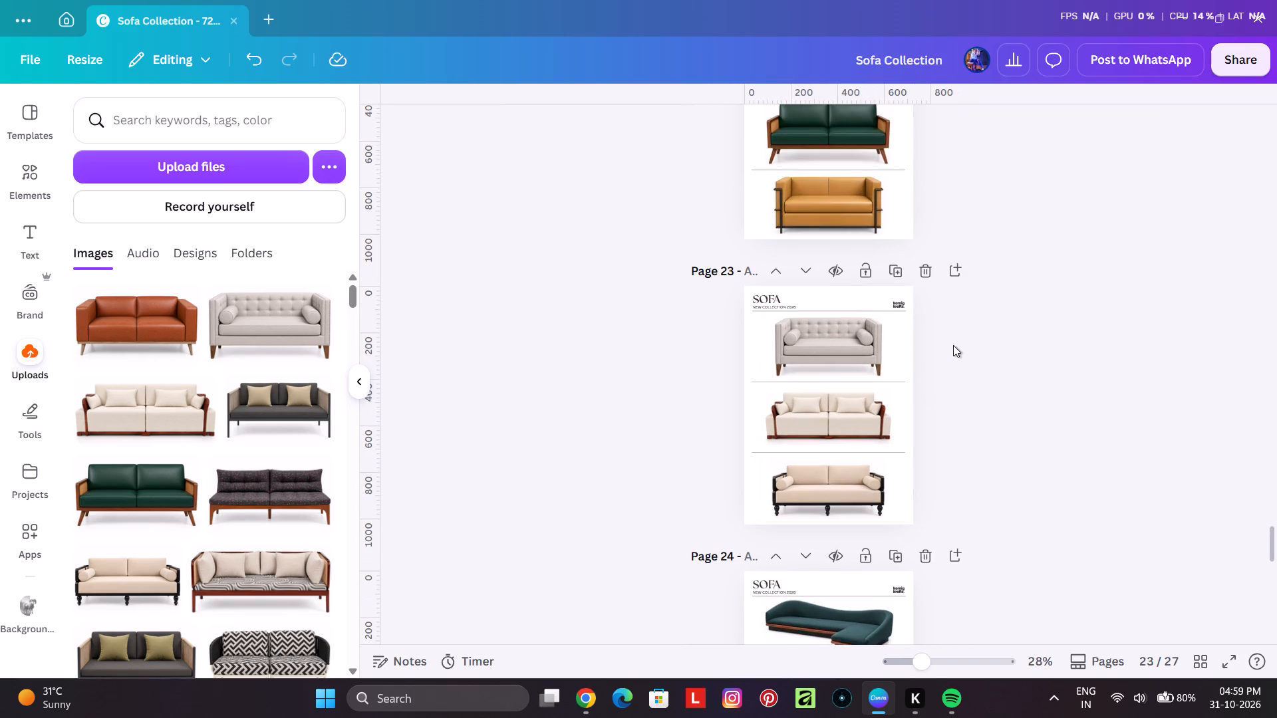
ctrl+scroll(953, 345, up, 1)
scroll(961, 371, up, 2)
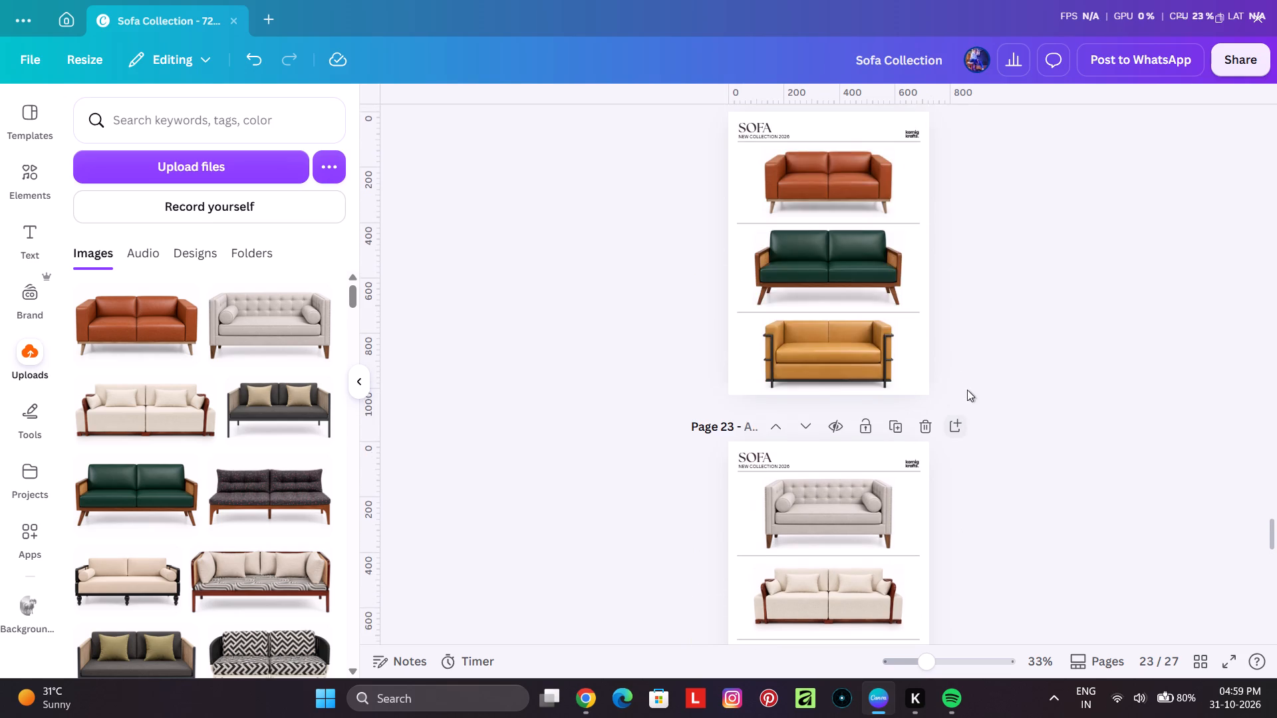
scroll(970, 406, up, 1)
scroll(982, 441, down, 1)
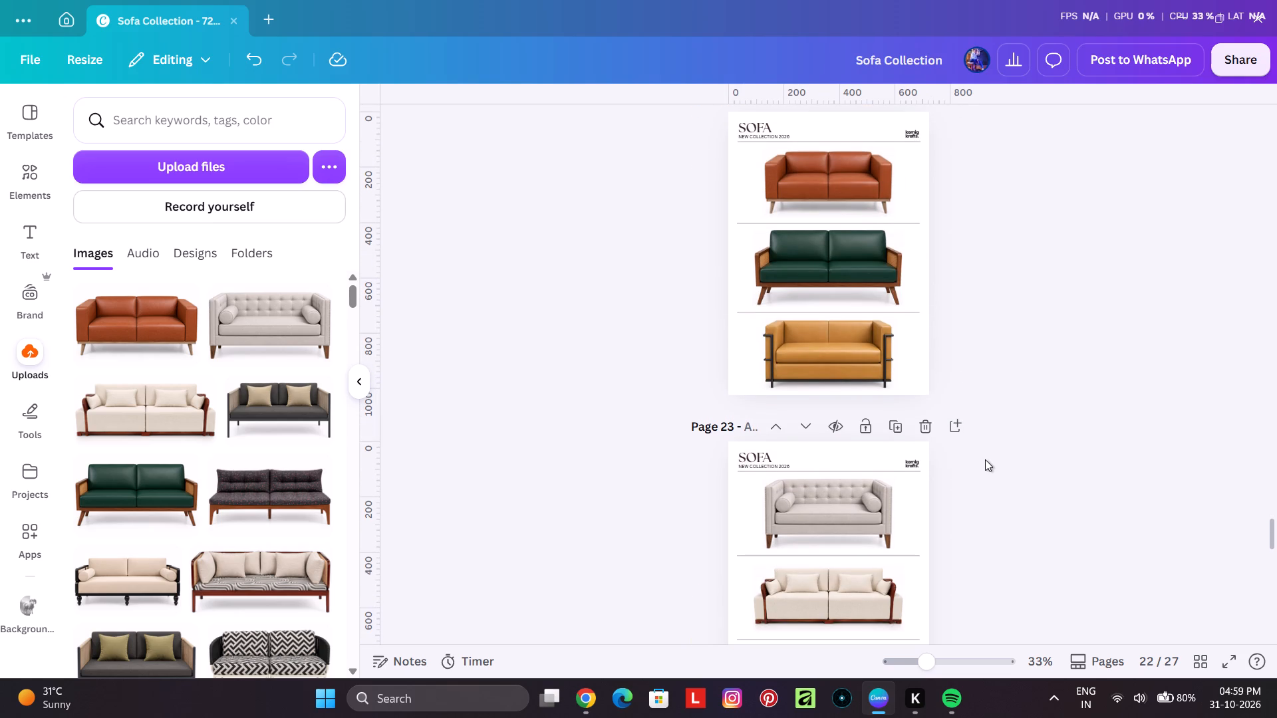
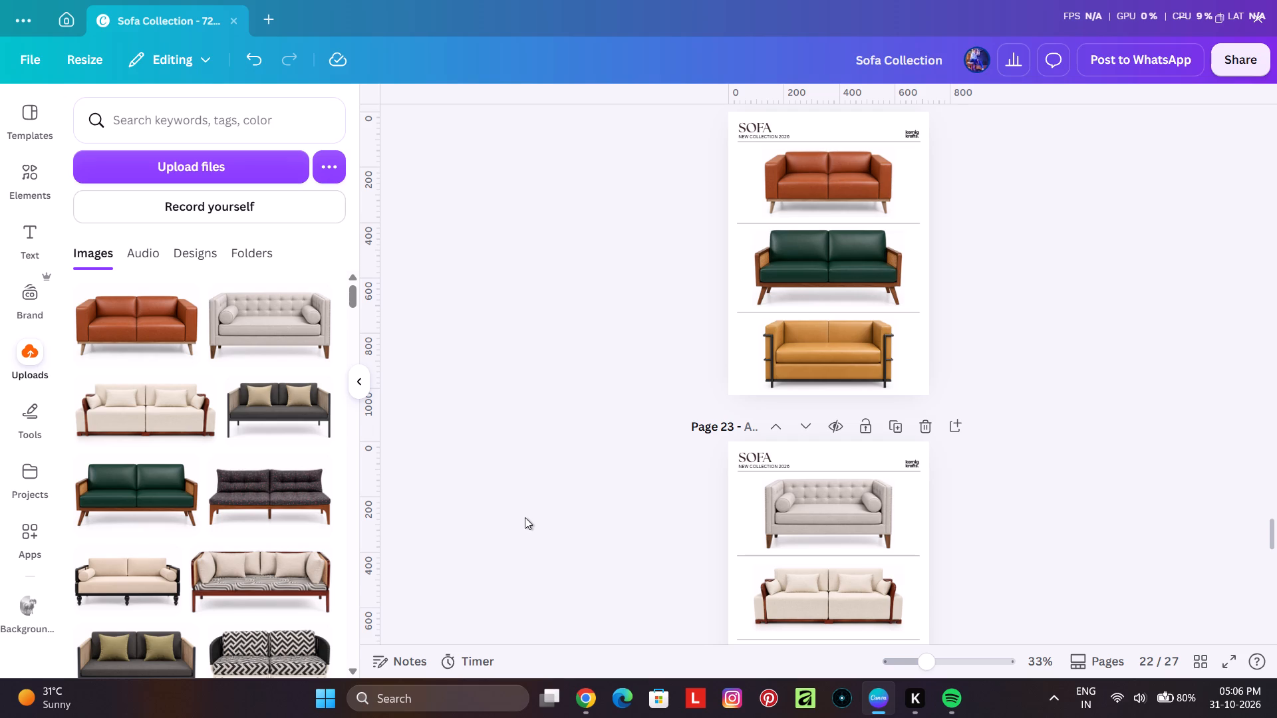
Duplicate page 23 to start page 24 with the same sofa layout.
scroll(706, 516, down, 6)
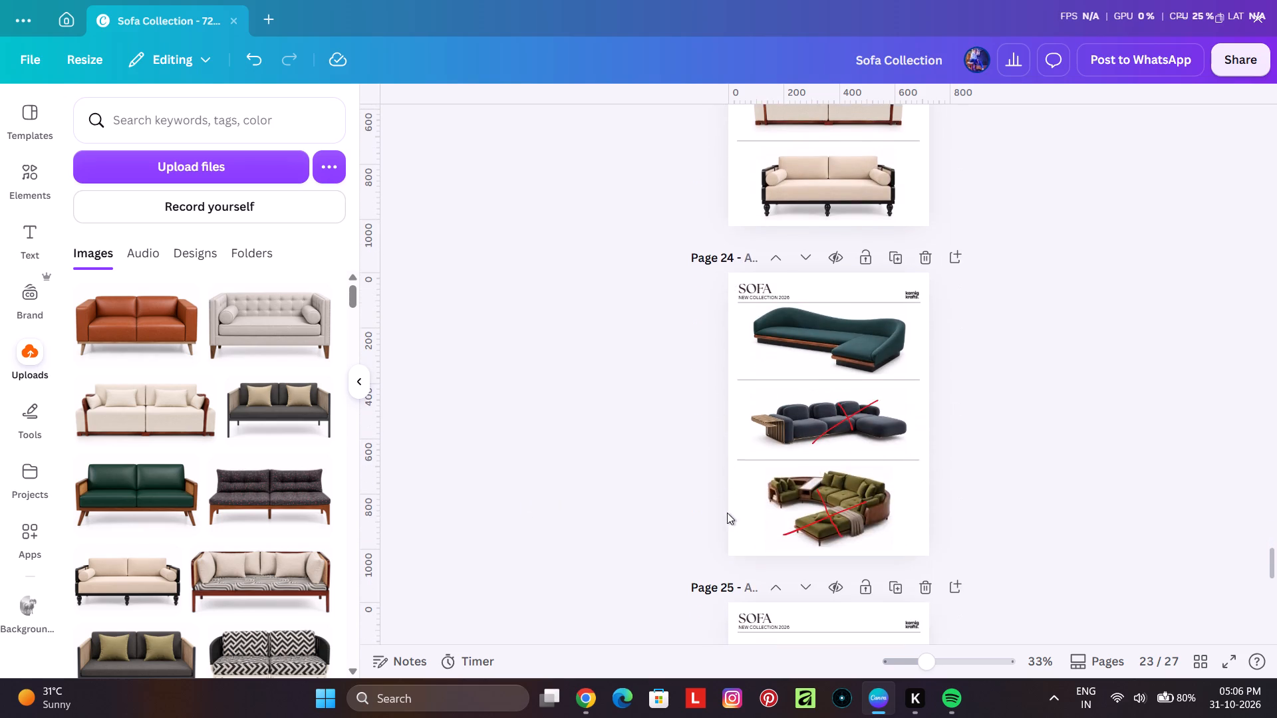
scroll(768, 520, up, 4)
scroll(837, 438, up, 3)
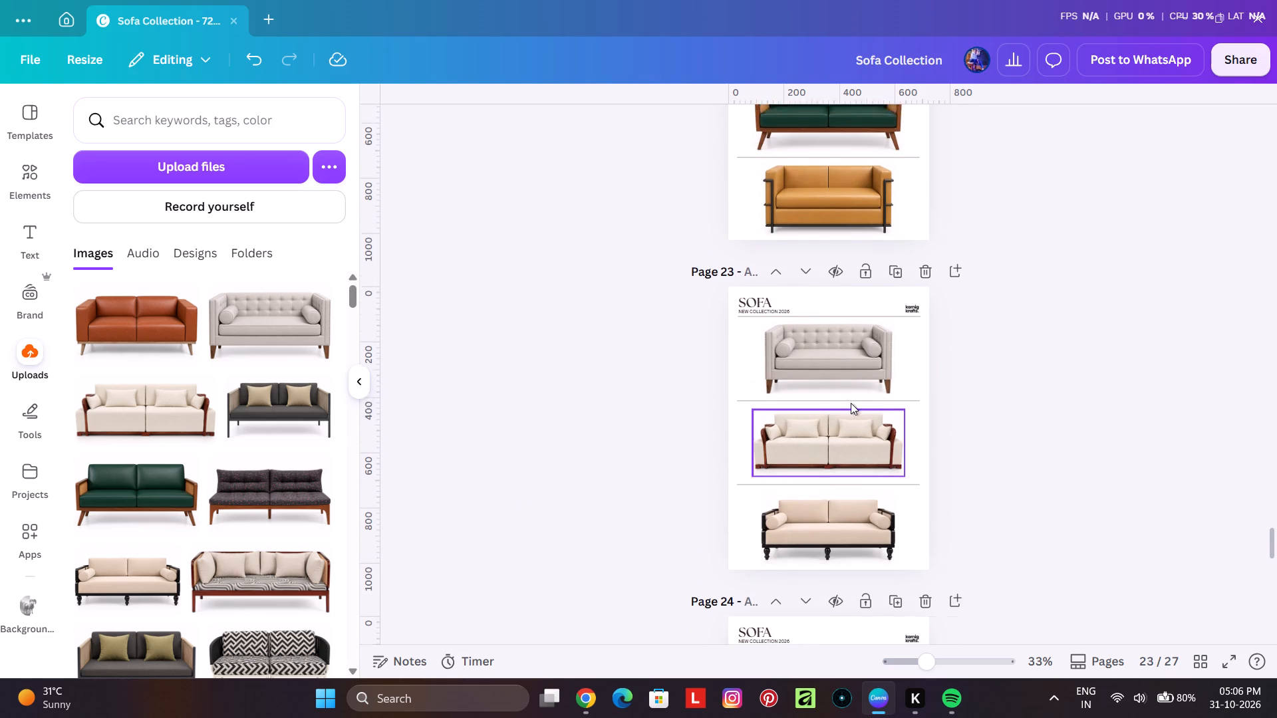
scroll(851, 401, down, 3)
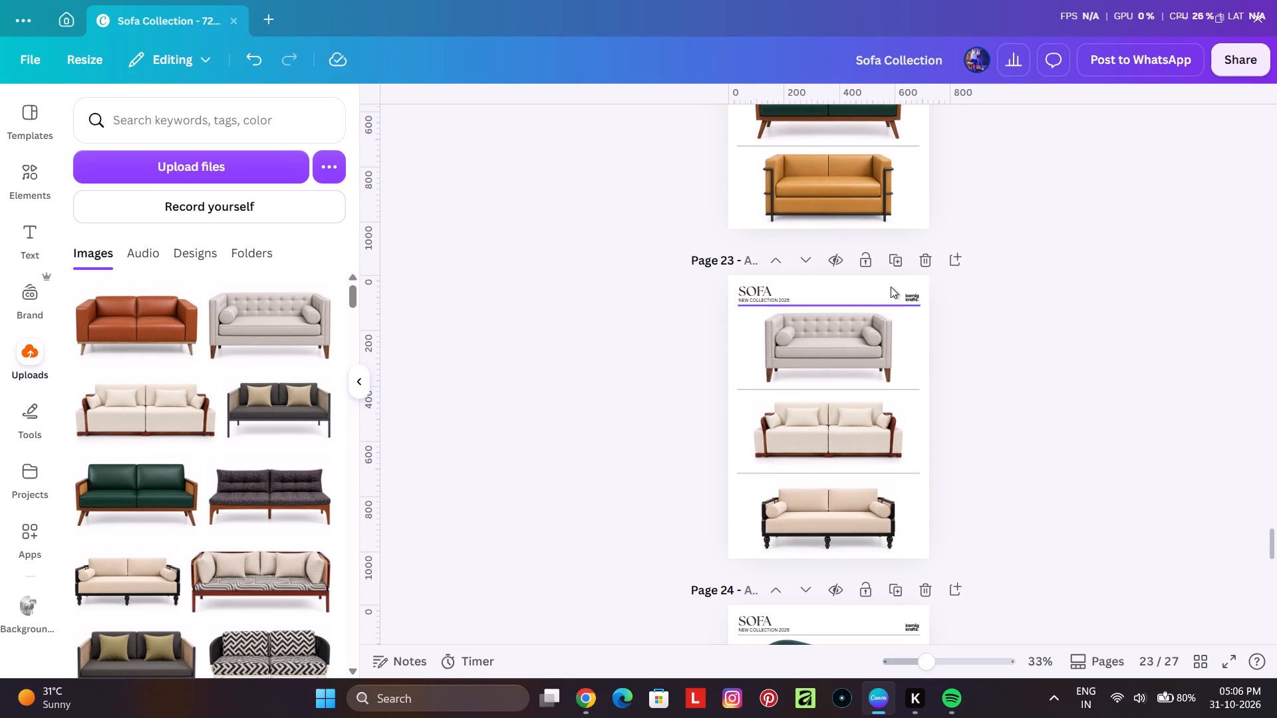
click(897, 257)
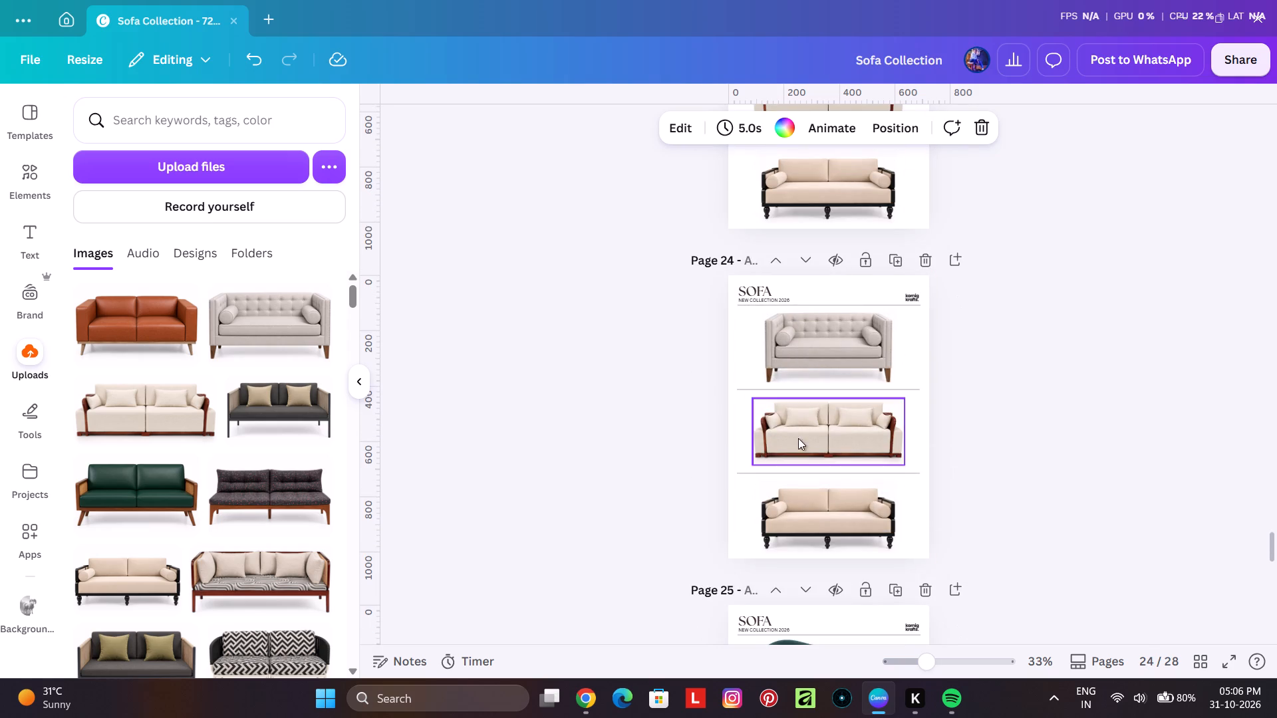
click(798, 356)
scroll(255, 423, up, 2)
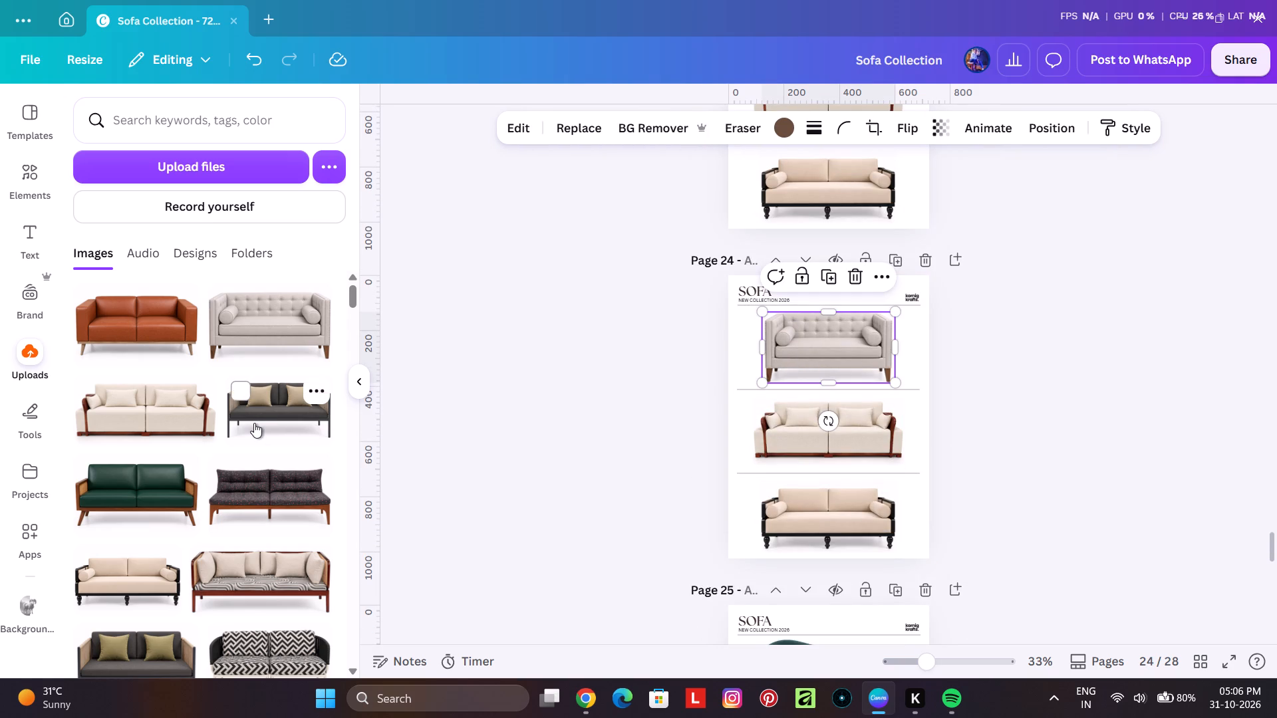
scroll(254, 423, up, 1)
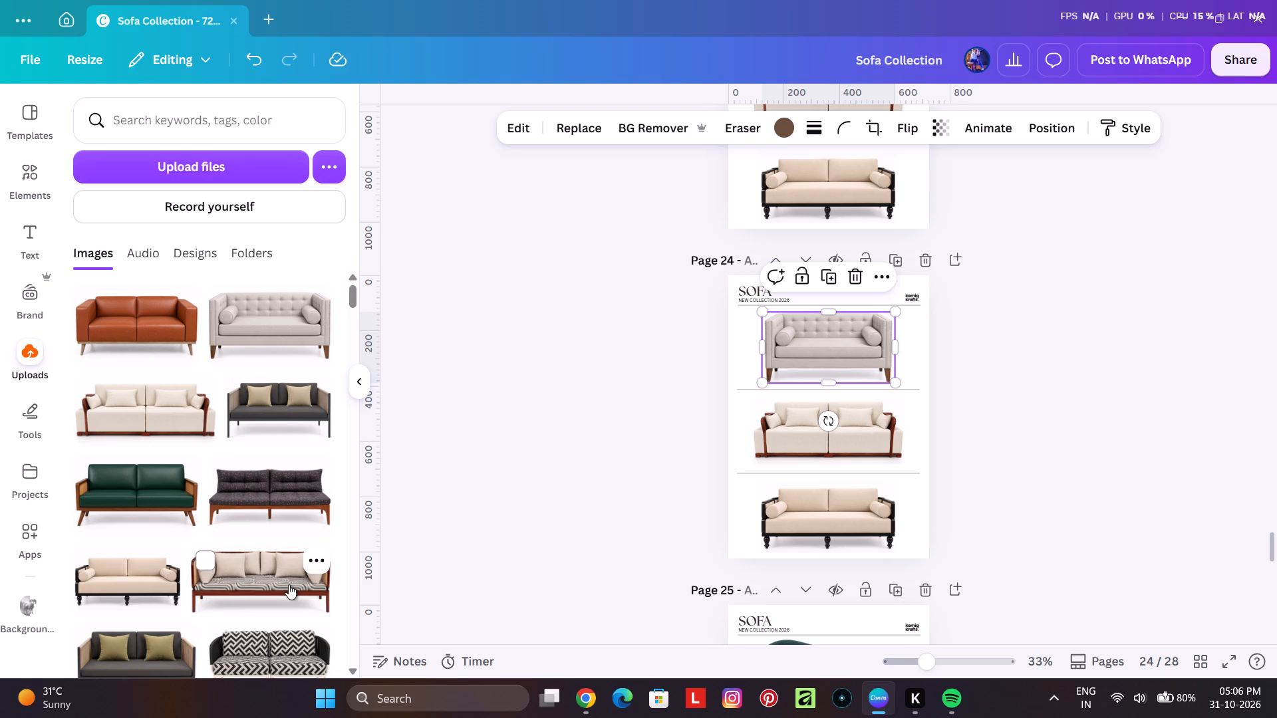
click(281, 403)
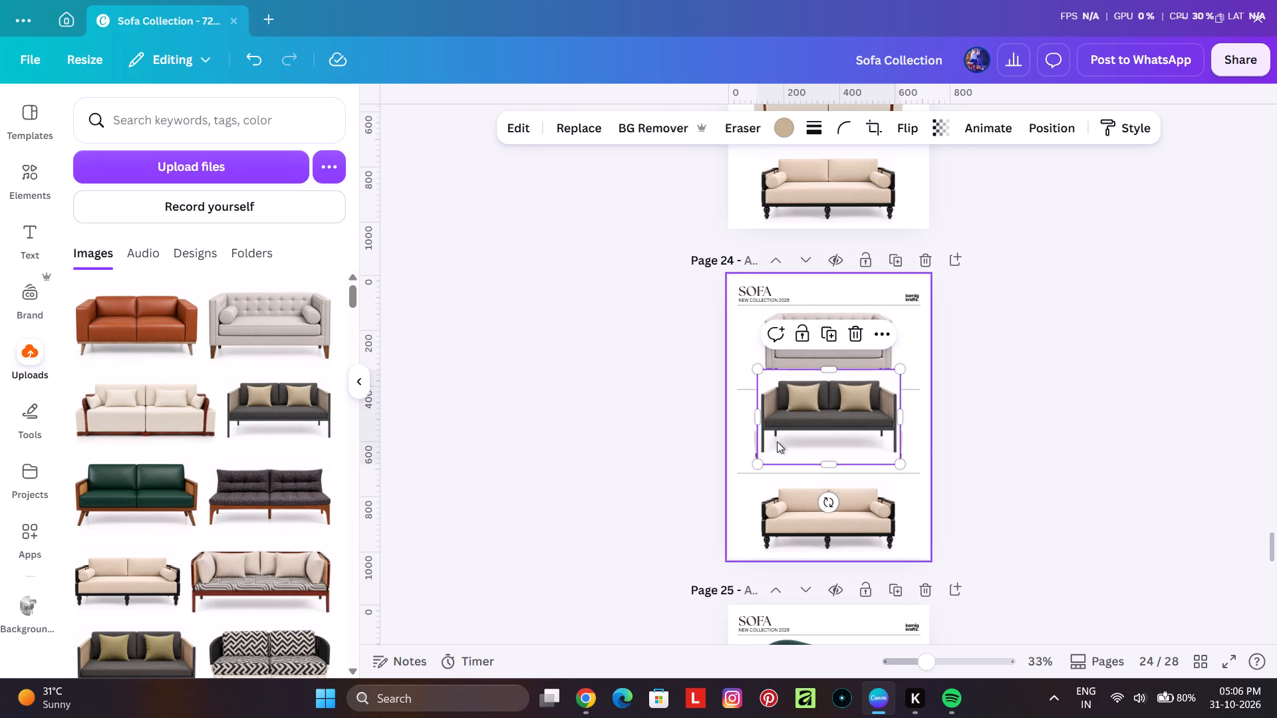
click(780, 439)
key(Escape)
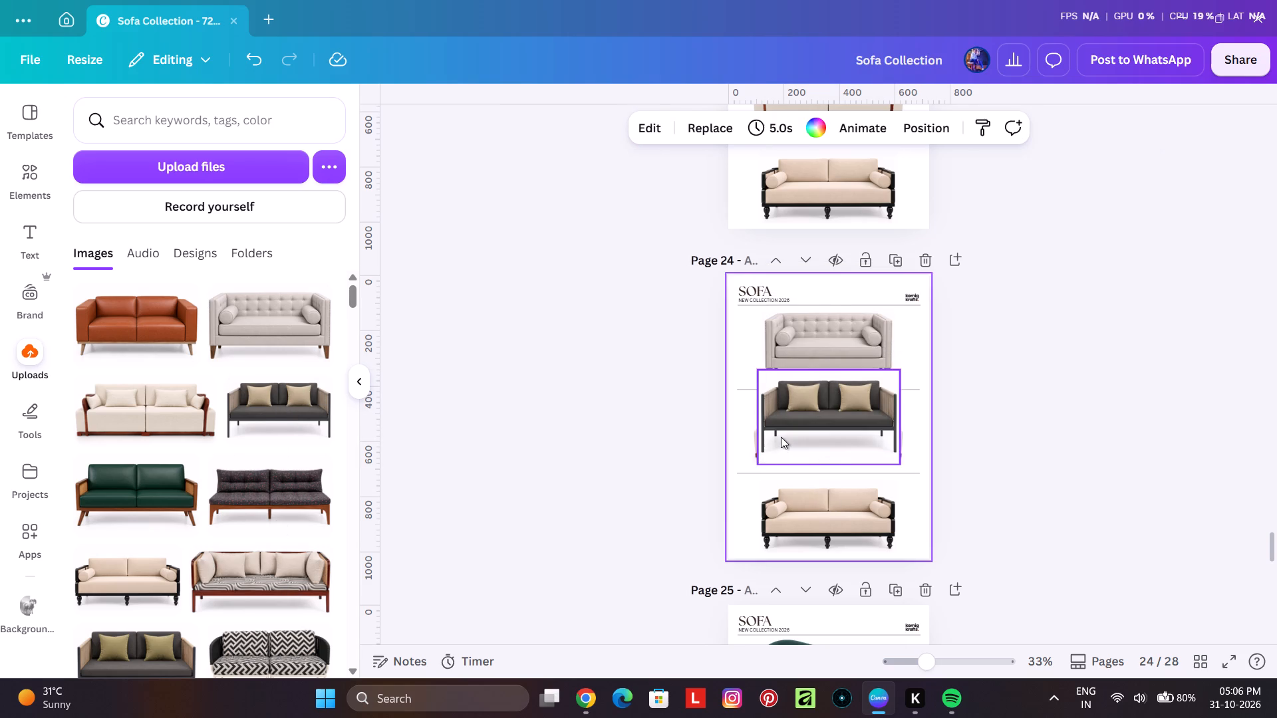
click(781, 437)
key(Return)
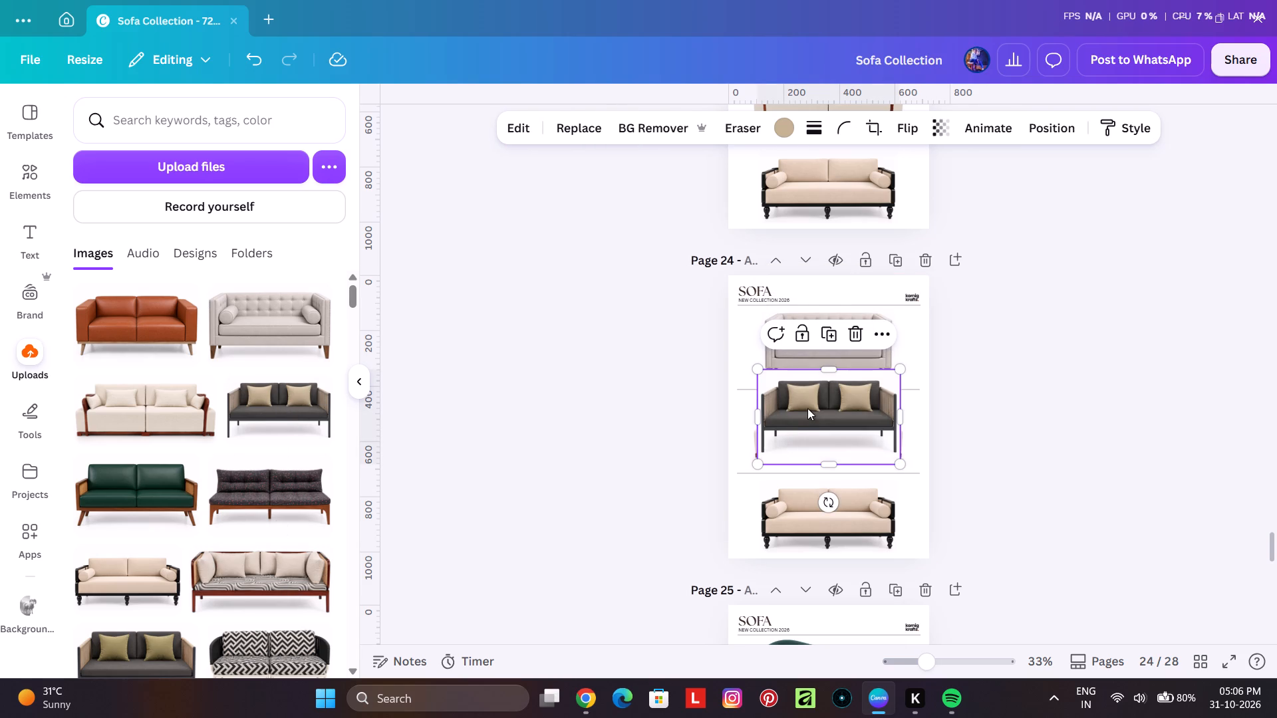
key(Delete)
Replace the top sofa on page 24 with the uploaded dark grey sofa with beige cushions.
click(827, 359)
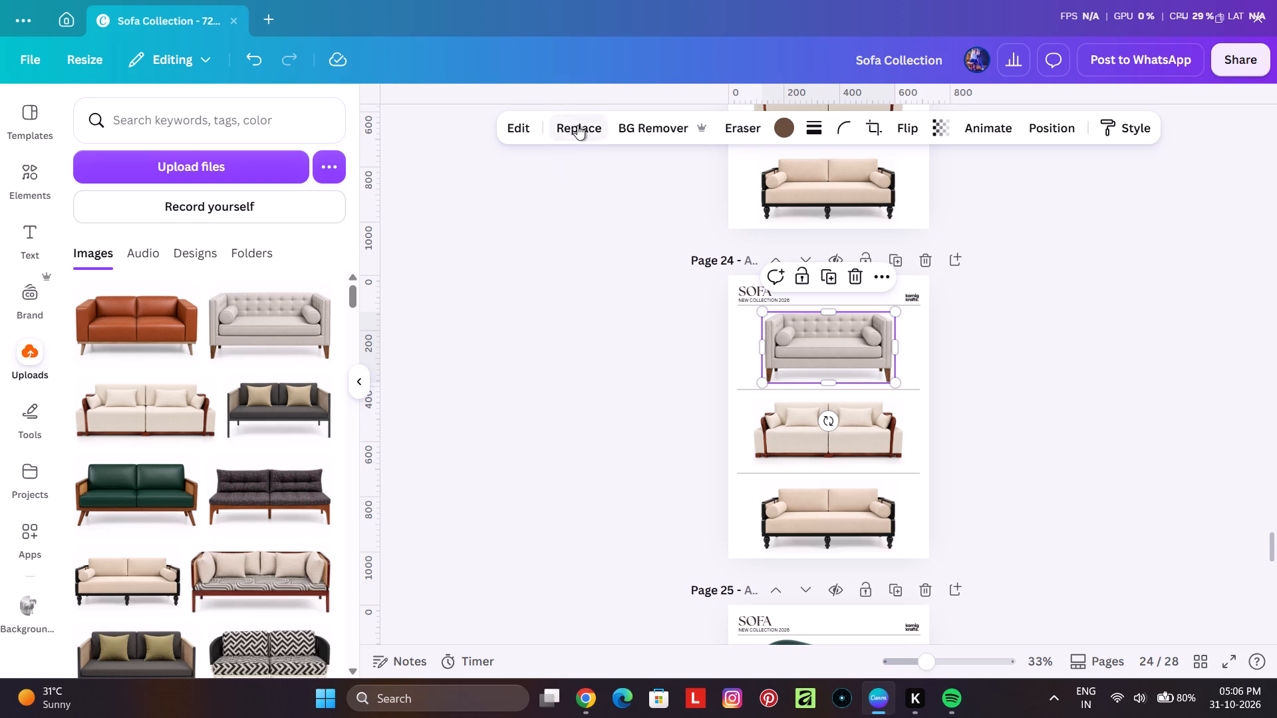
click(577, 125)
click(280, 443)
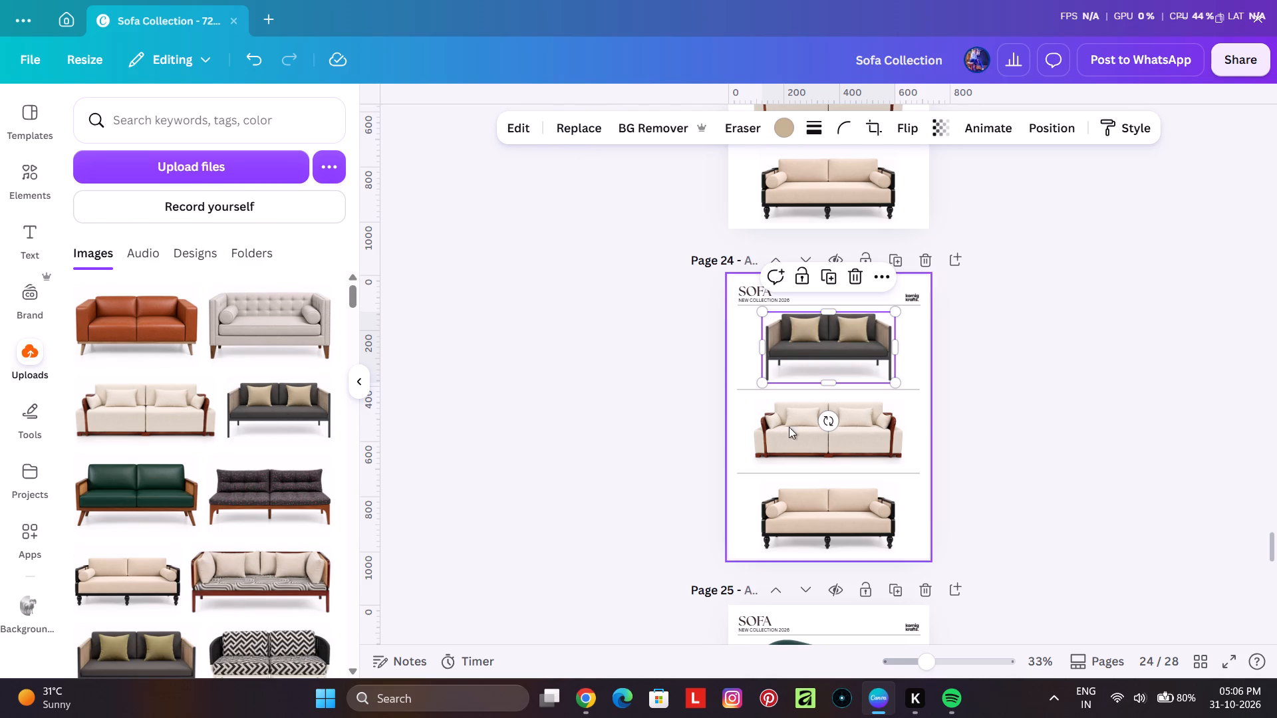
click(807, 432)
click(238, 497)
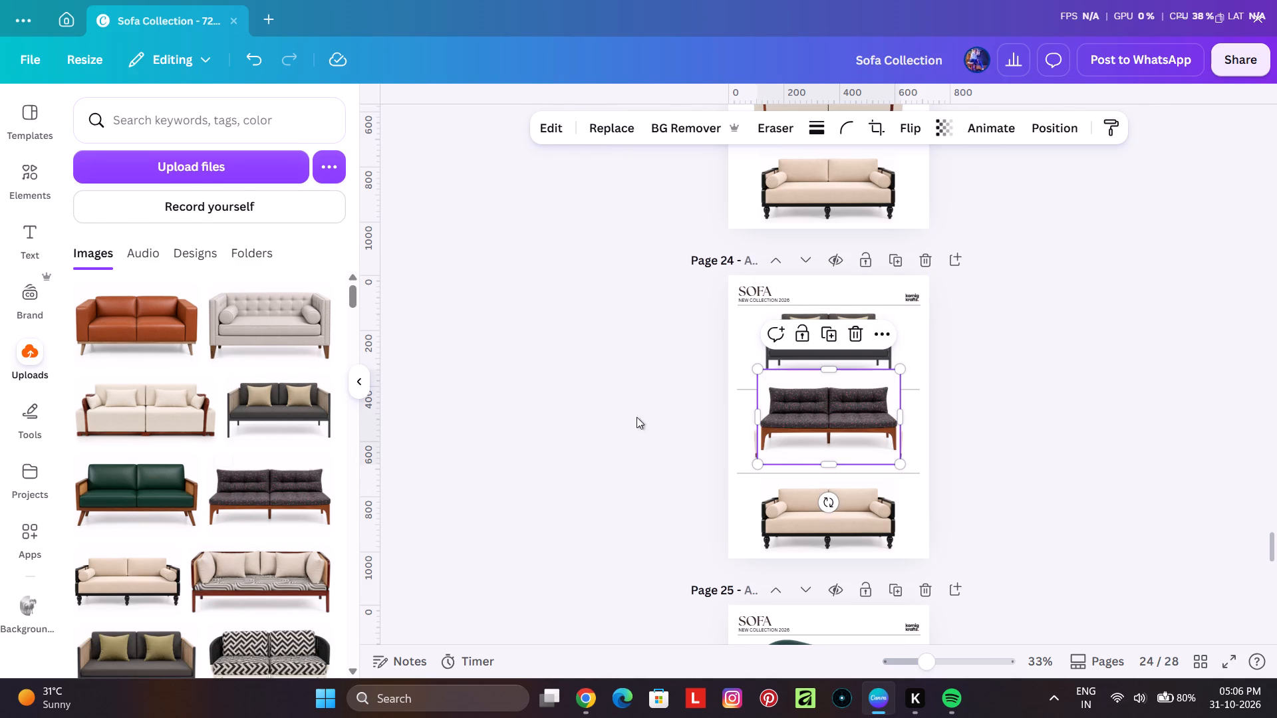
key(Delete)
Replace the middle sofa on page 24 with the uploaded dark tufted armless sofa on a wooden base.
click(817, 460)
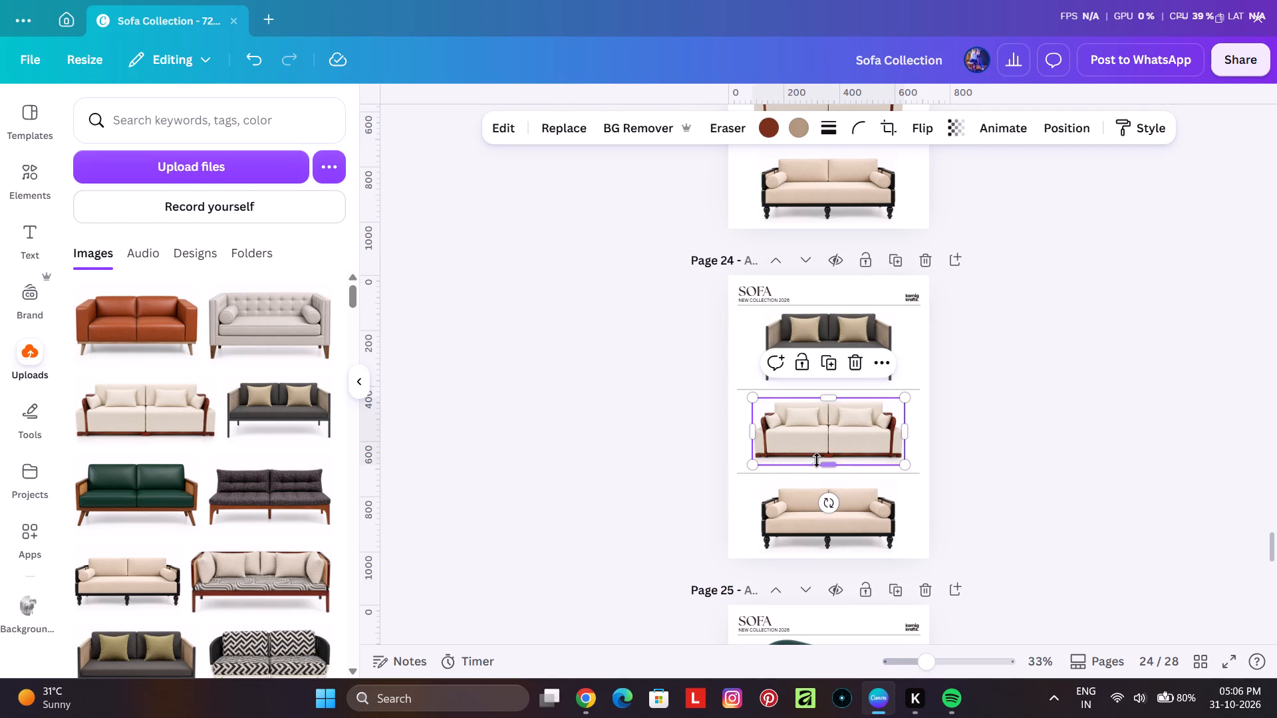
click(576, 121)
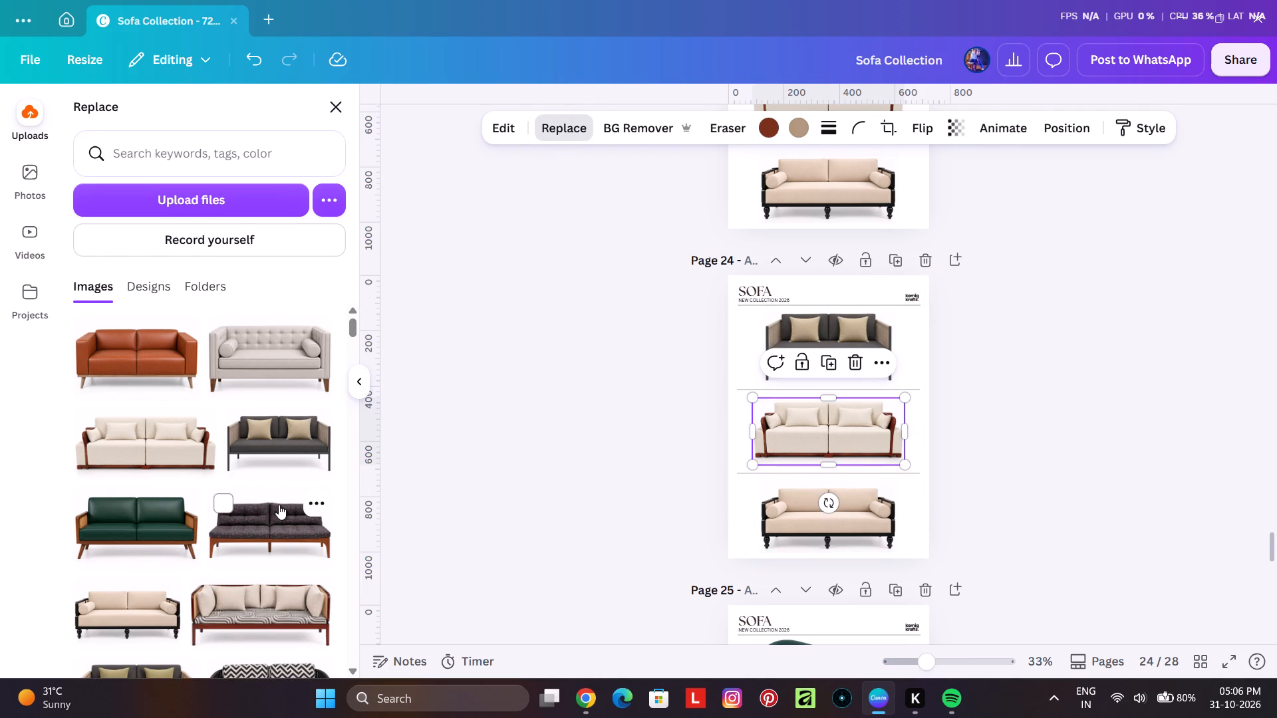
click(279, 505)
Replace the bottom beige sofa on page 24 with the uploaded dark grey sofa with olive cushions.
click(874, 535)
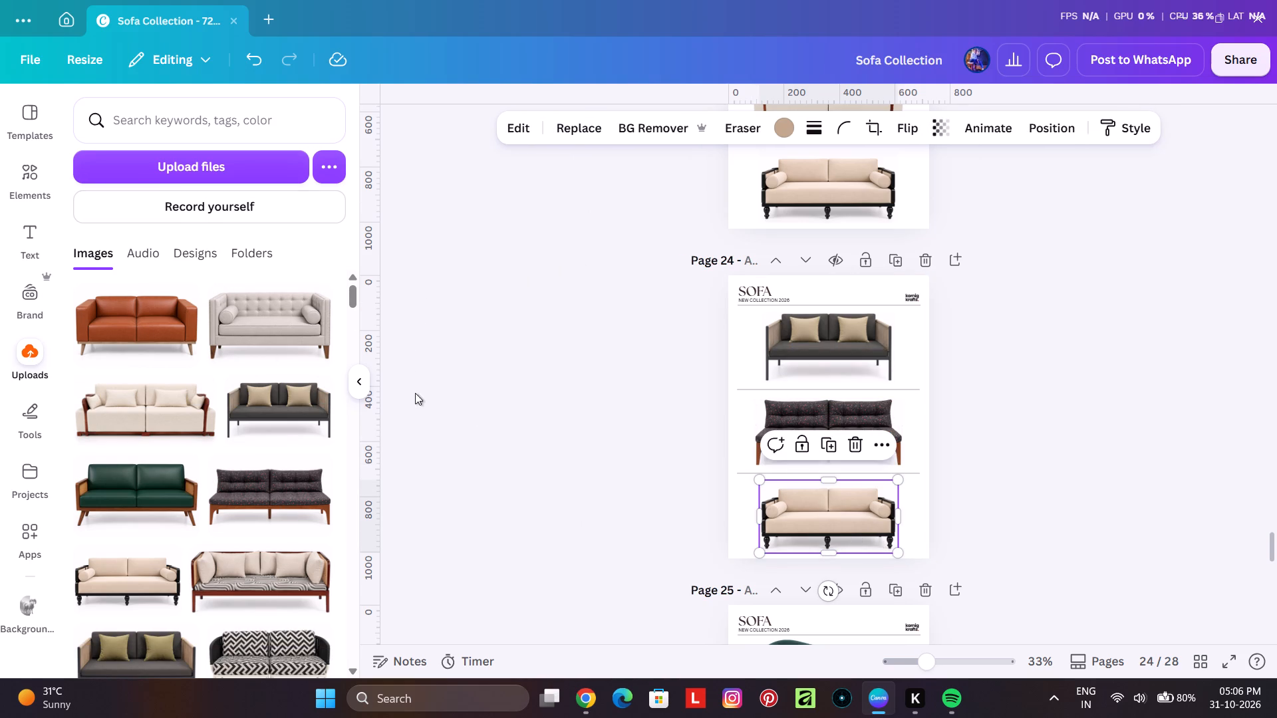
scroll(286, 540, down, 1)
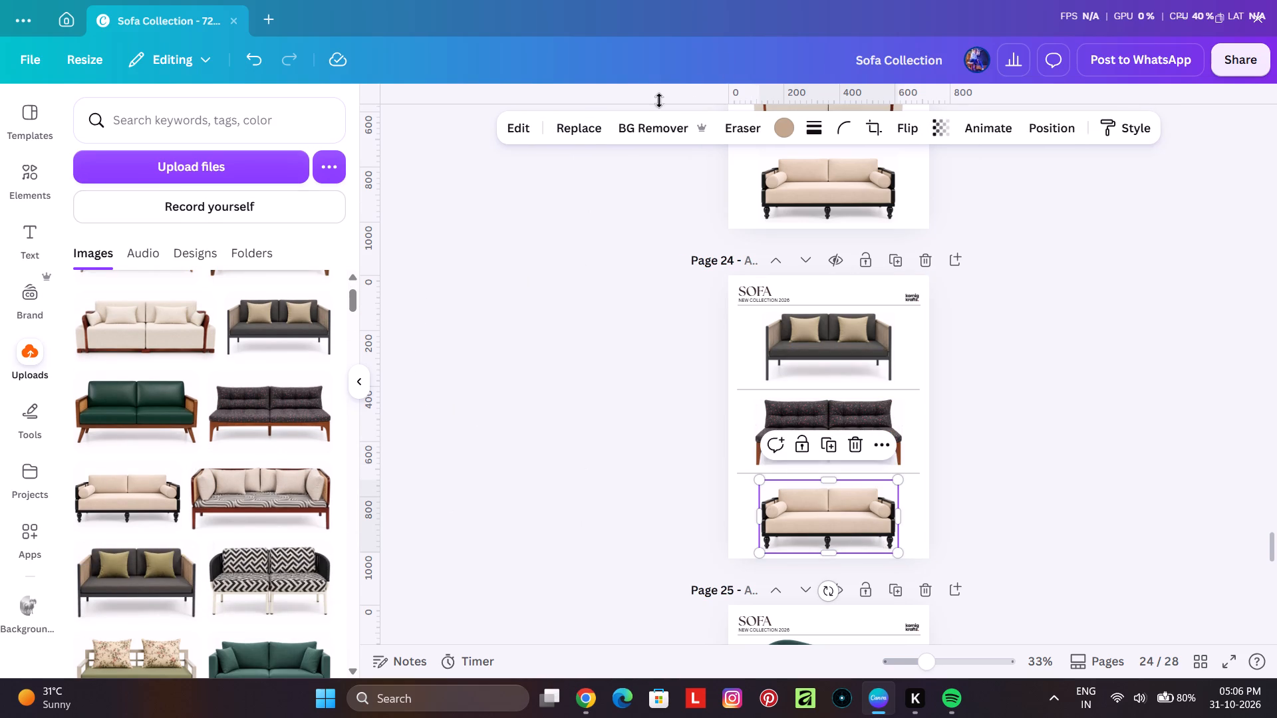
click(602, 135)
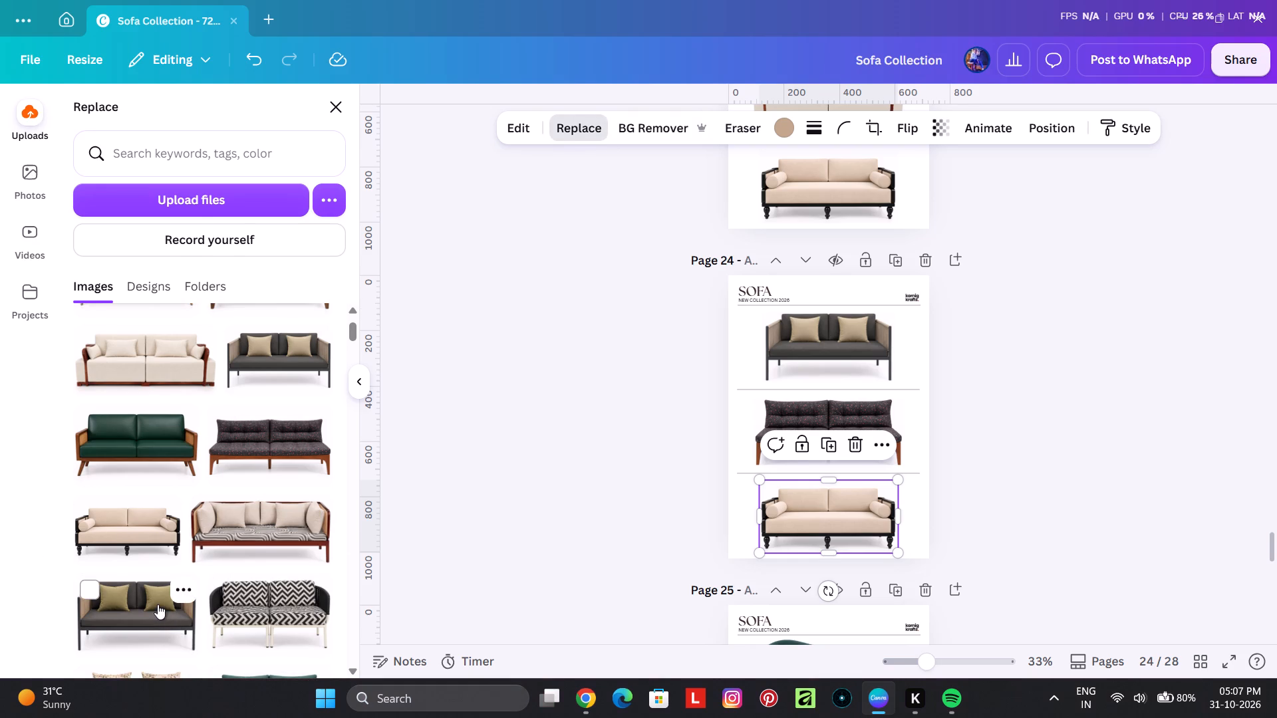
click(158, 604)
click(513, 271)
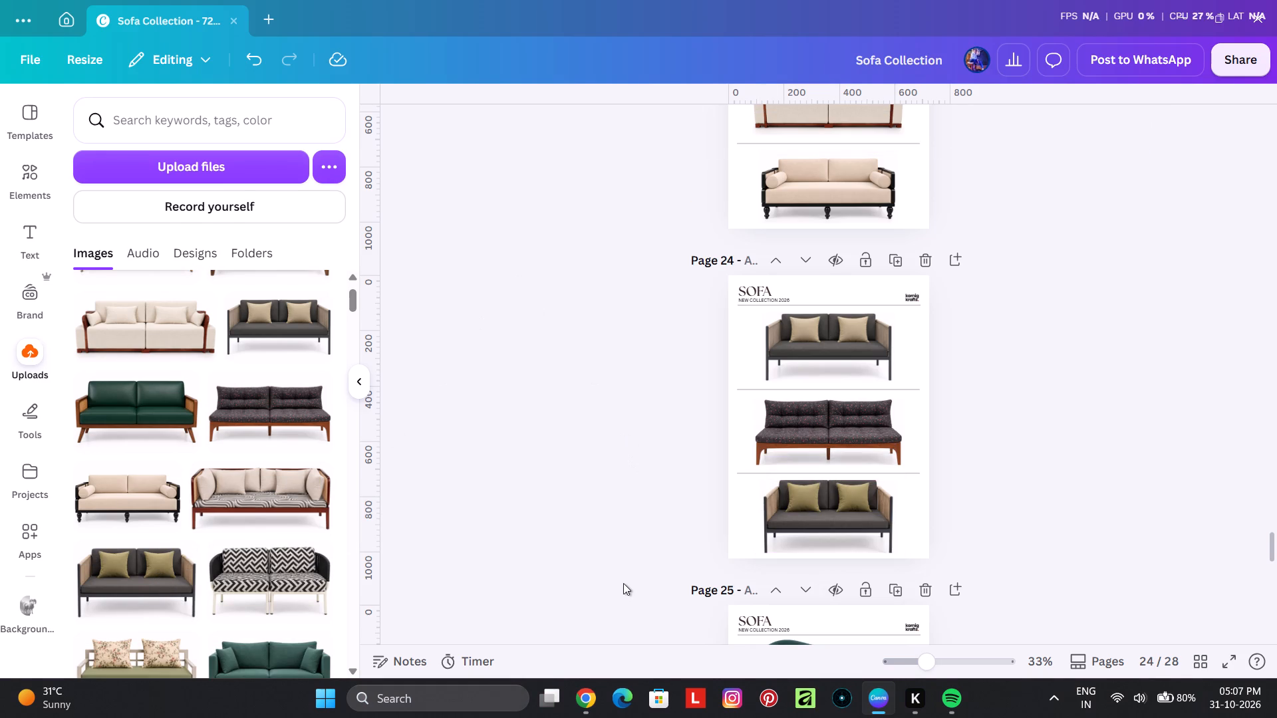
Replace the bottom sofa on page 24 with the uploaded black-and-white zigzag sofa with white legs.
ctrl+scroll(801, 339, up, 4)
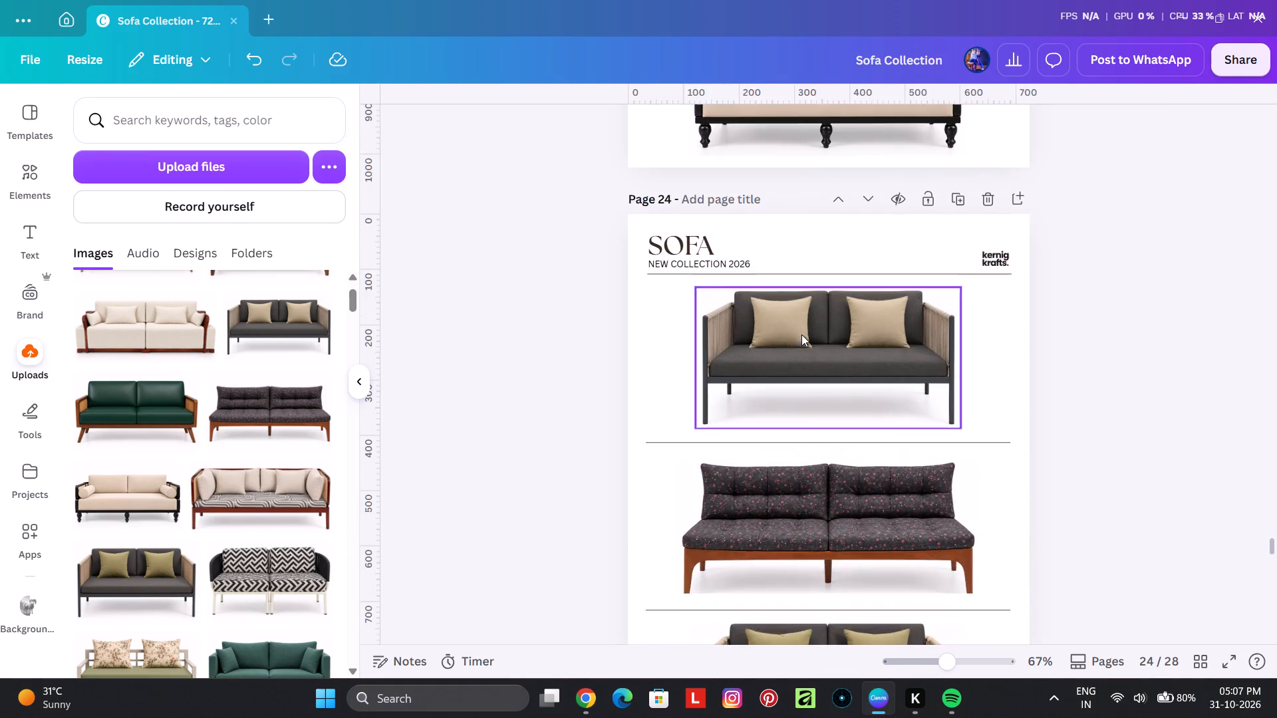
ctrl+scroll(801, 334, down, 3)
click(855, 523)
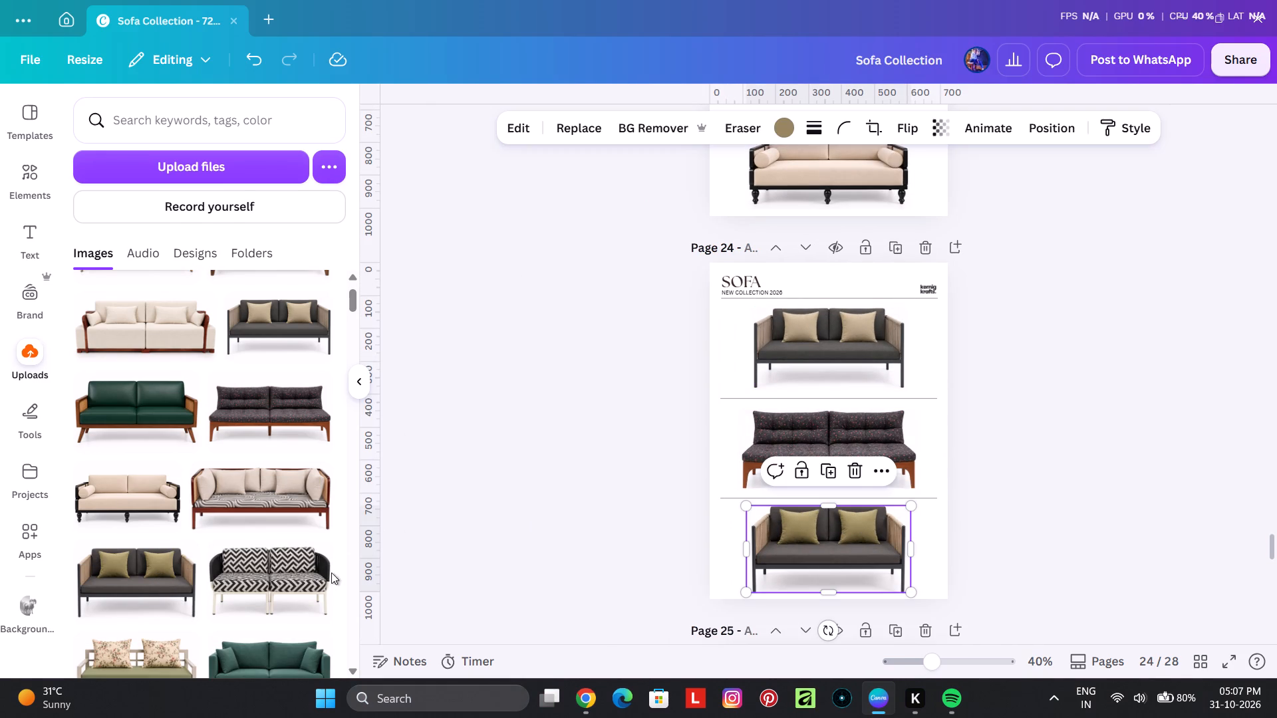
click(565, 136)
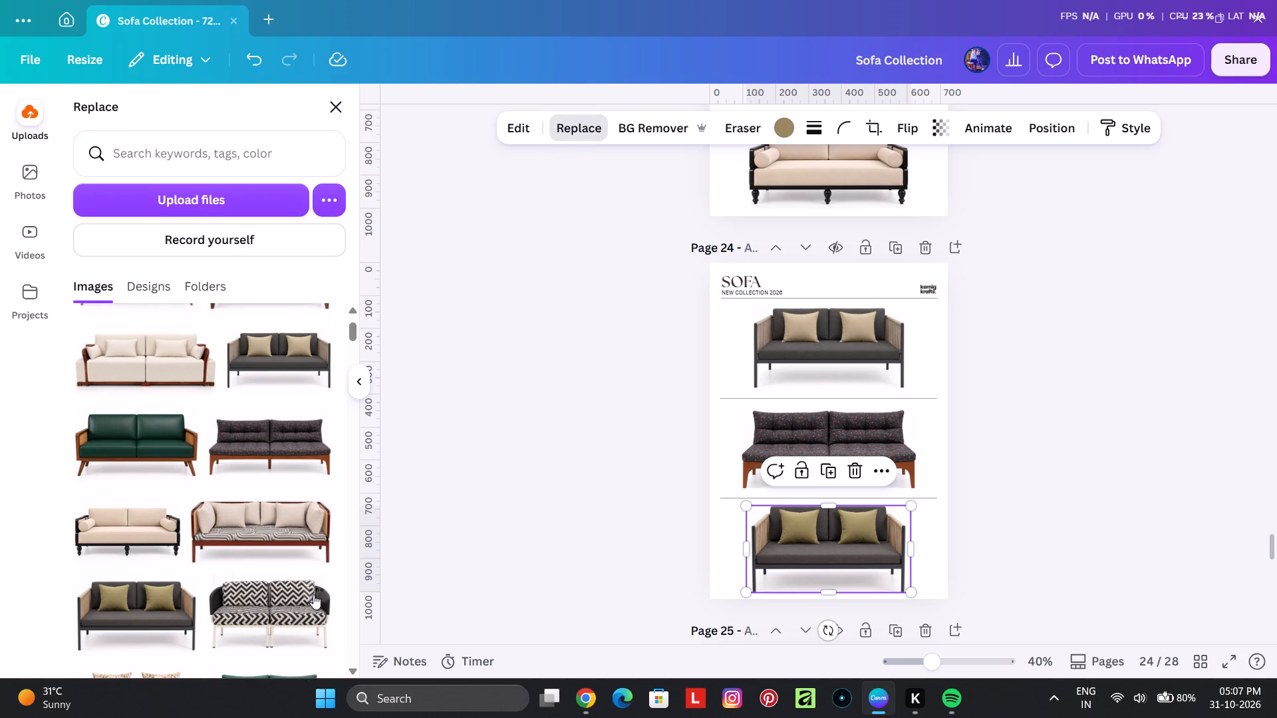
click(285, 605)
click(569, 423)
Examine the cropped edges of the replaced sofa images on page 24 up close.
ctrl+scroll(703, 503, up, 3)
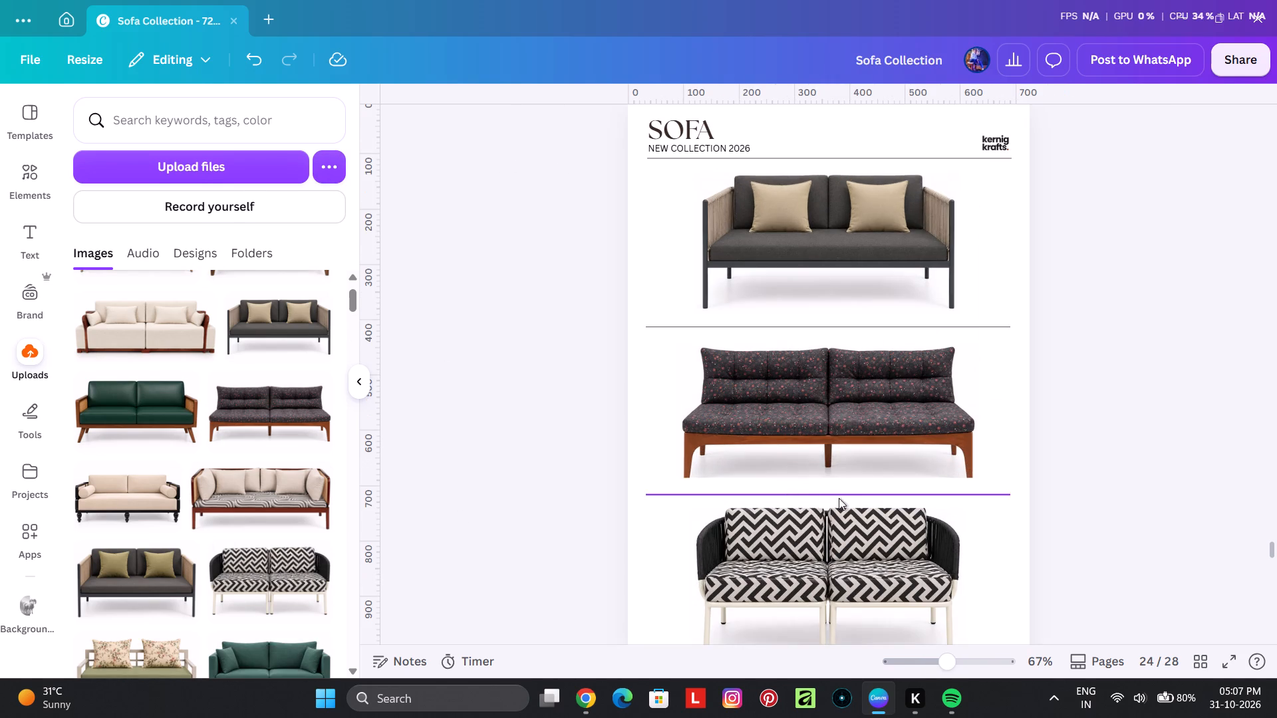
ctrl+scroll(870, 560, up, 6)
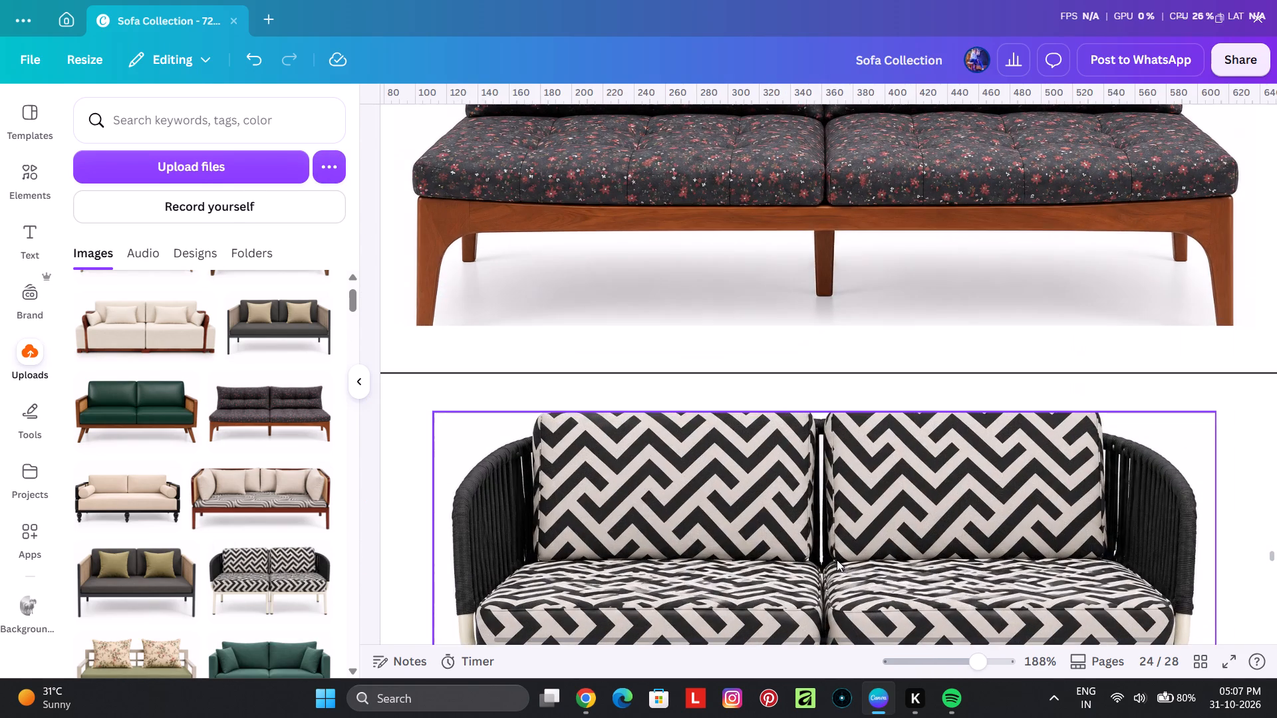
ctrl+scroll(837, 560, down, 7)
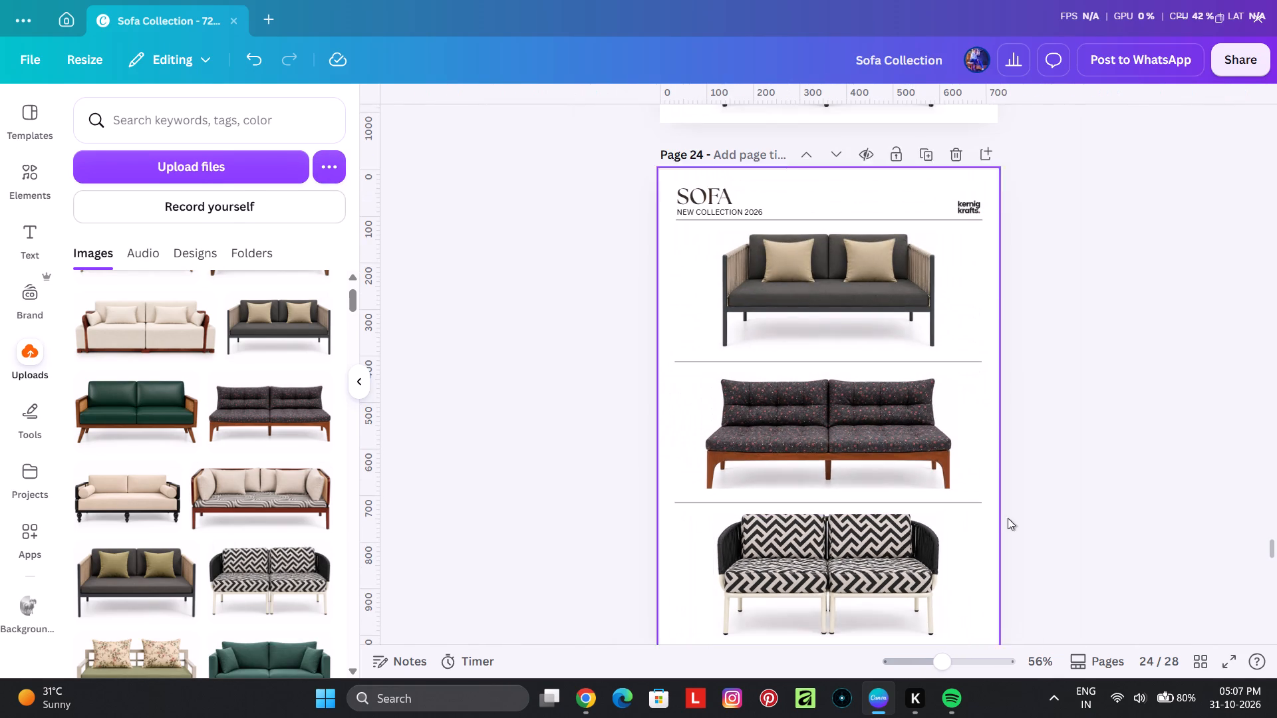
click(1088, 501)
ctrl+scroll(824, 198, up, 3)
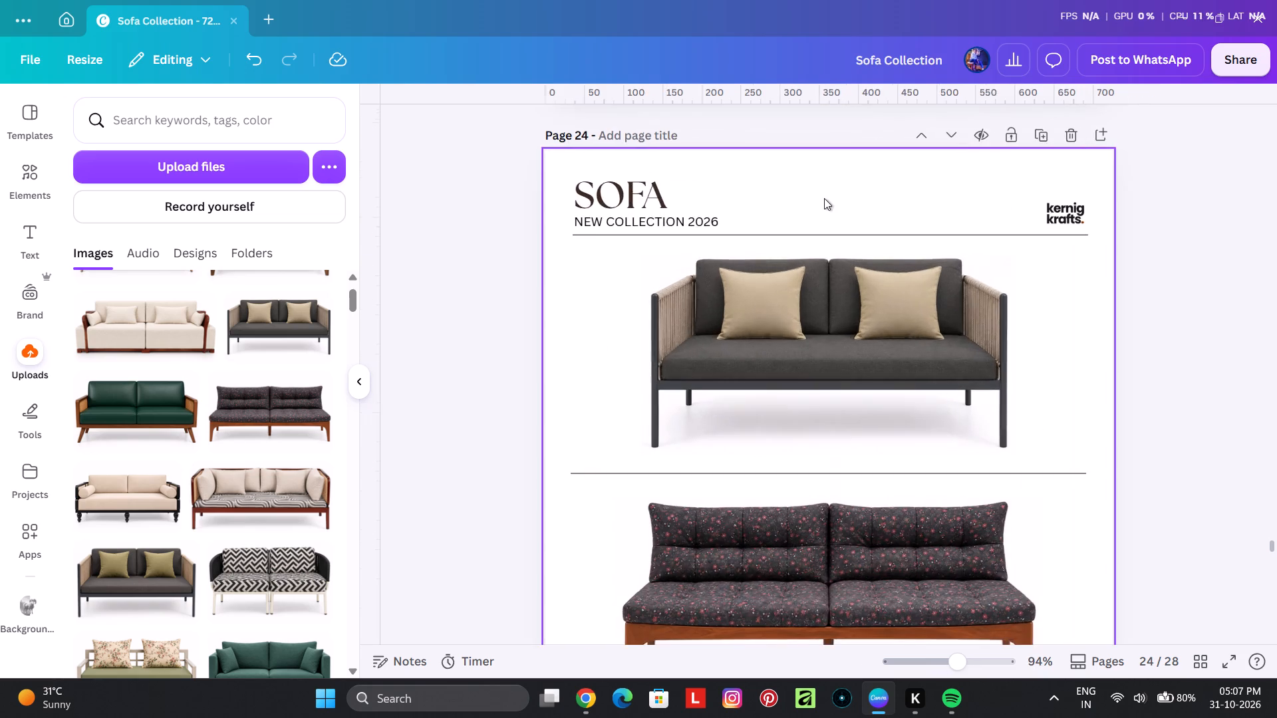
ctrl+scroll(823, 197, up, 3)
click(811, 350)
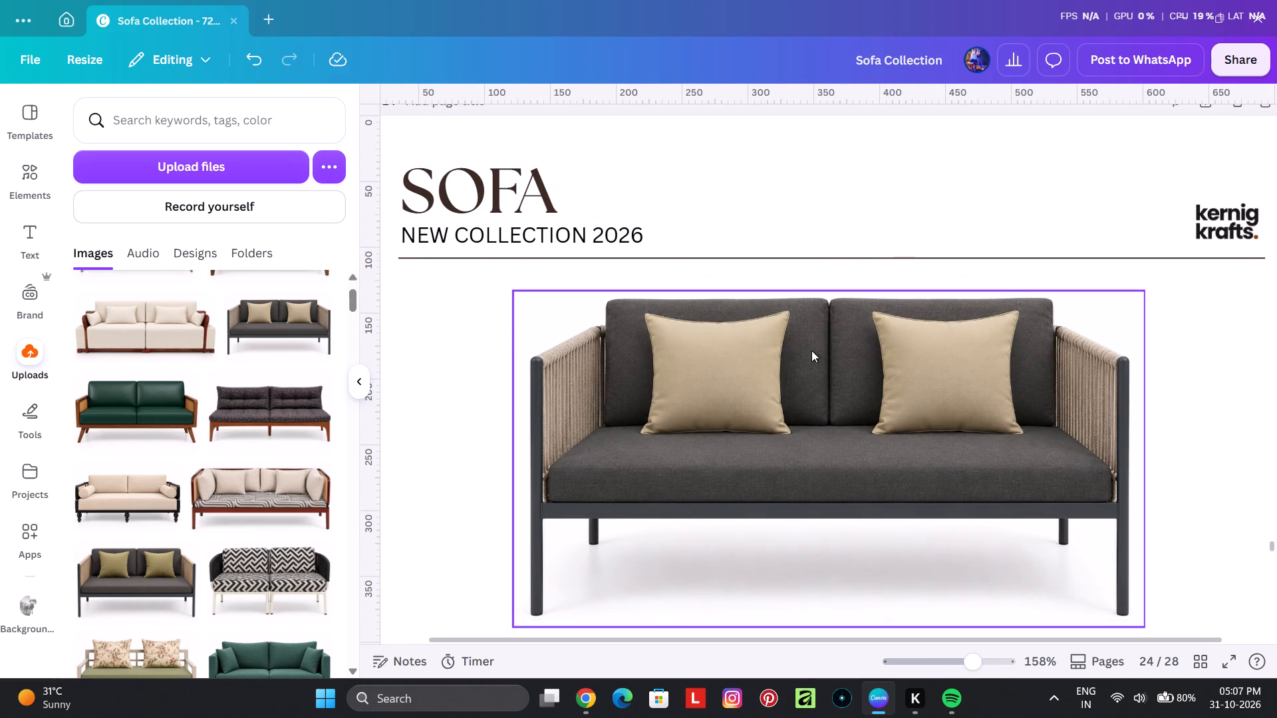
Extend the bottom crop of the middle dark tufted sofa on page 24 to include its full legs, stopping above the divider line.
ctrl+scroll(811, 350, down, 3)
scroll(819, 391, down, 3)
click(858, 423)
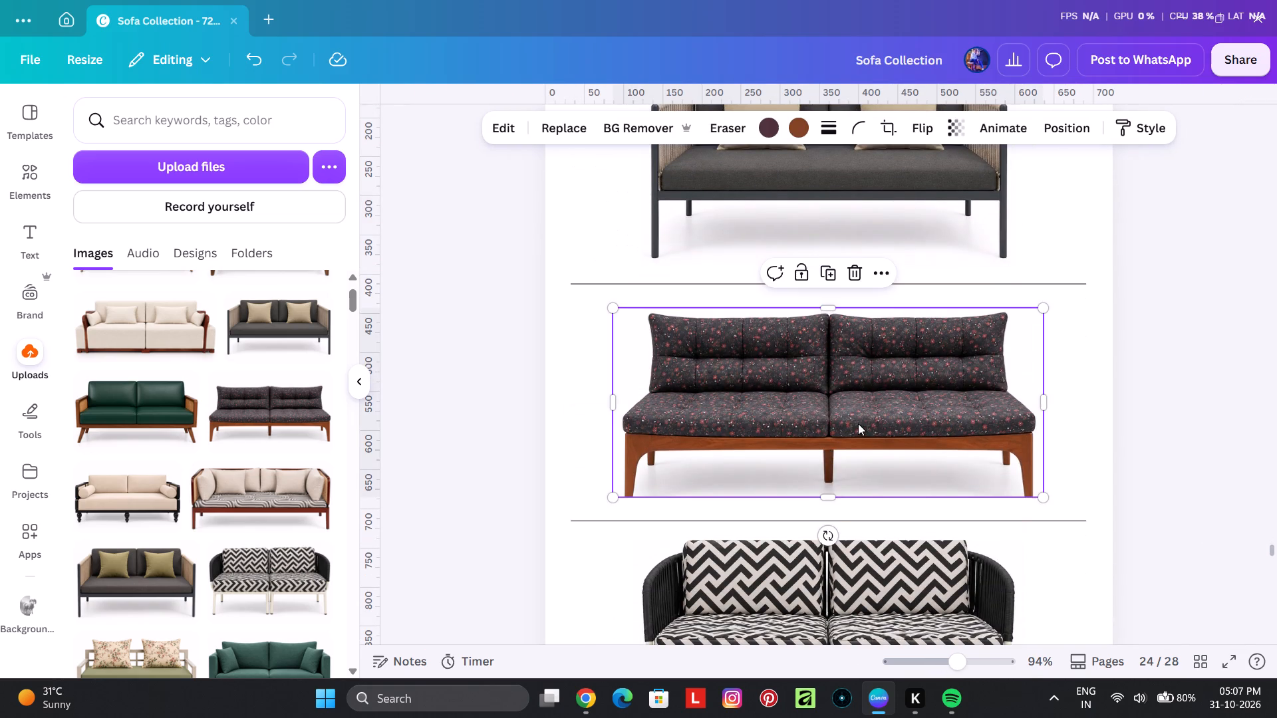
drag(831, 497, 833, 511)
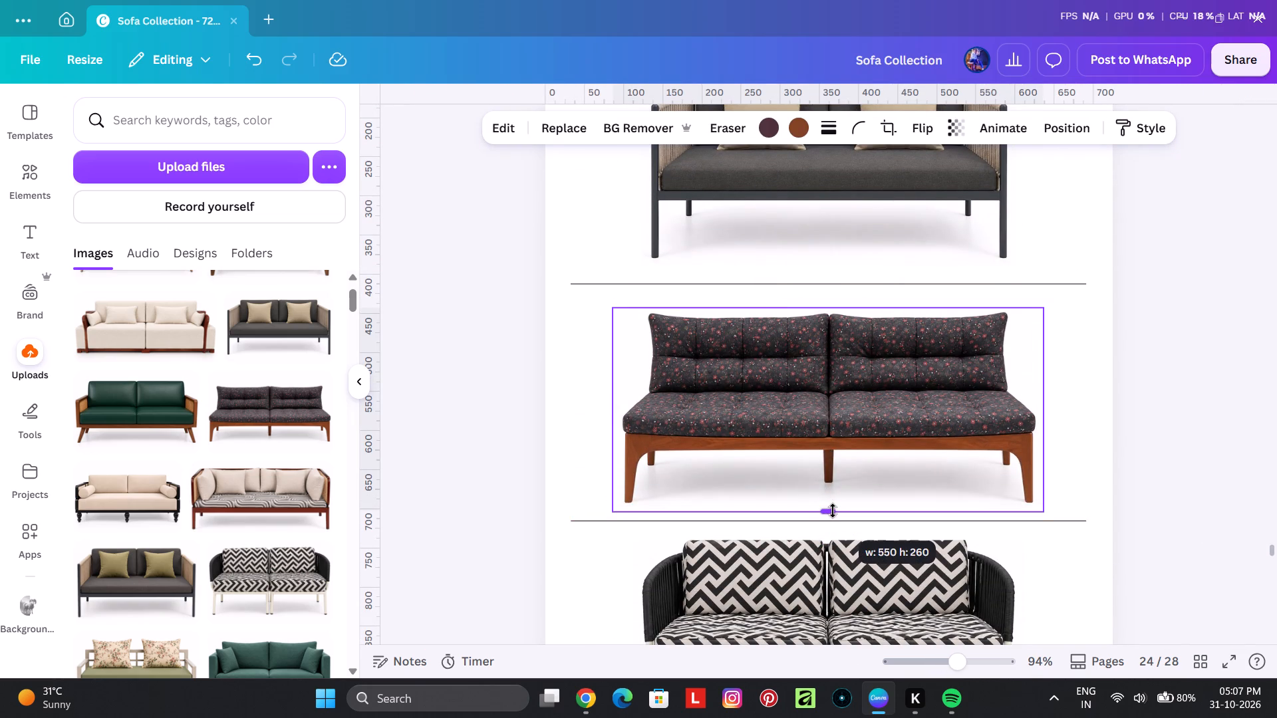
drag(833, 511, 834, 509)
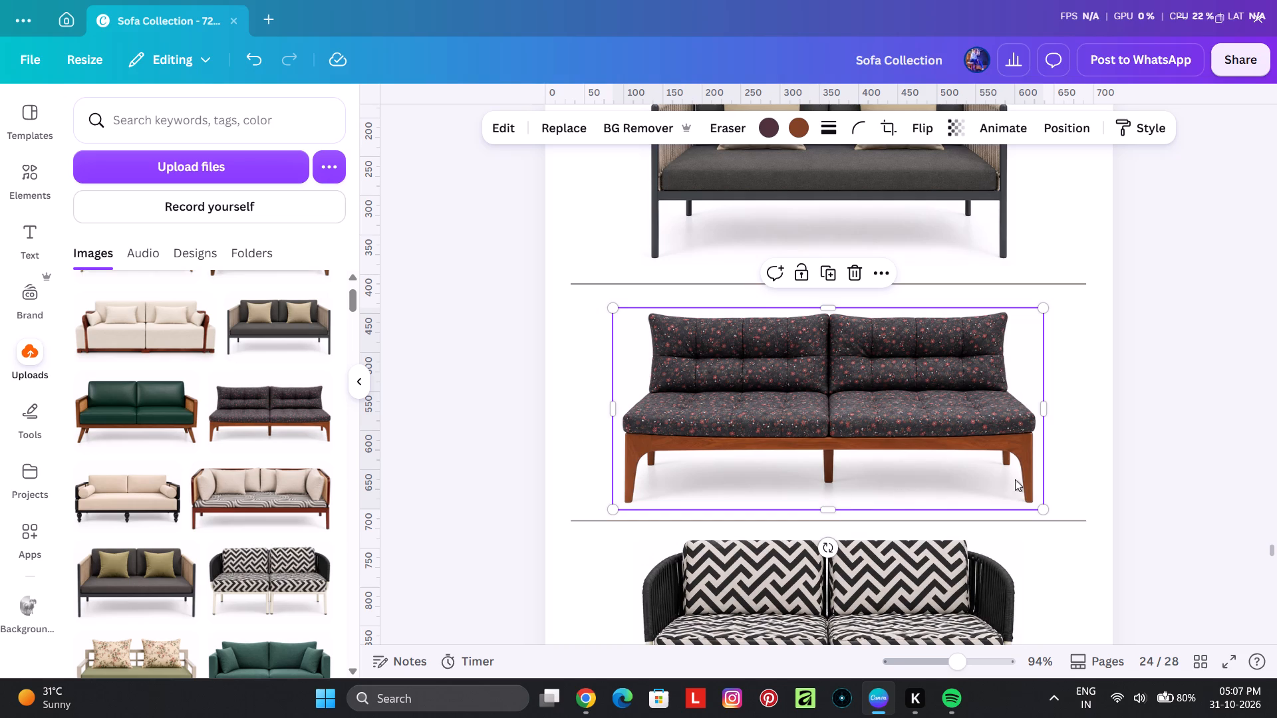
click(1176, 425)
Extend the top crop of the zigzag sofa on page 24 slightly upward to include its full backrest.
scroll(909, 450, down, 2)
click(891, 469)
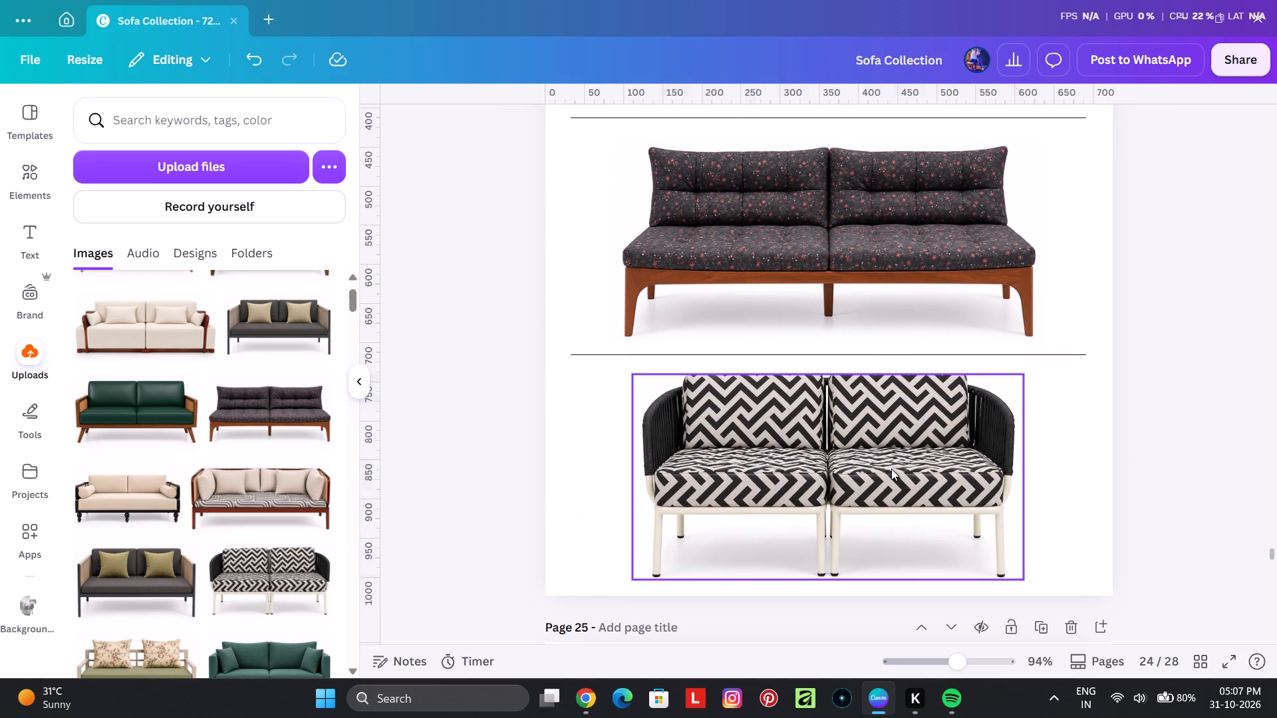
ctrl+scroll(845, 429, up, 4)
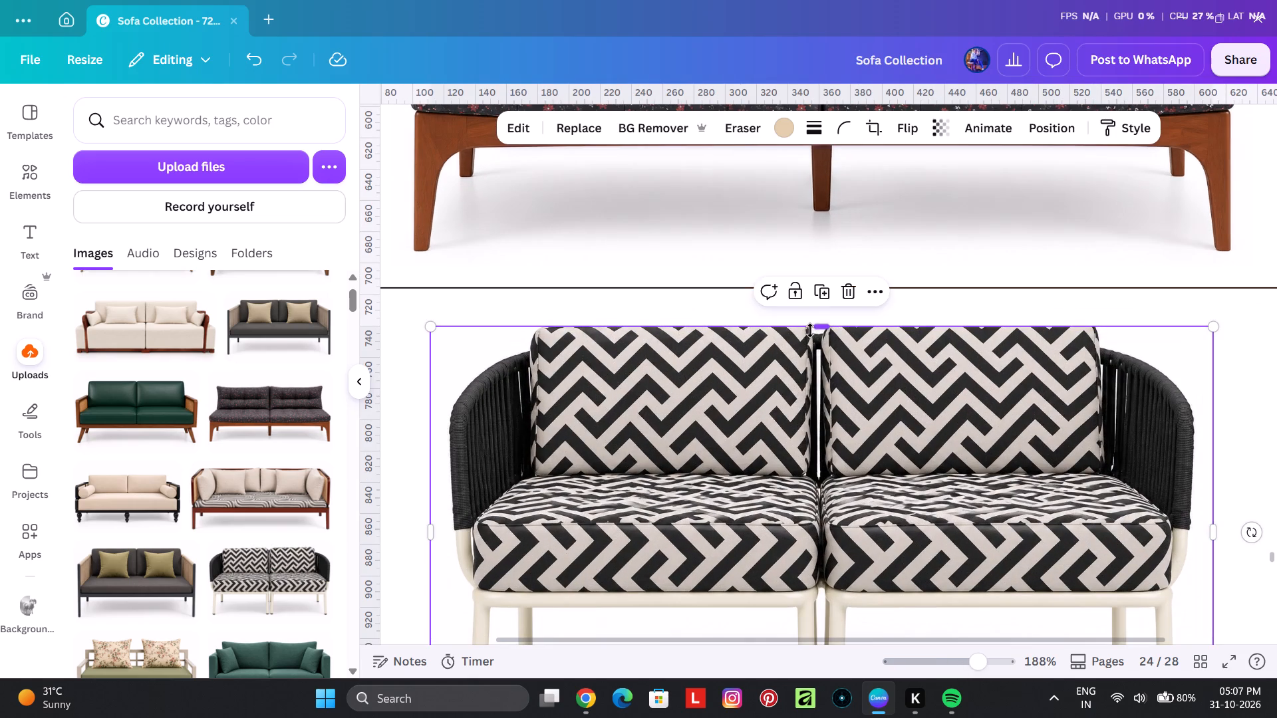
drag(817, 328, 825, 317)
scroll(831, 341, down, 2)
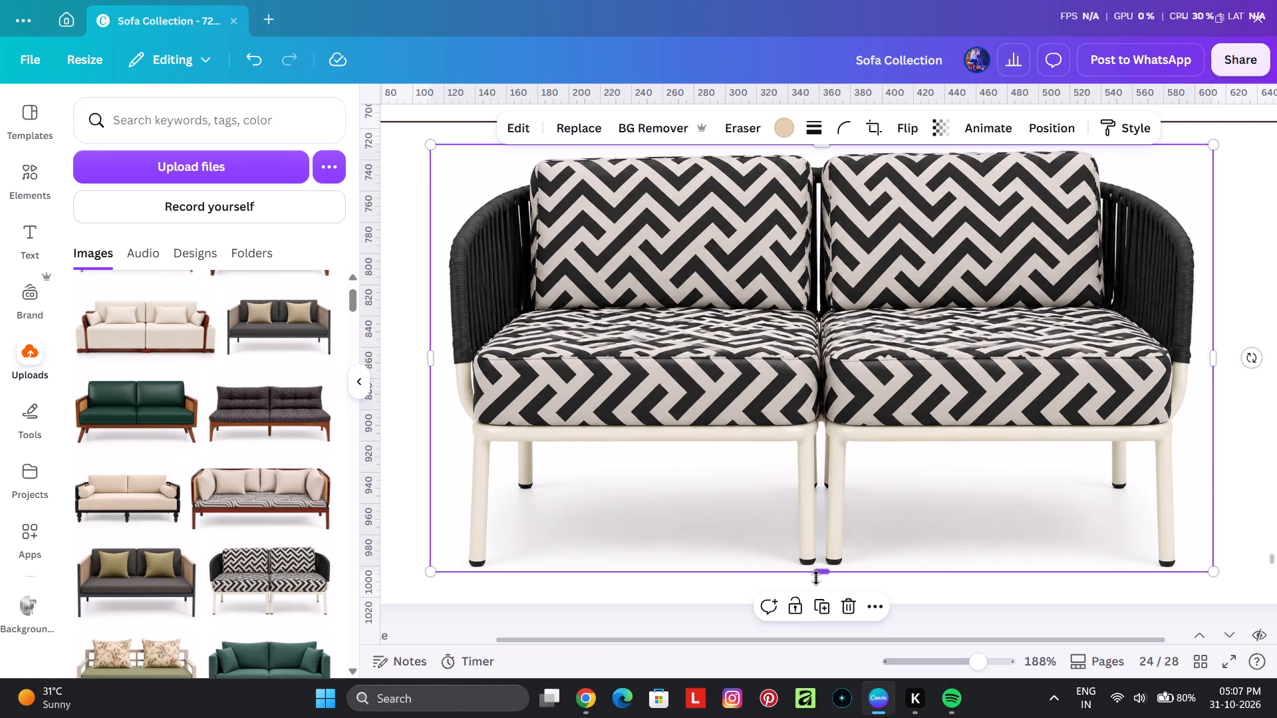
Evenly space the three sofas and two divider lines on page 24 with Tidy up.
ctrl+scroll(830, 550, down, 4)
scroll(838, 455, up, 2)
ctrl+scroll(840, 457, down, 1)
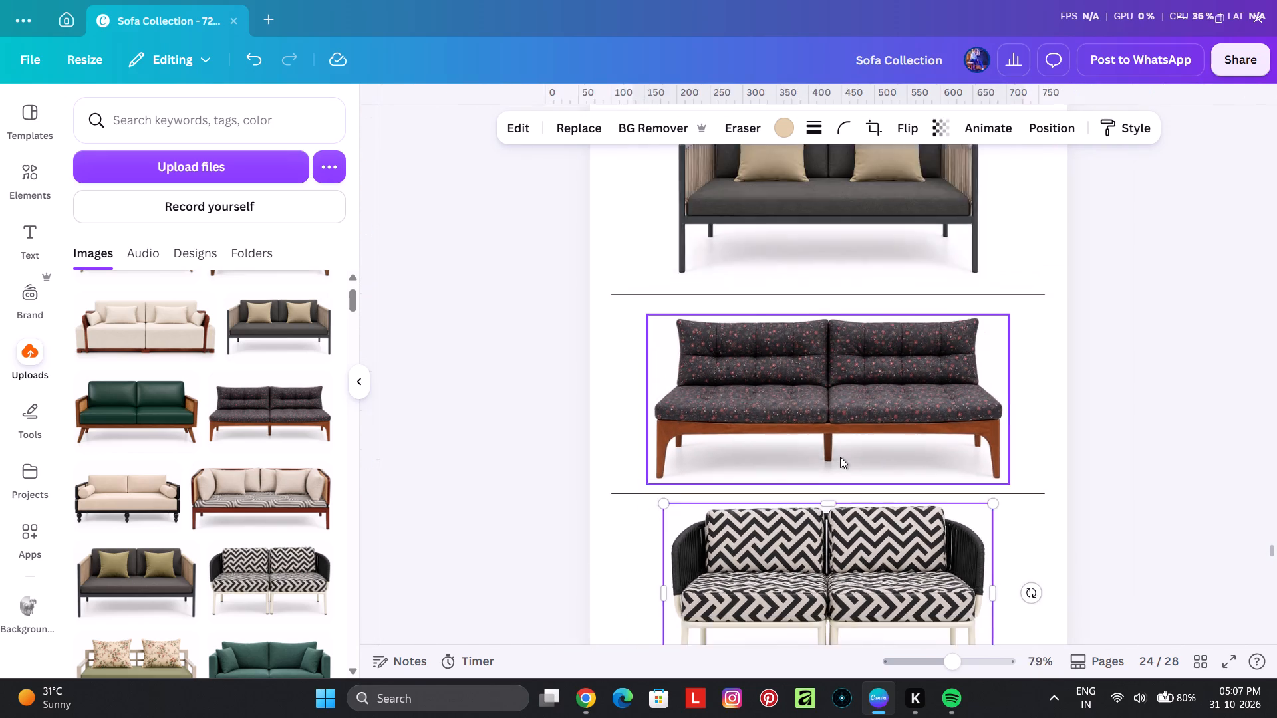
ctrl+scroll(840, 457, down, 1)
scroll(840, 458, down, 2)
ctrl+scroll(840, 458, down, 1)
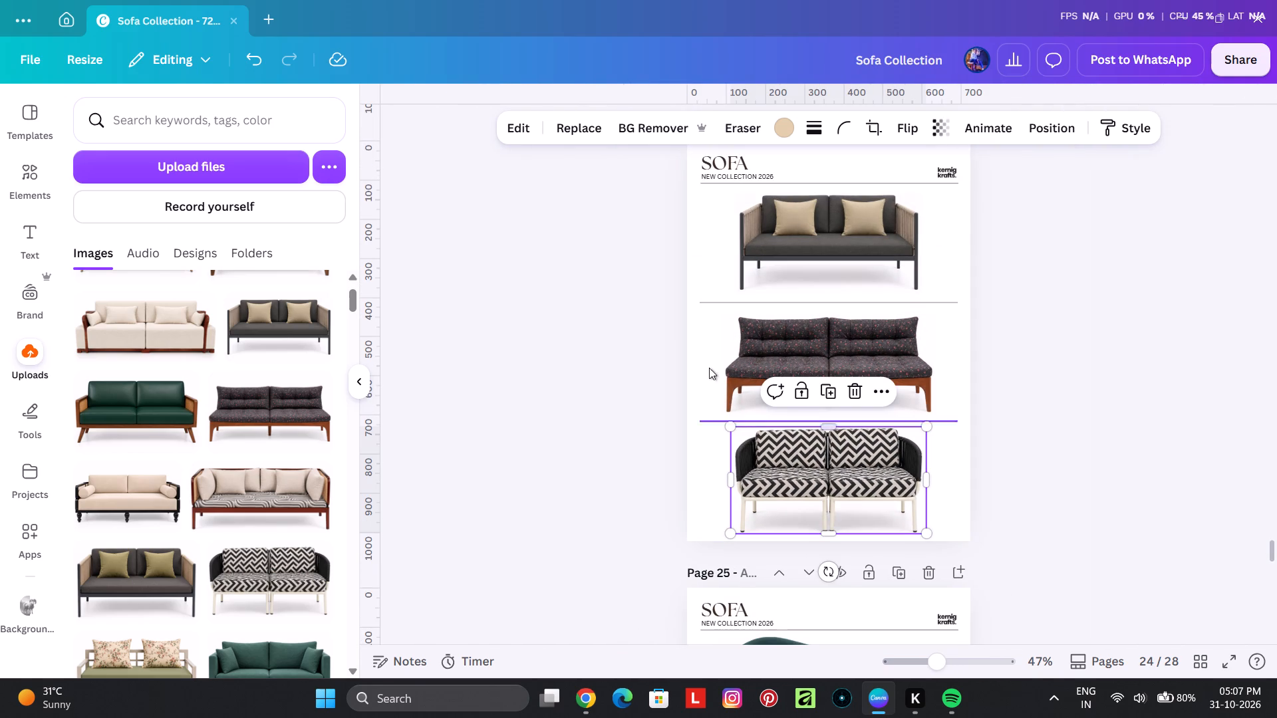
drag(605, 237, 867, 461)
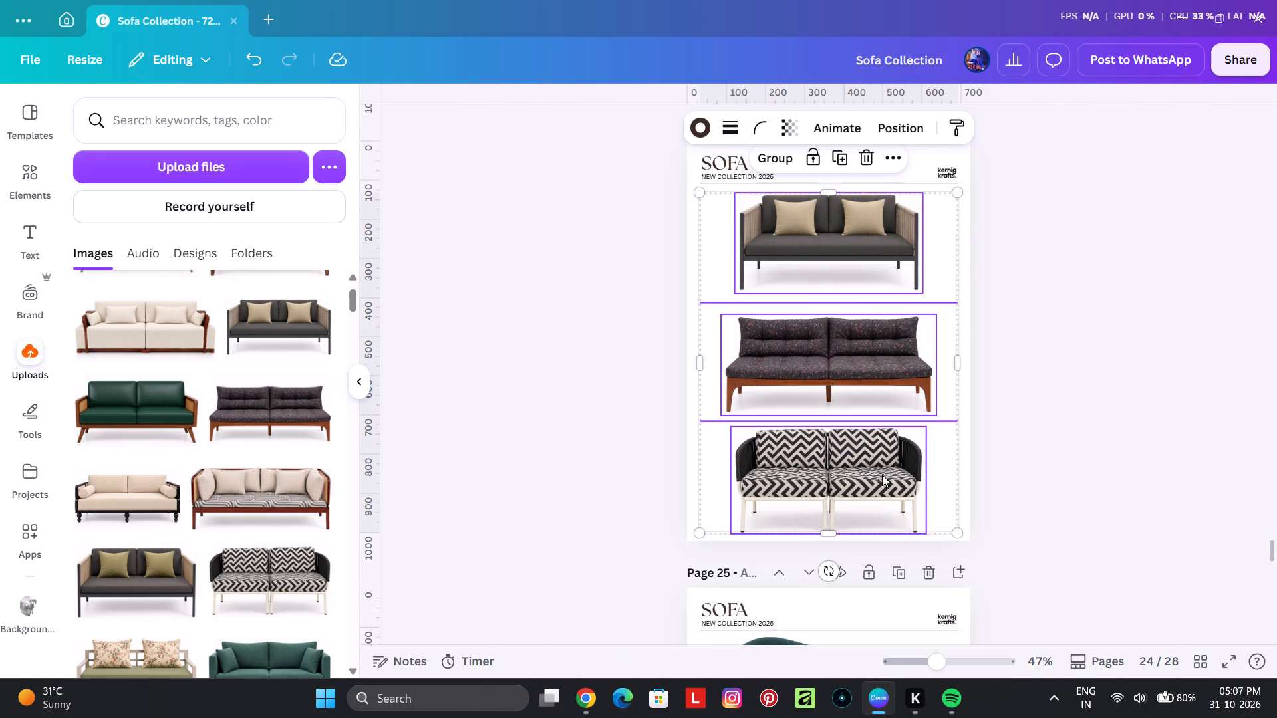
right_click(882, 475)
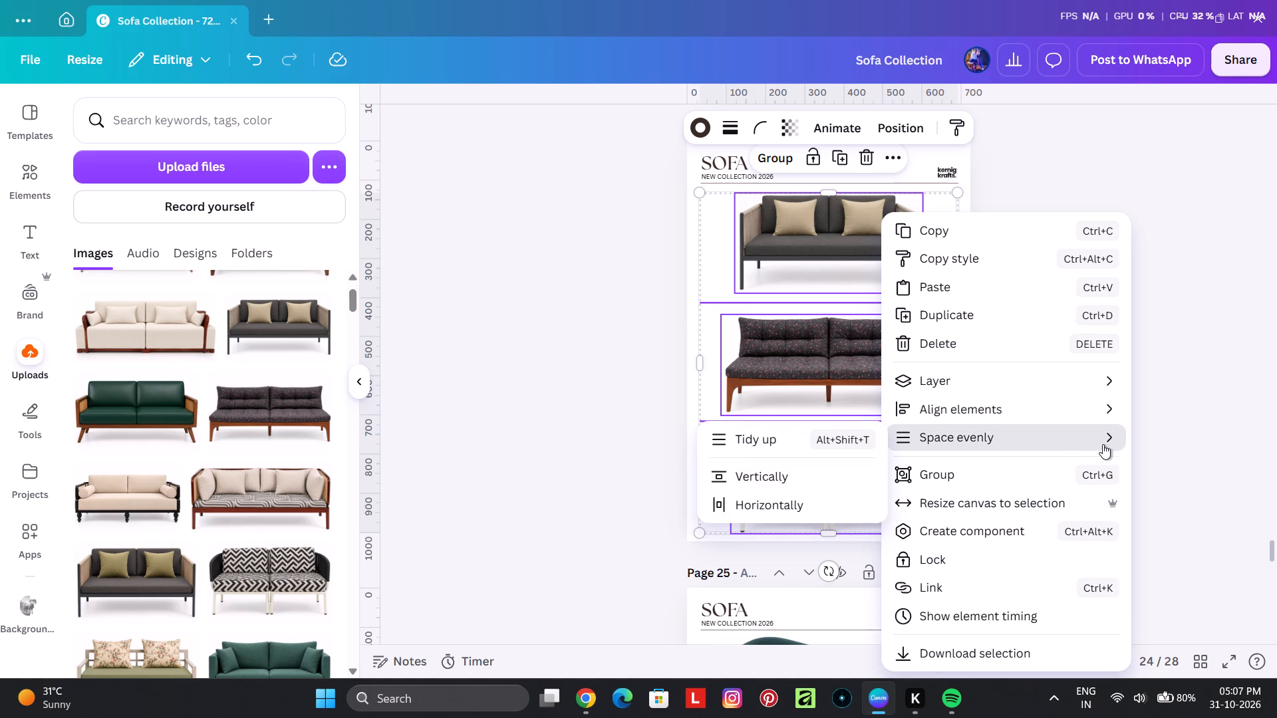
click(764, 441)
click(545, 370)
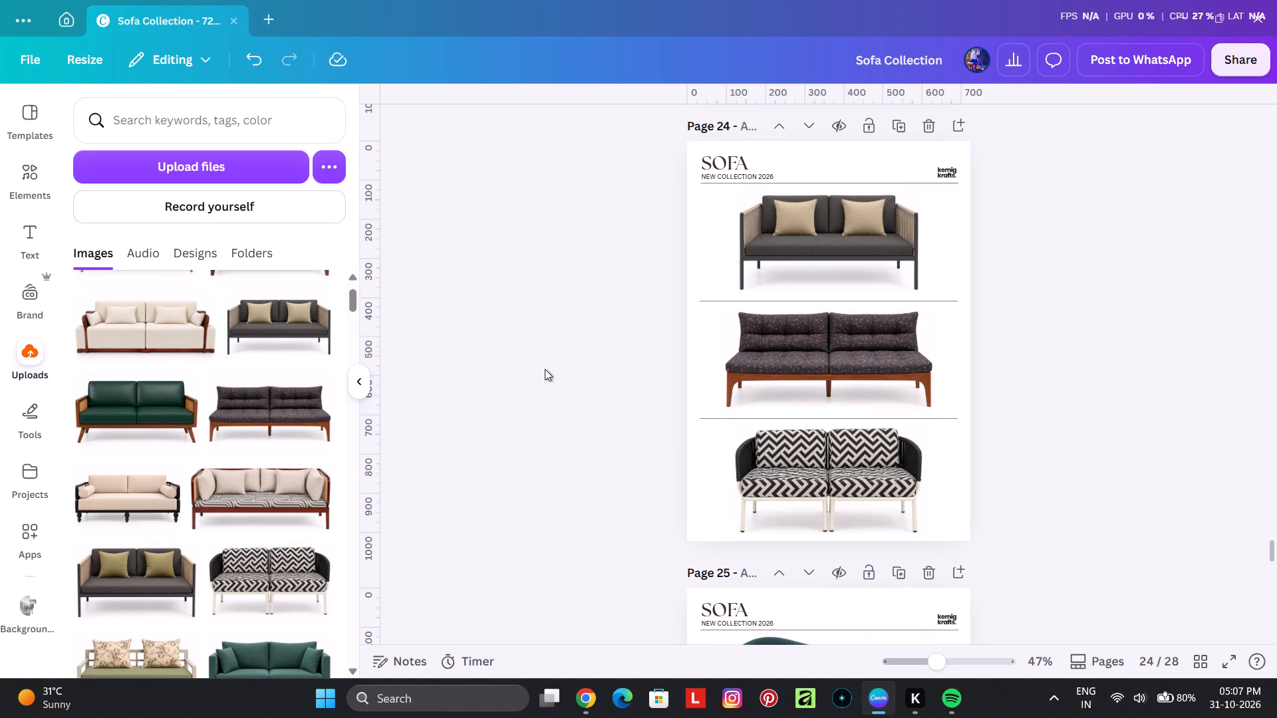
Nudge the three sofas and two divider lines on page 24 slightly upward together.
drag(486, 245, 808, 331)
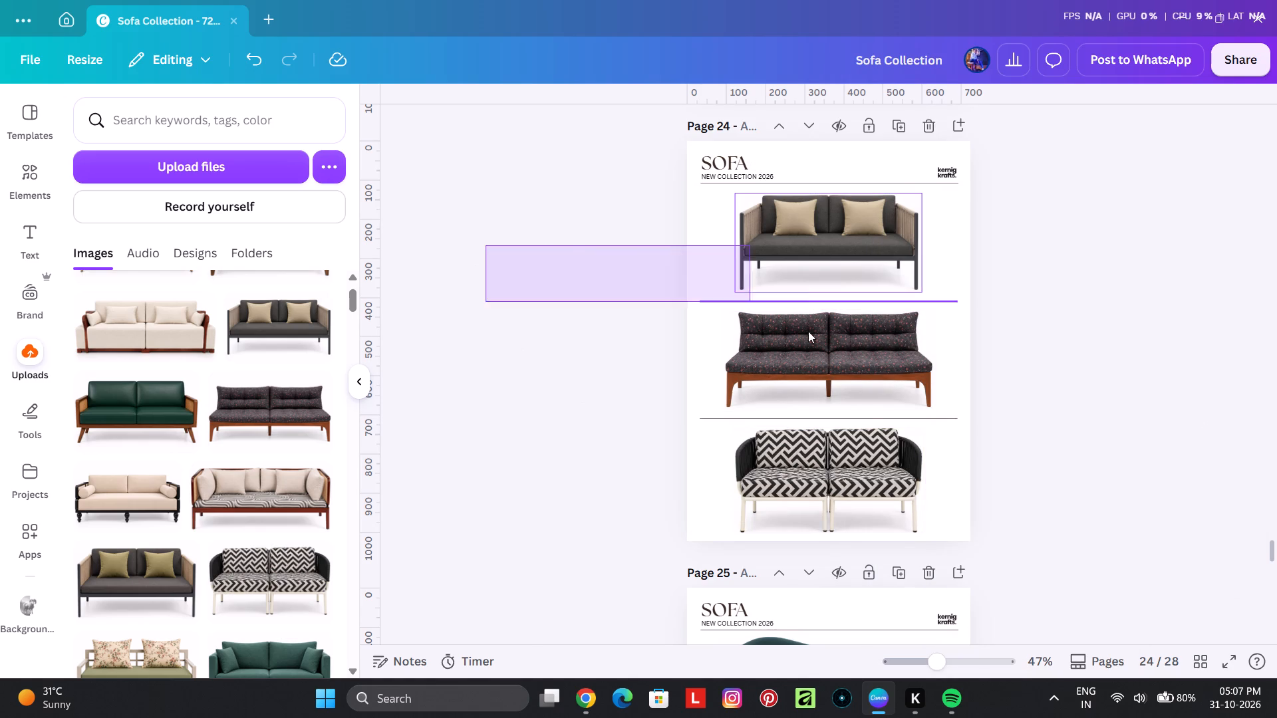
drag(808, 331, 862, 461)
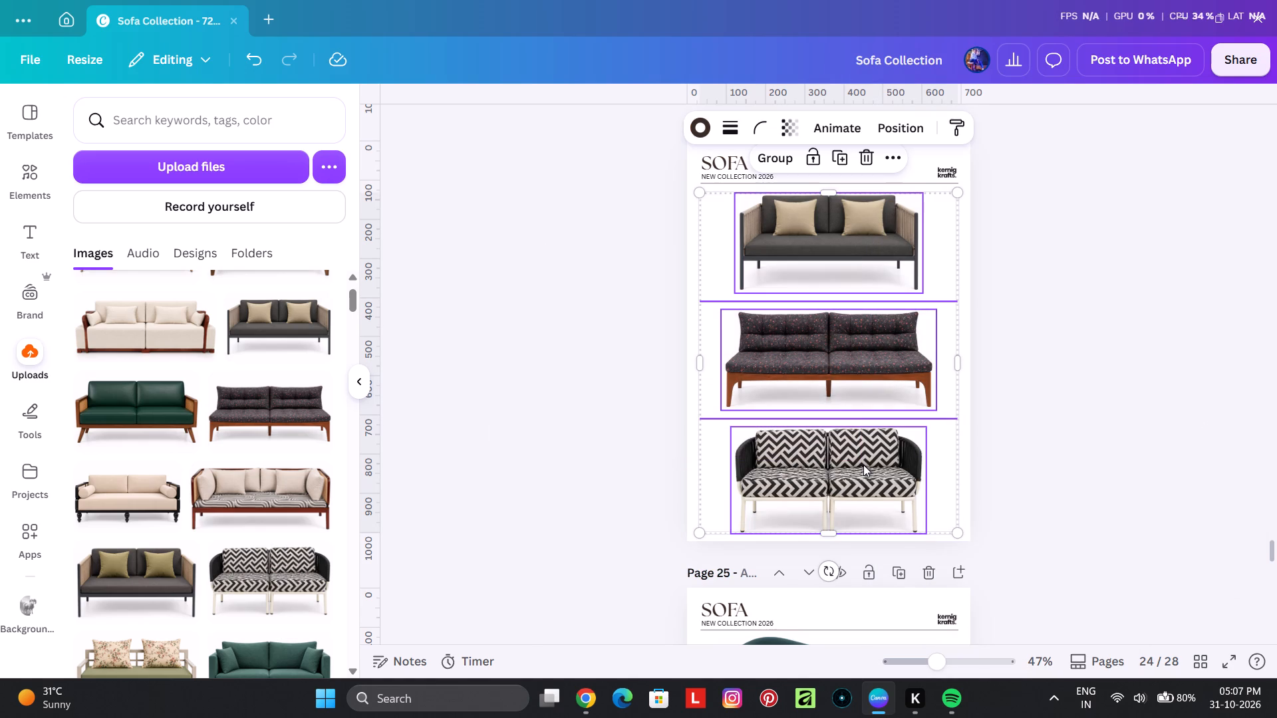
key(Up)
key(Up)
key(Up)
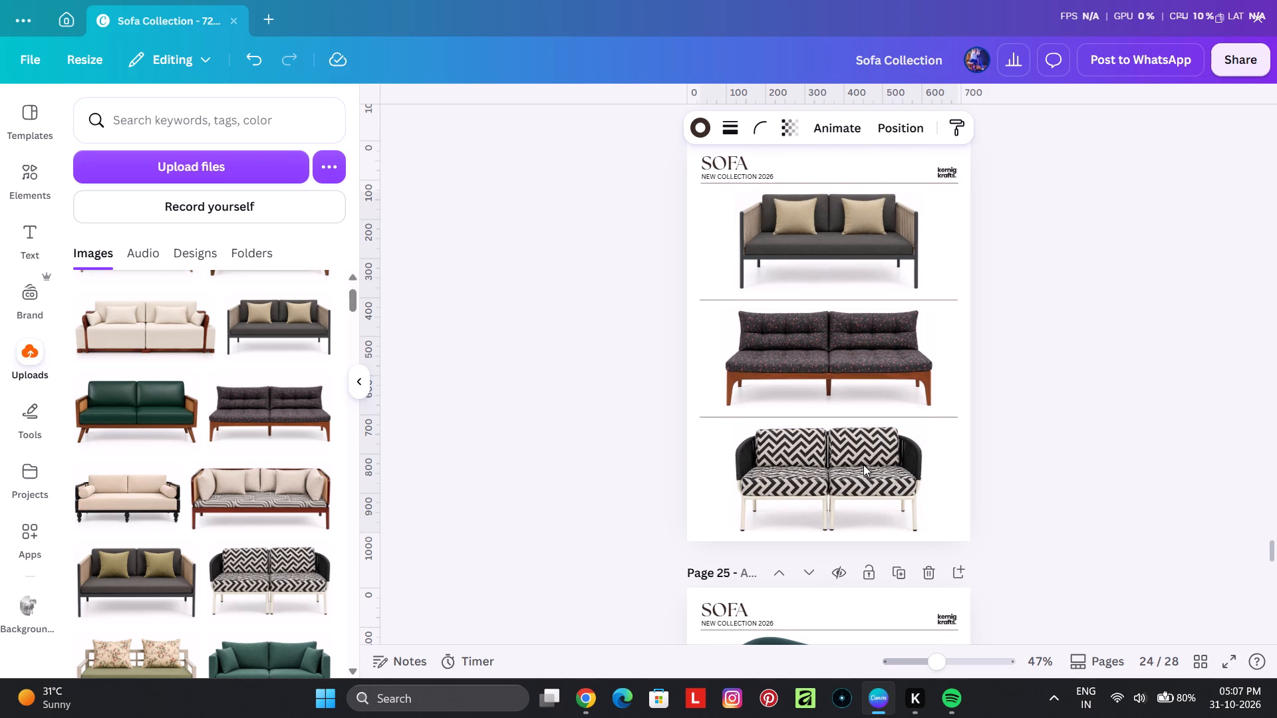
key(Up)
key(Up)
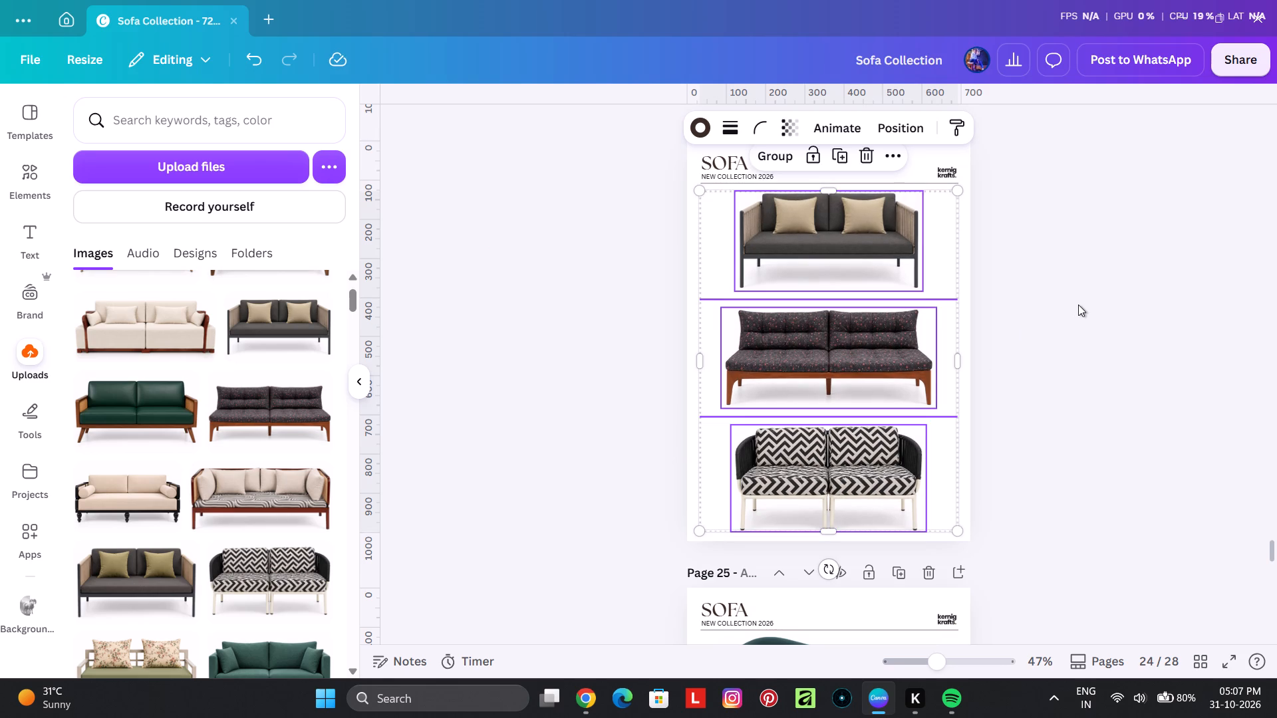
click(1078, 304)
Duplicate page 24 to create another three-sofa page directly after it.
scroll(884, 310, down, 2)
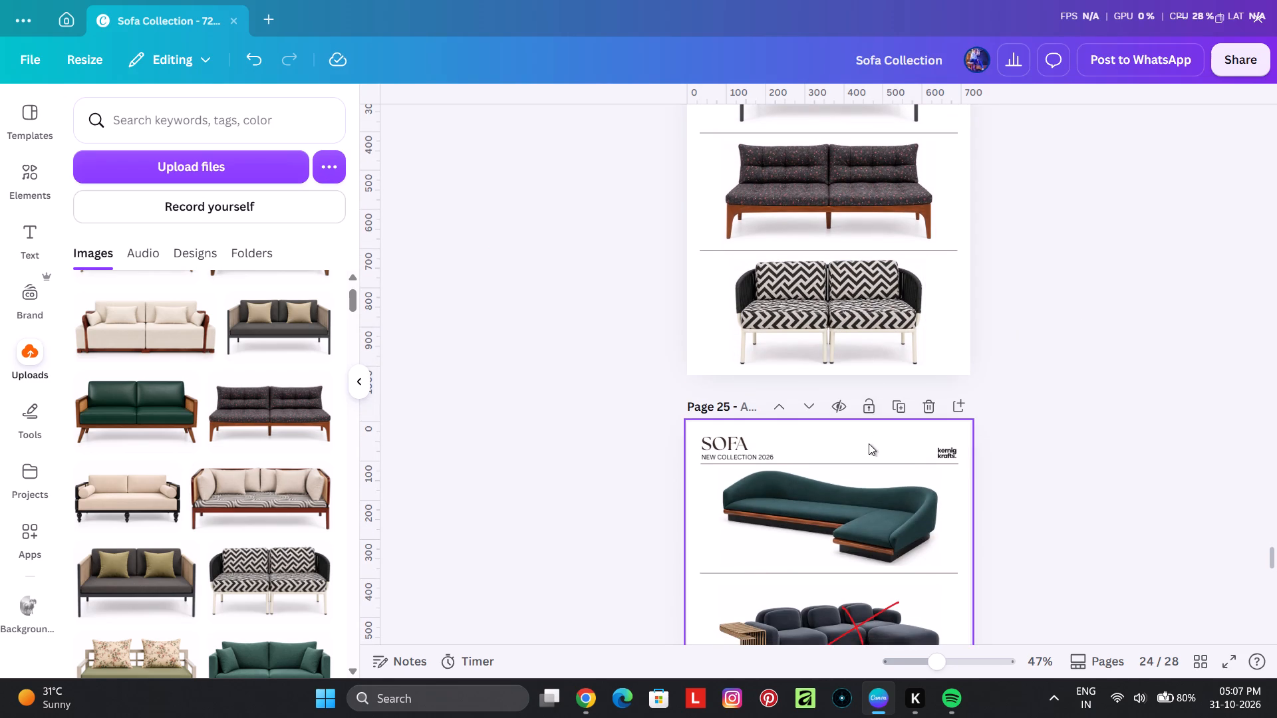
scroll(862, 453, down, 2)
scroll(840, 406, up, 6)
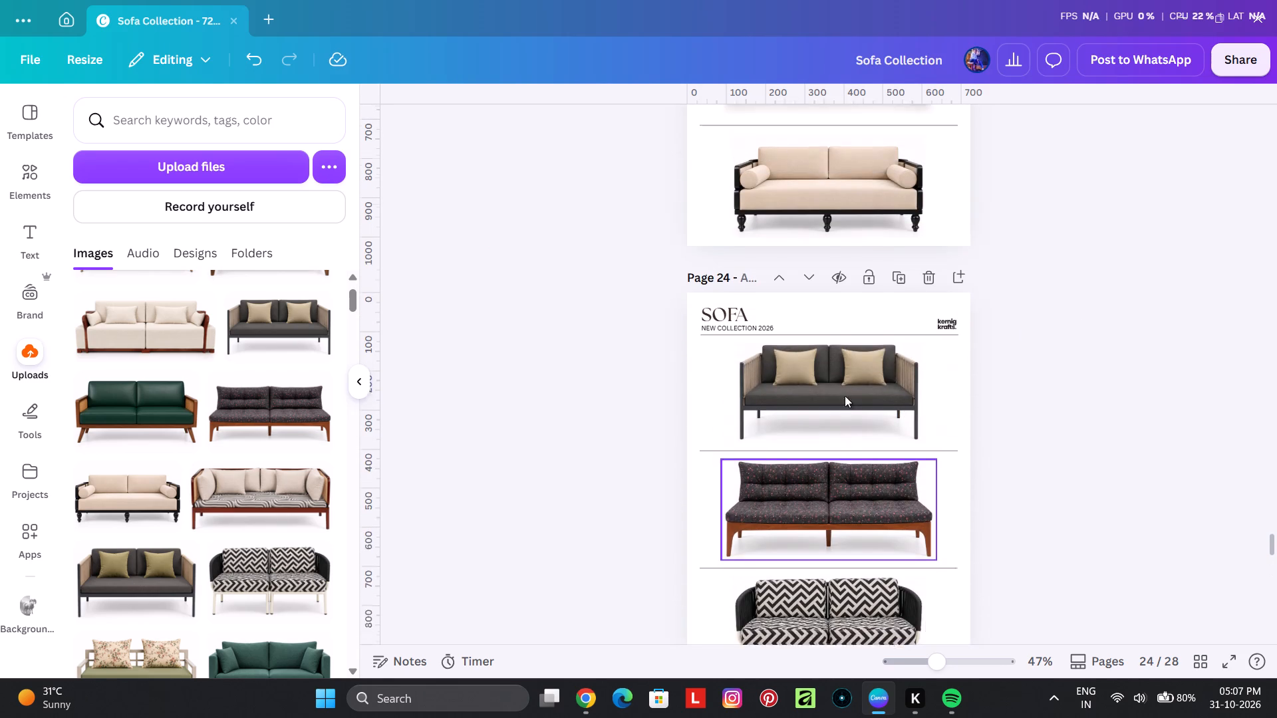
click(896, 299)
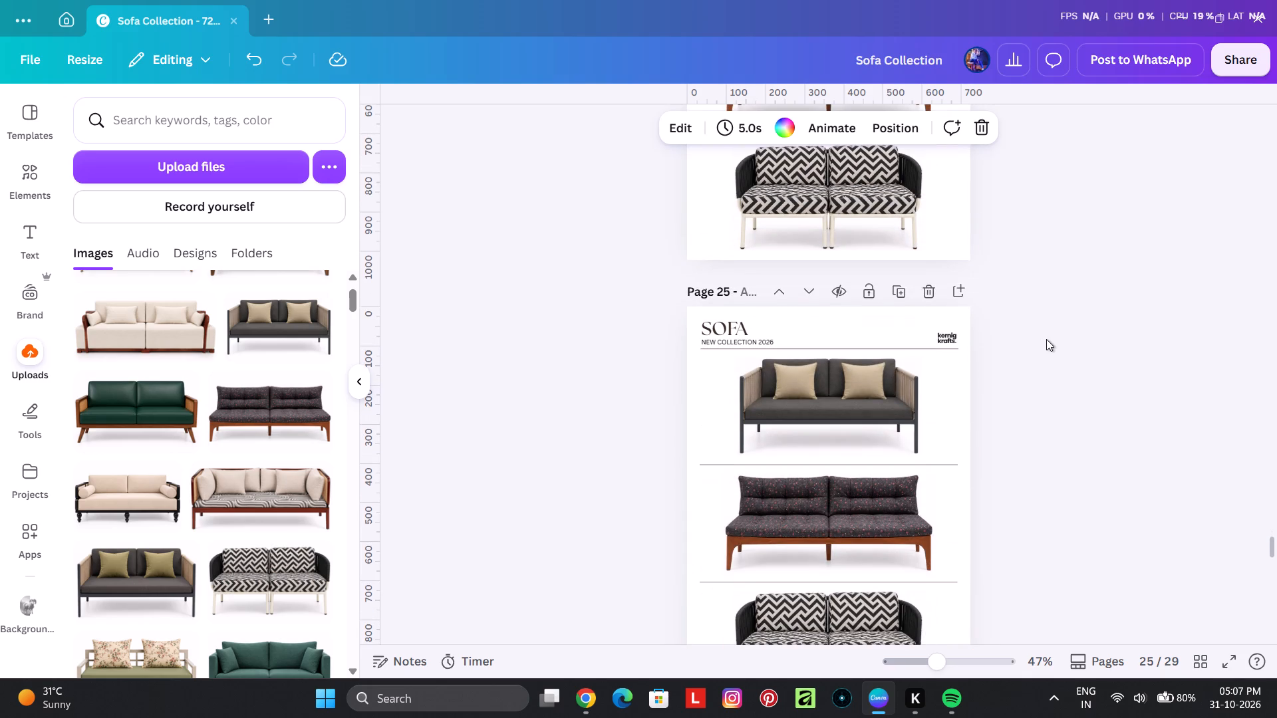
click(1046, 339)
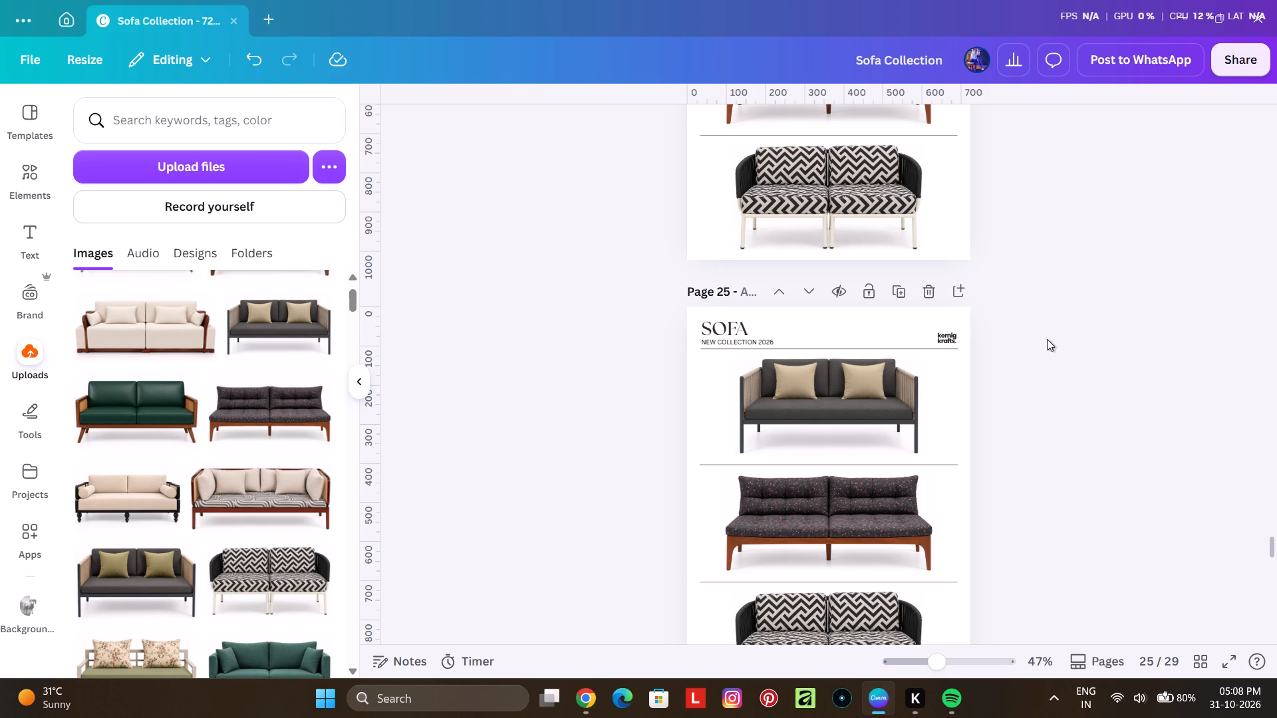
Switch to Spotify, resume the music and skip to the next song, returning to the Canva design.
click(960, 713)
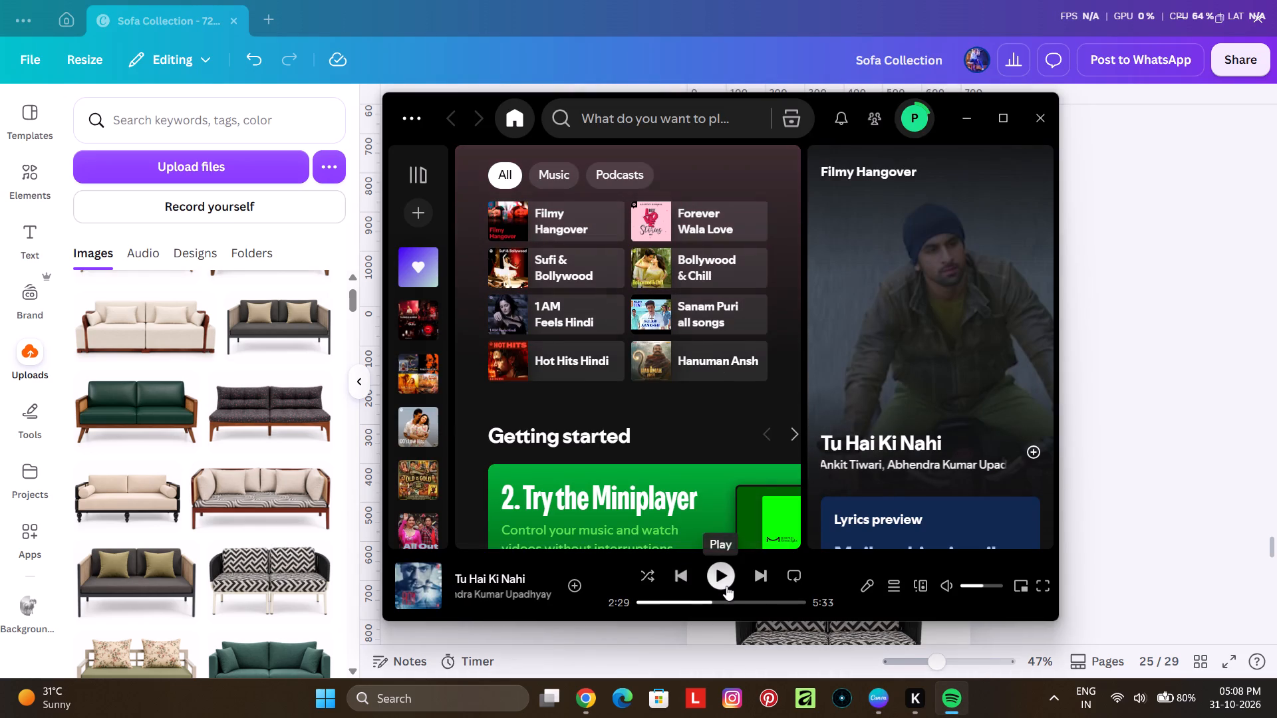
click(726, 586)
click(1151, 503)
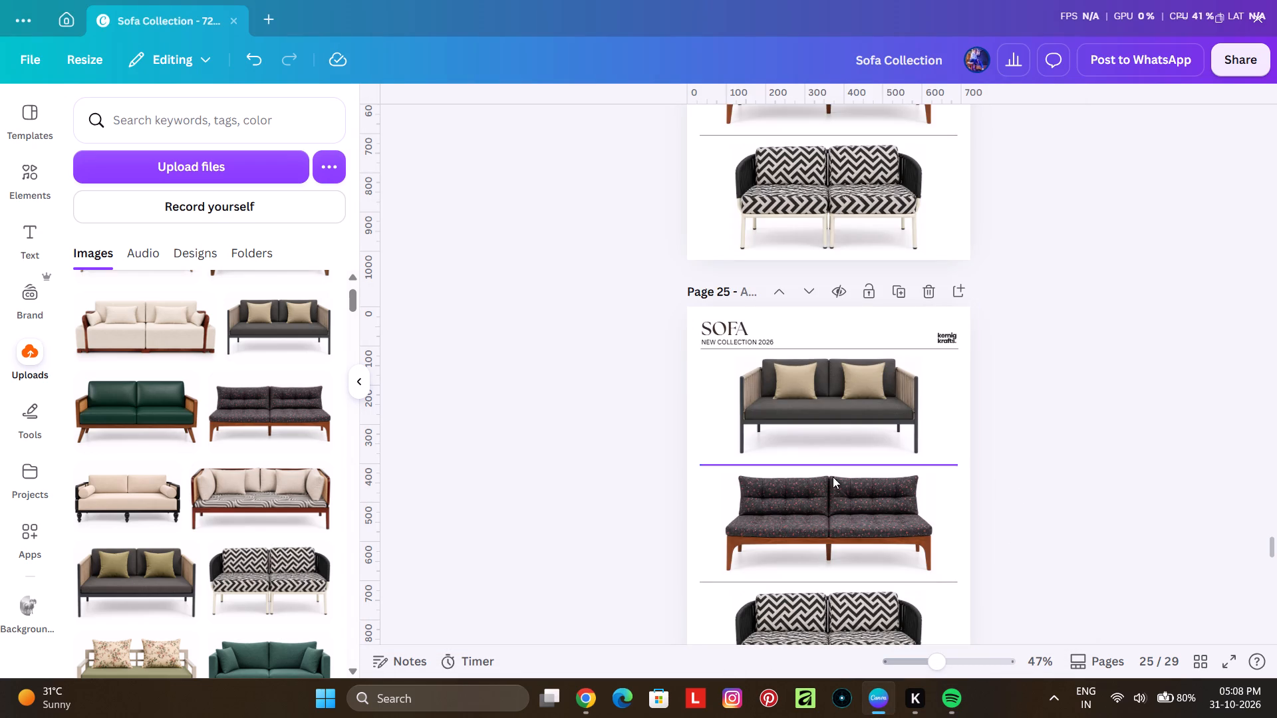
click(968, 697)
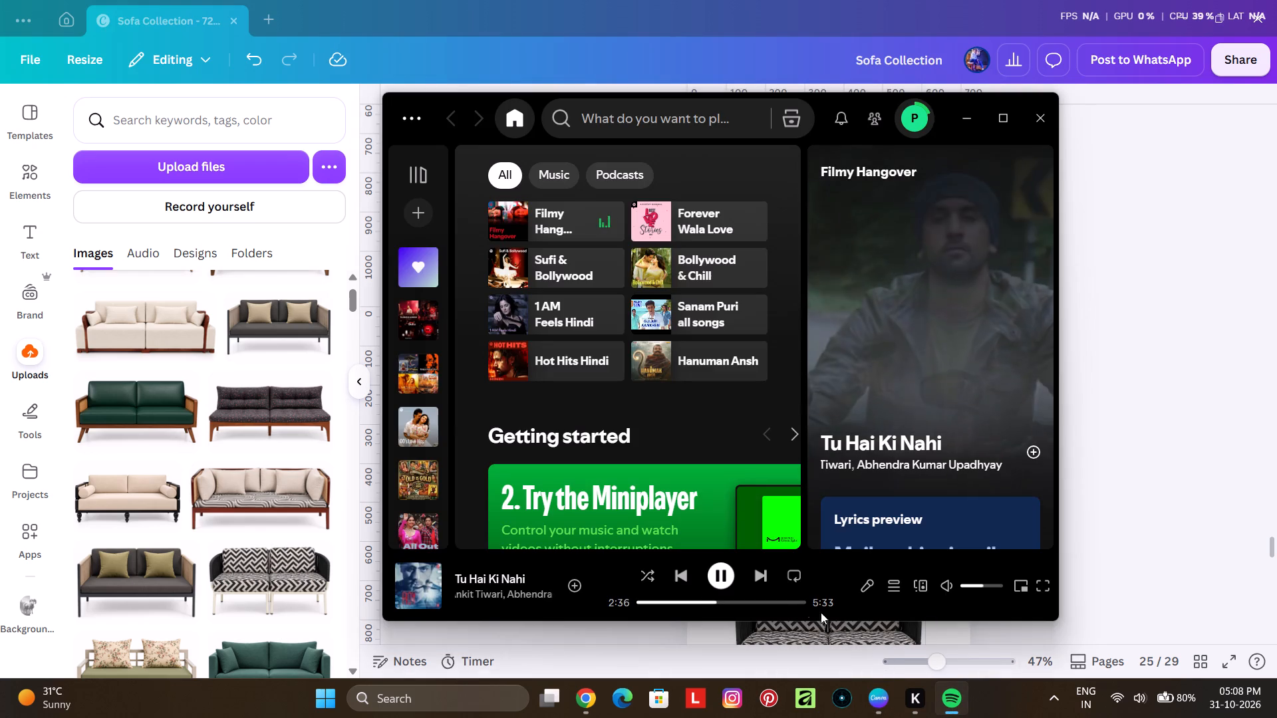
click(767, 577)
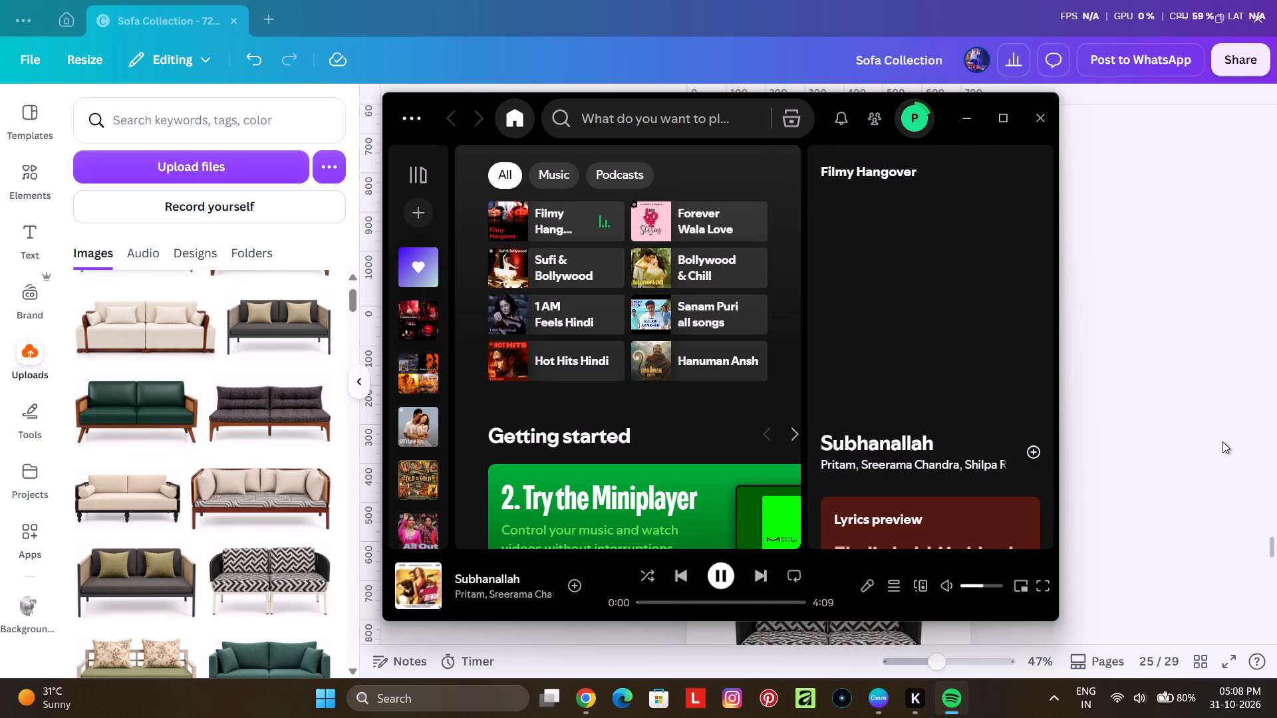
click(1192, 423)
Duplicate page 25 to add one more three-sofa page after it.
scroll(853, 340, down, 2)
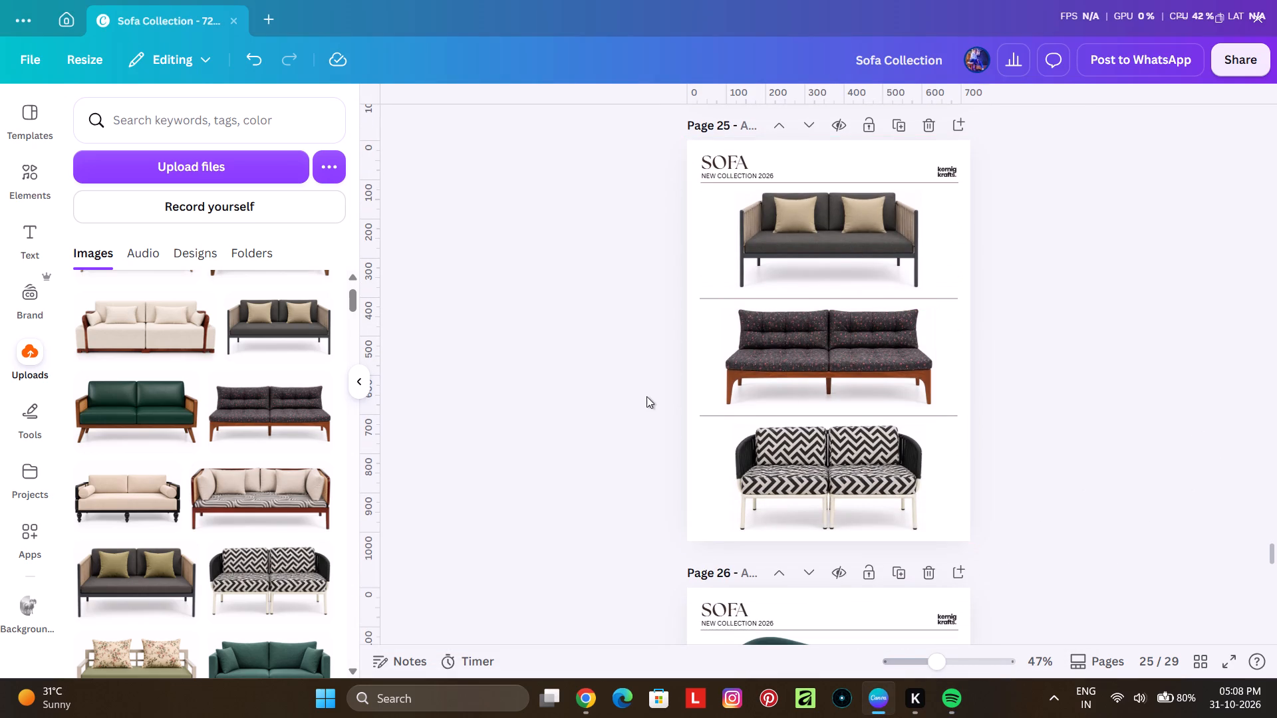
scroll(638, 396, down, 3)
scroll(791, 334, up, 3)
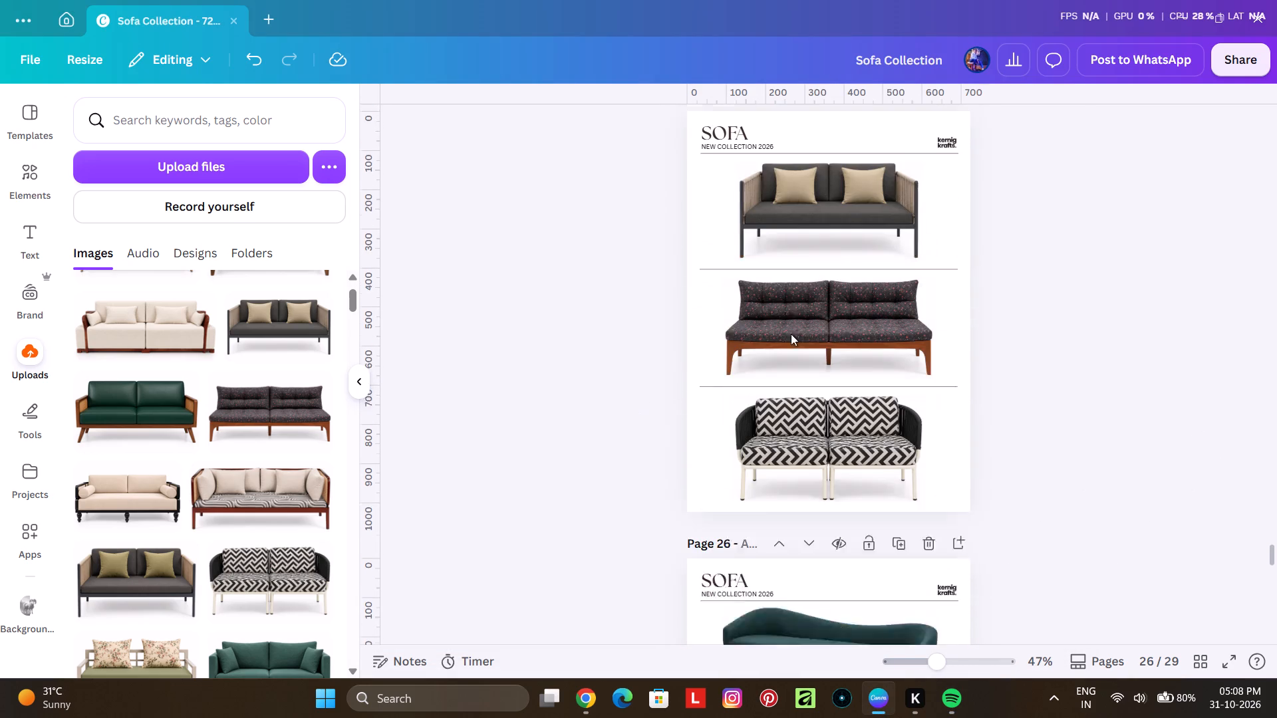
click(907, 127)
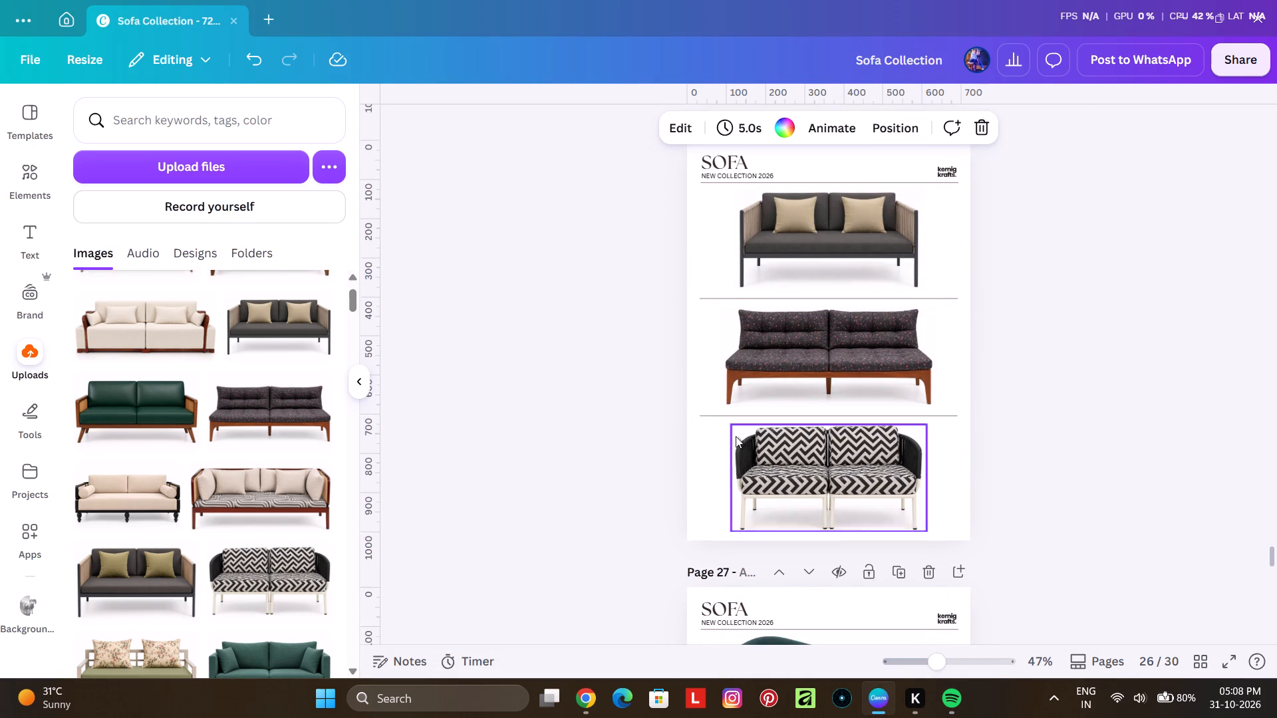
Compare the sofas already placed on pages 22 to 26 with the uploaded images to check which are used.
scroll(687, 457, down, 4)
scroll(635, 408, up, 11)
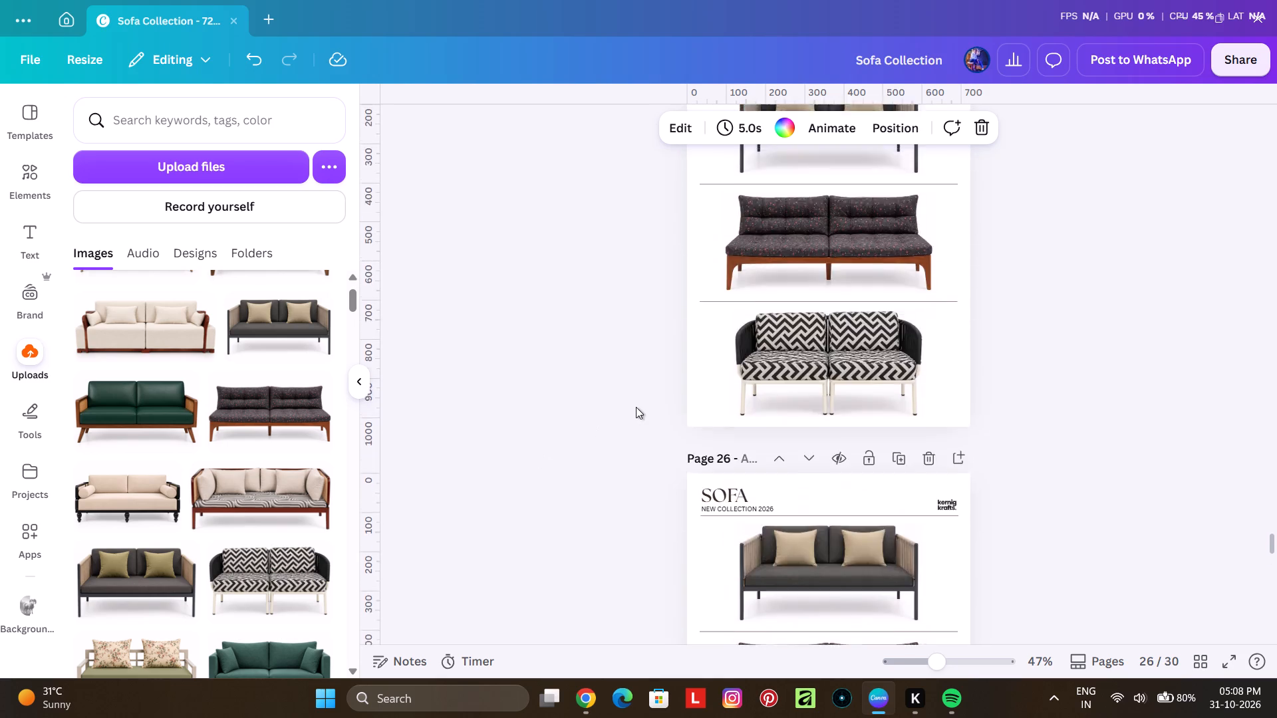
scroll(636, 407, up, 5)
scroll(637, 405, down, 6)
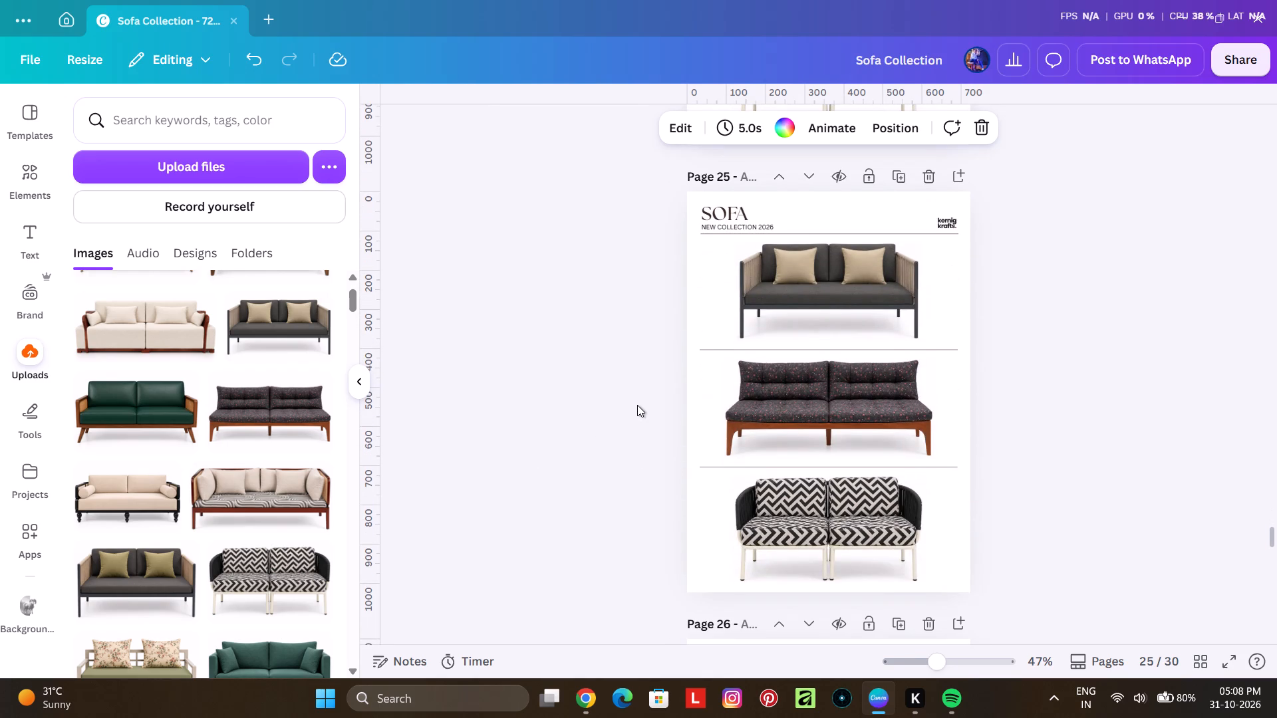
scroll(227, 424, up, 7)
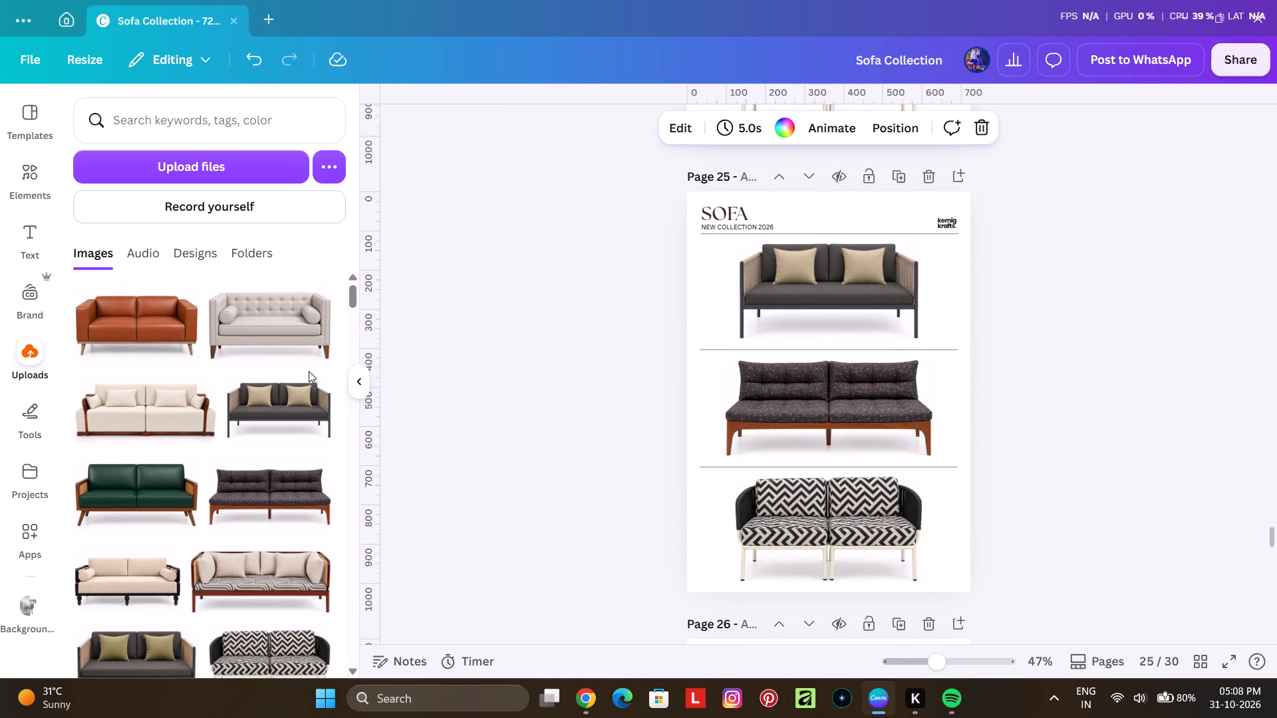
scroll(736, 293, up, 14)
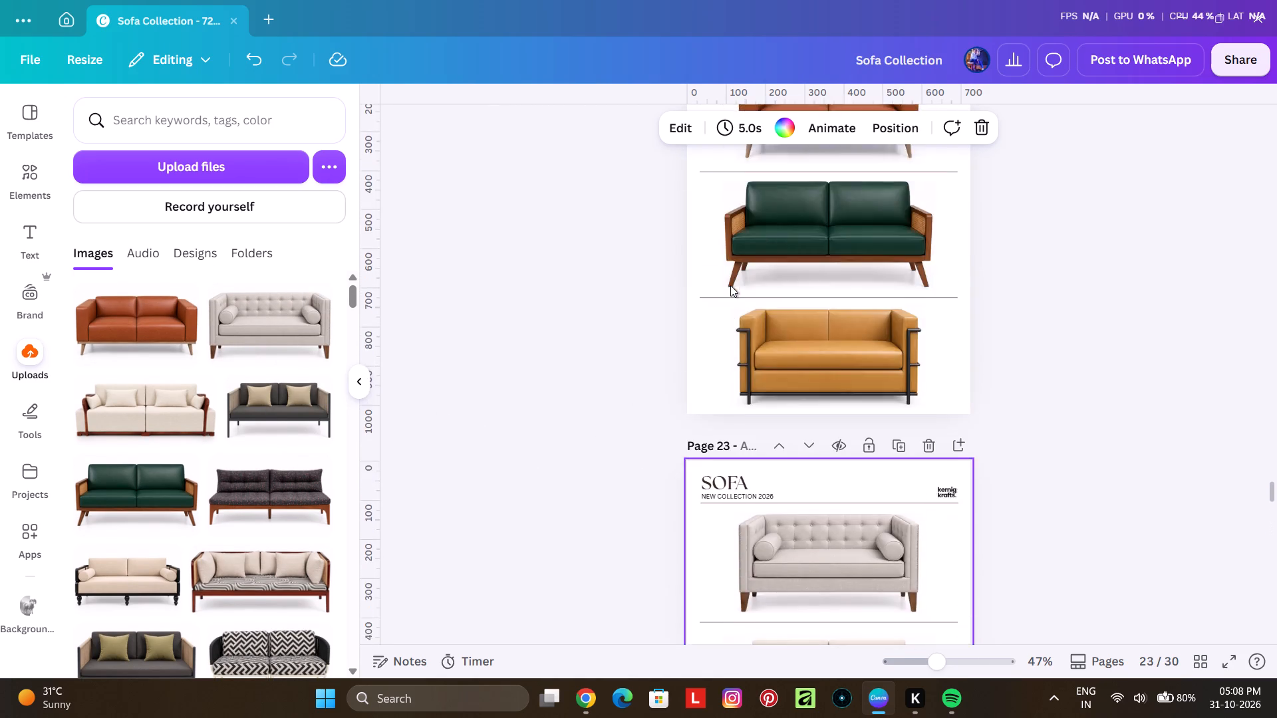
scroll(730, 285, up, 5)
scroll(730, 311, down, 6)
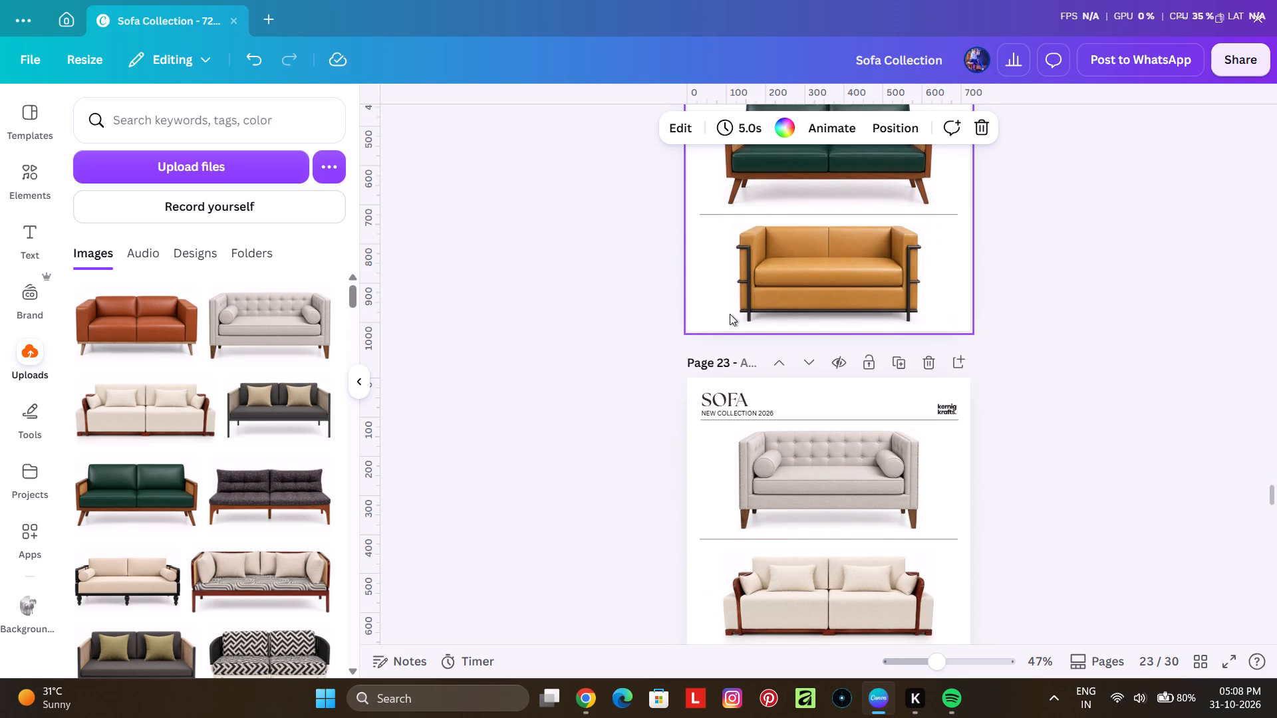
scroll(730, 314, down, 9)
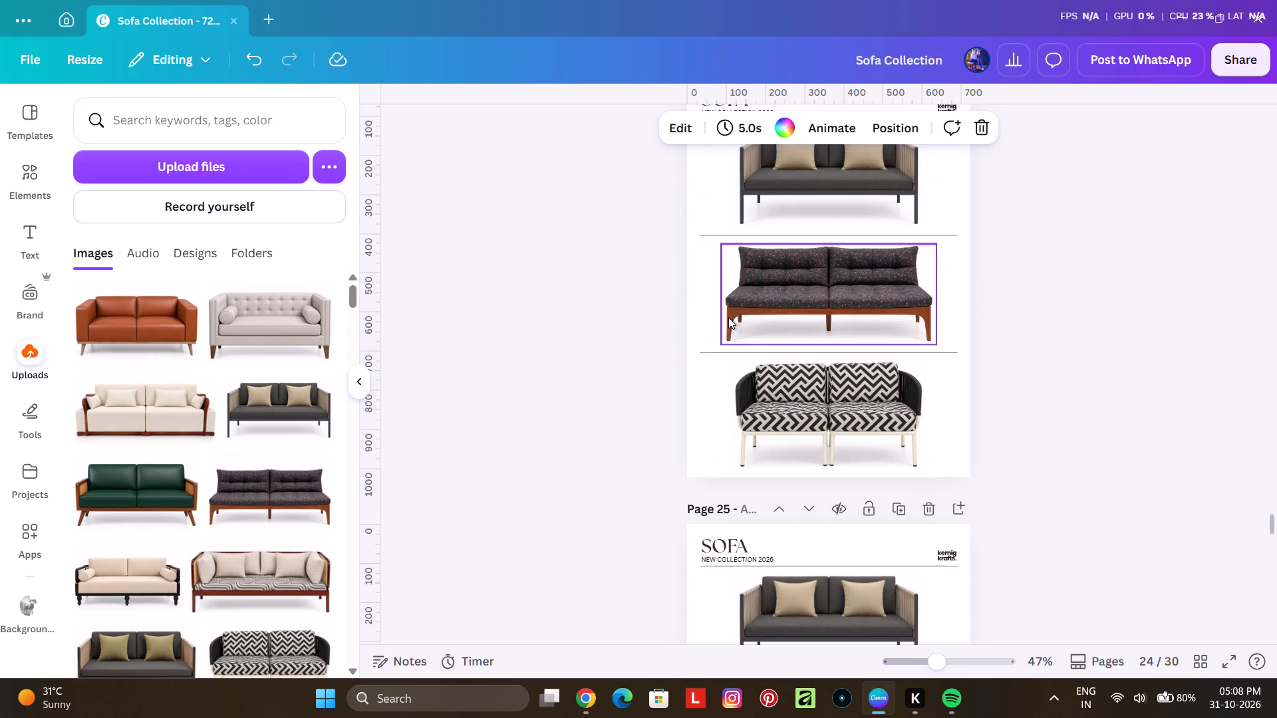
scroll(728, 317, down, 5)
scroll(728, 319, up, 1)
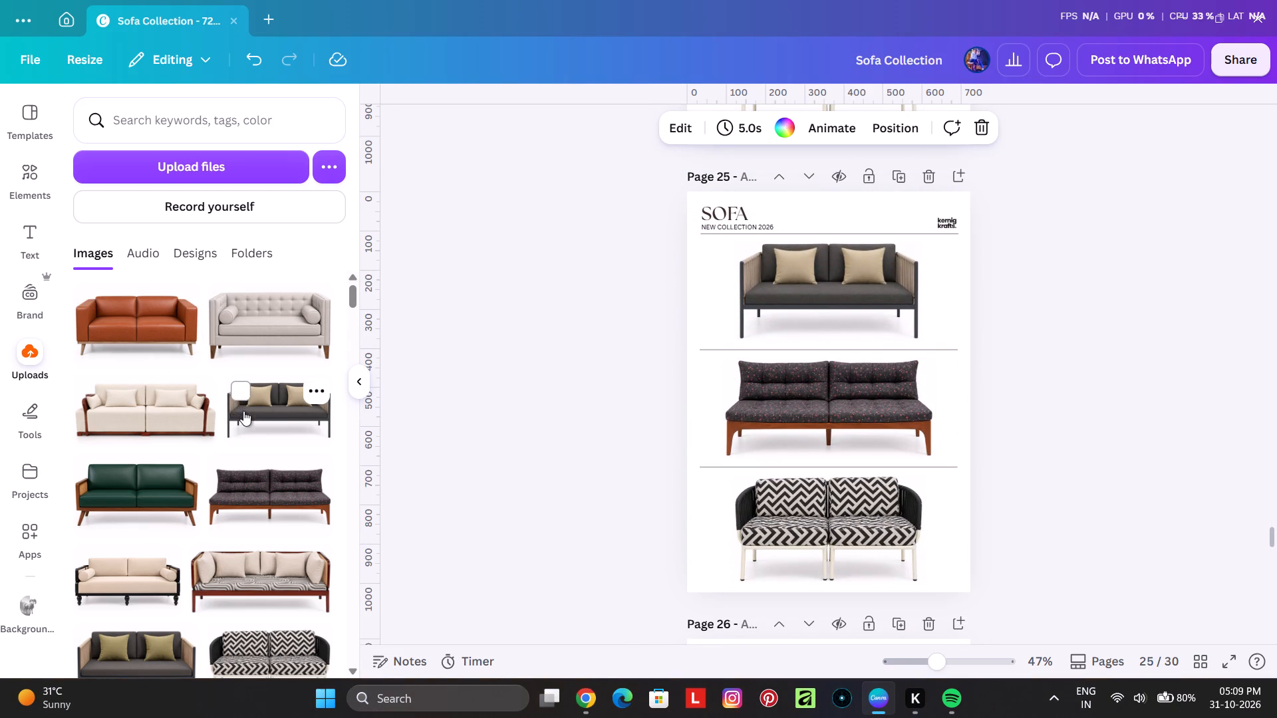
Move the duplicate upload of the dark sofa with olive cushions, sofa 48.png, to the trash.
scroll(243, 416, down, 1)
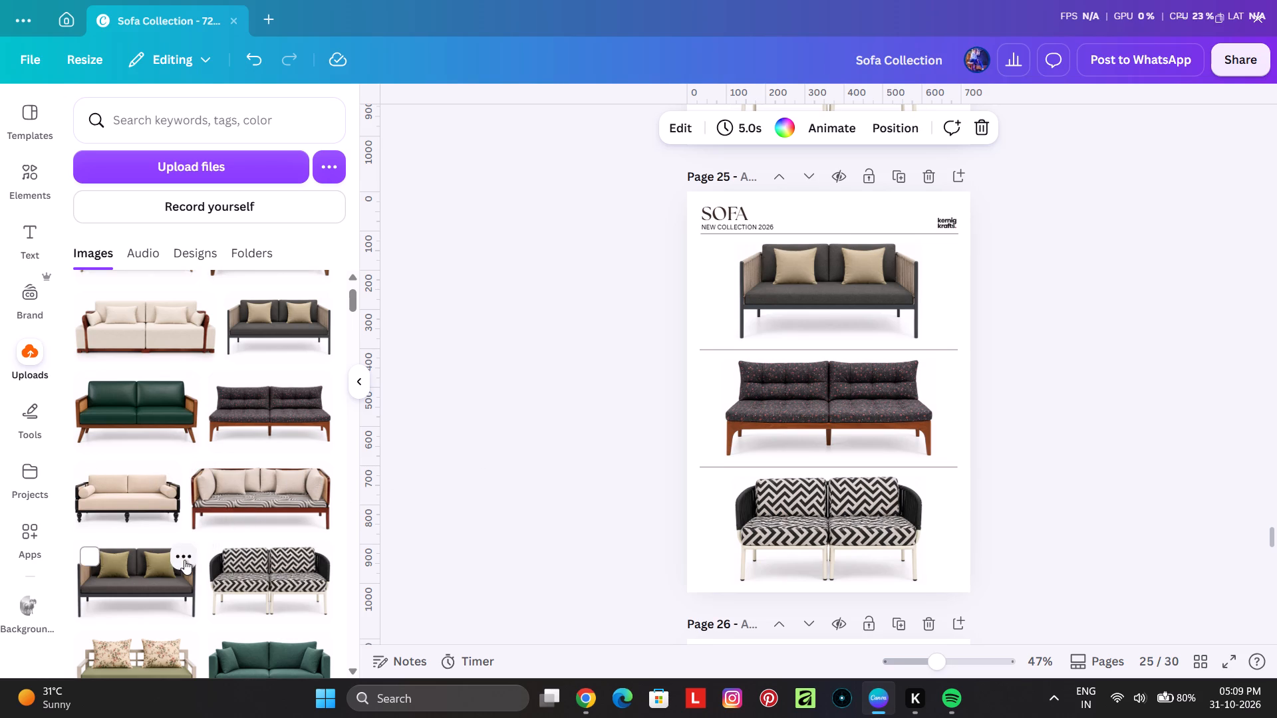
click(184, 560)
click(272, 636)
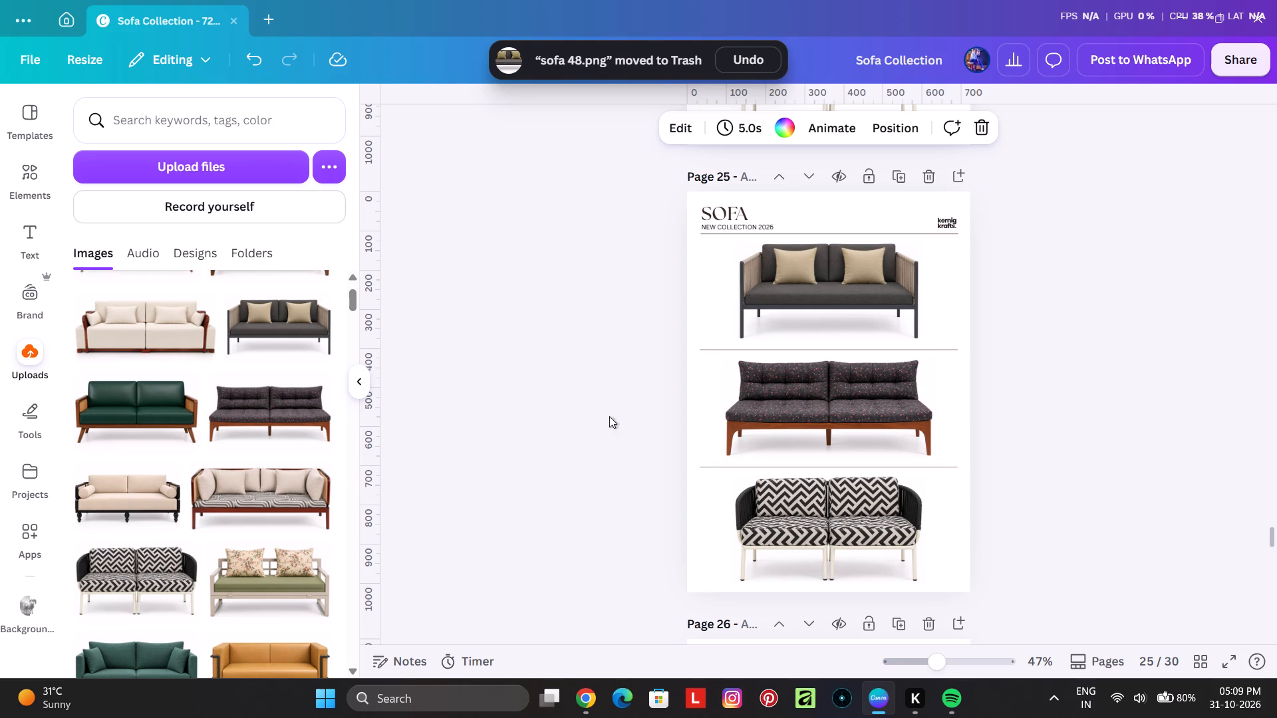
Replace the top sofa on page 25 with the uploaded green-seat sofa with floral cushions.
click(798, 324)
click(587, 126)
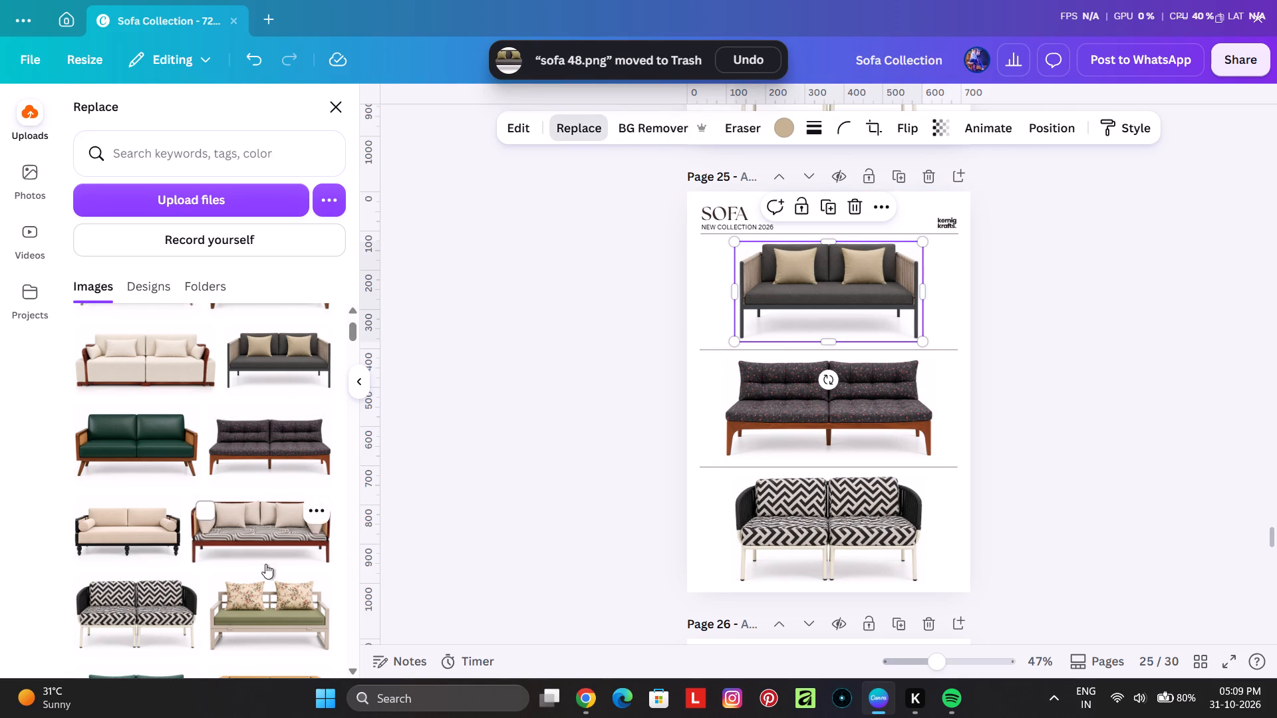
click(271, 626)
click(454, 365)
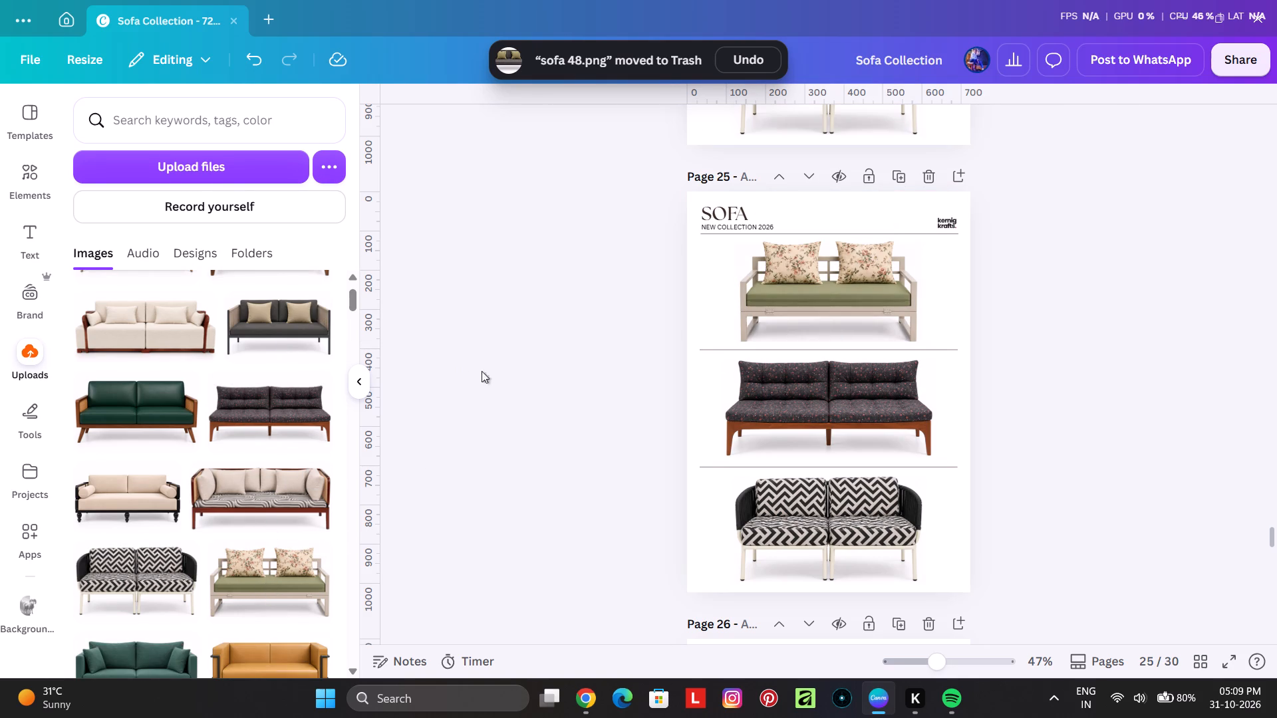
Replace the middle dark tufted sofa on page 25 with another uploaded sofa image.
click(797, 390)
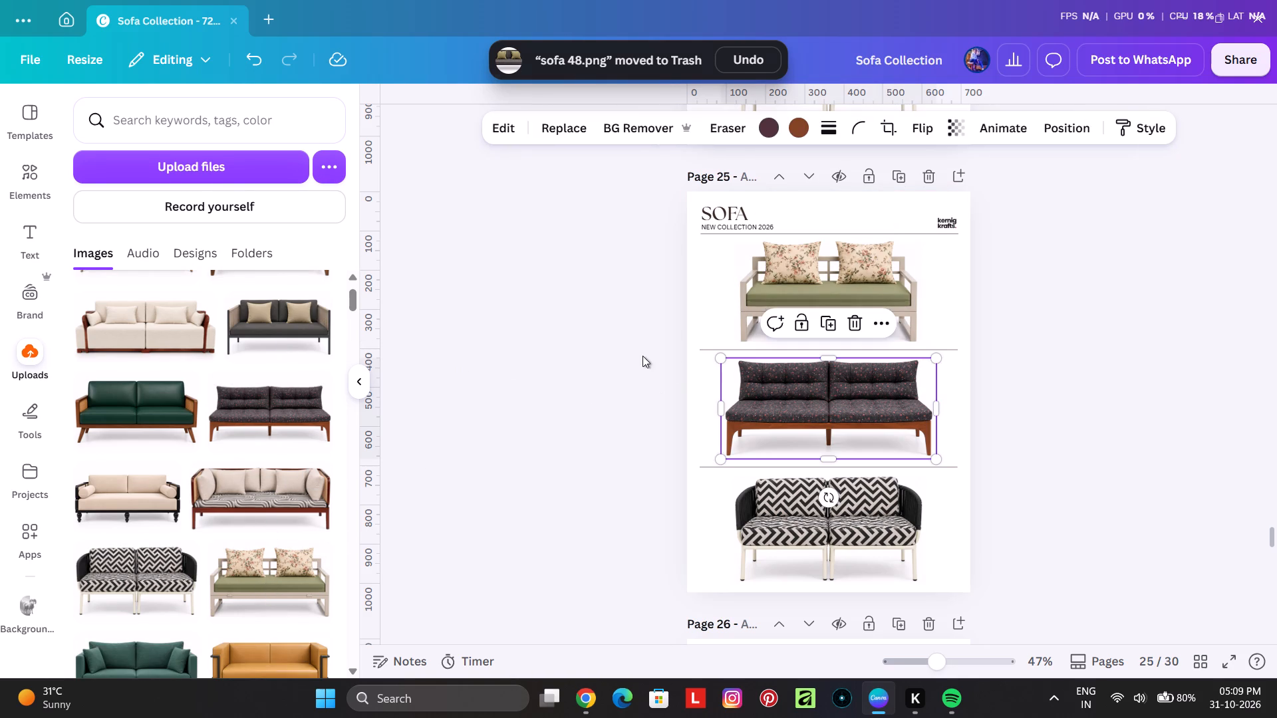
click(573, 122)
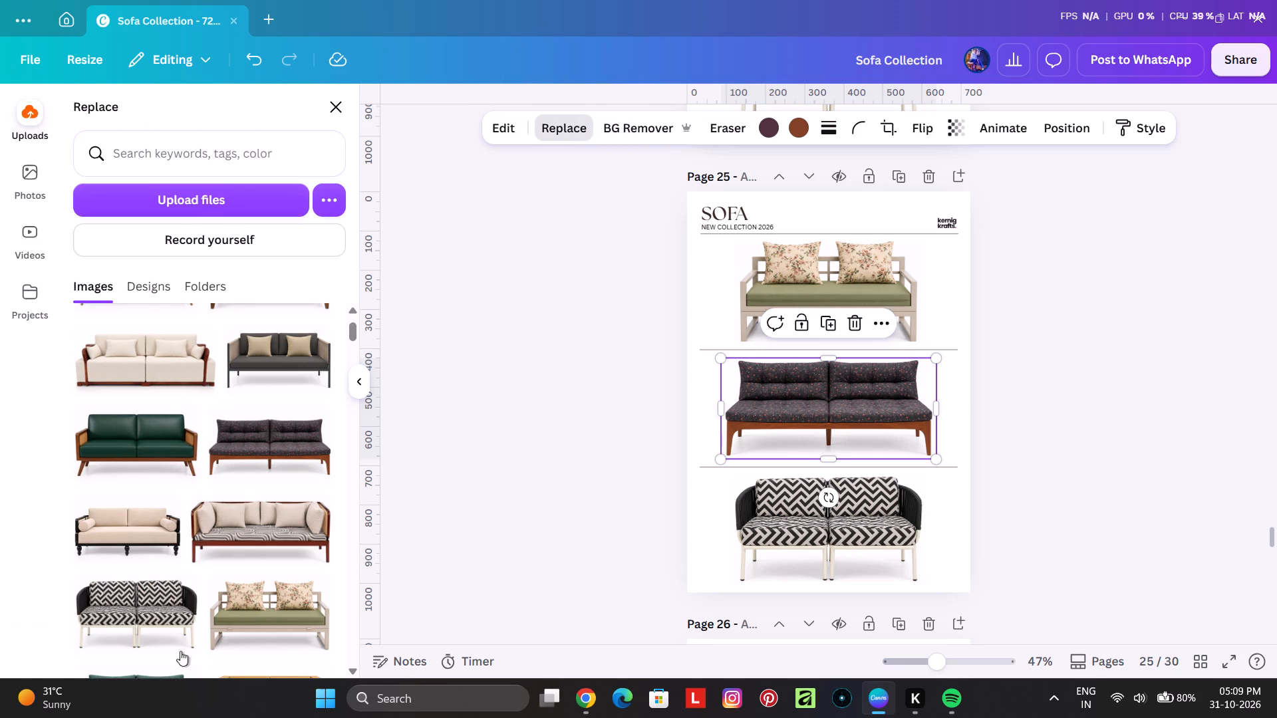
scroll(219, 572, down, 1)
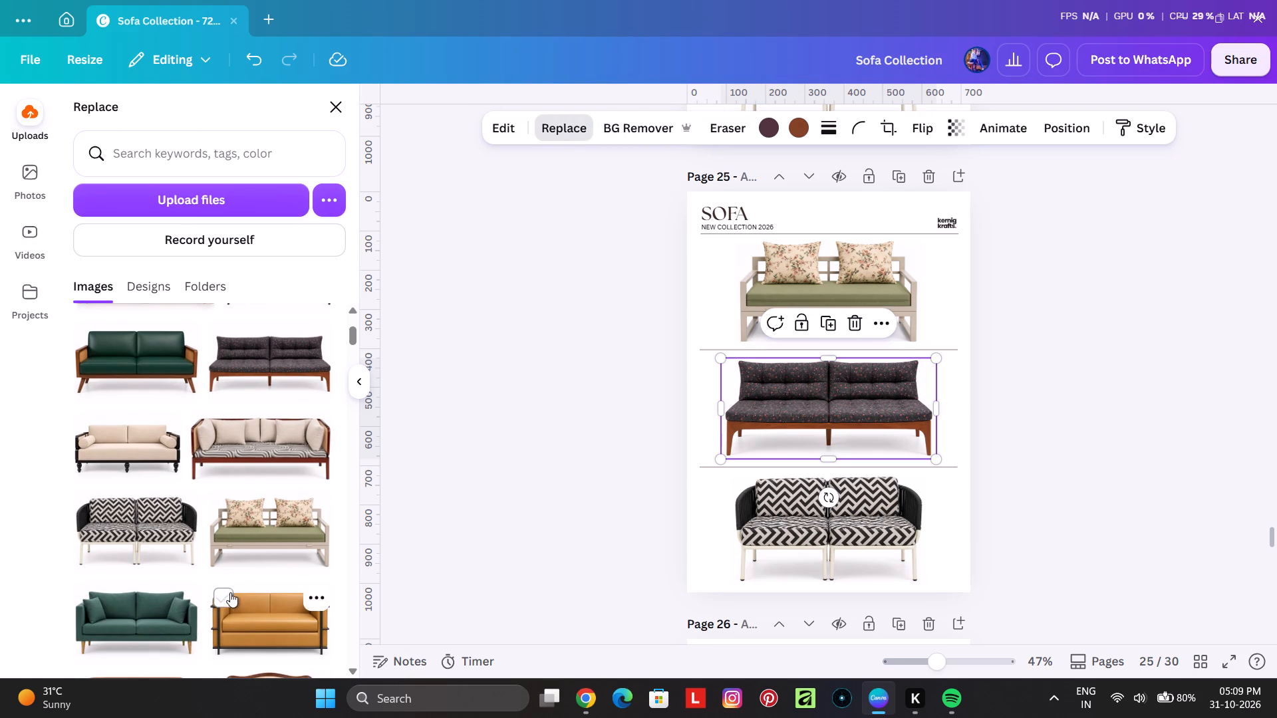
scroll(232, 592, down, 2)
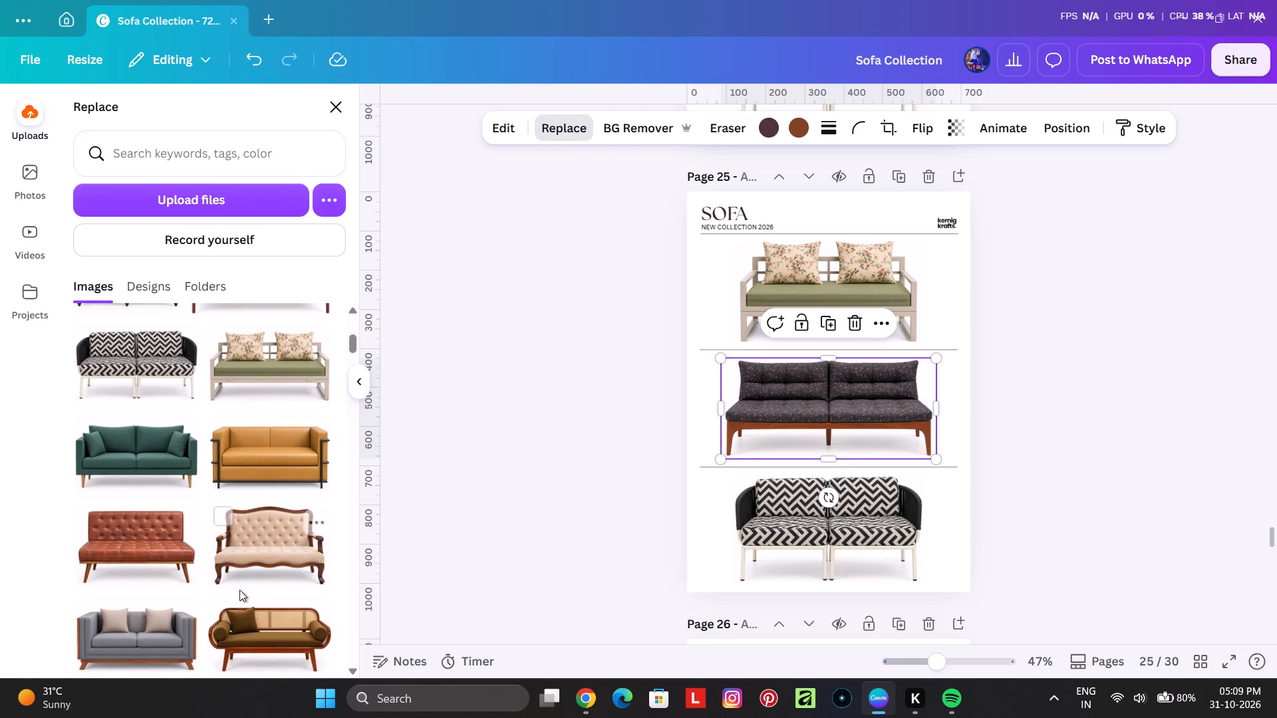
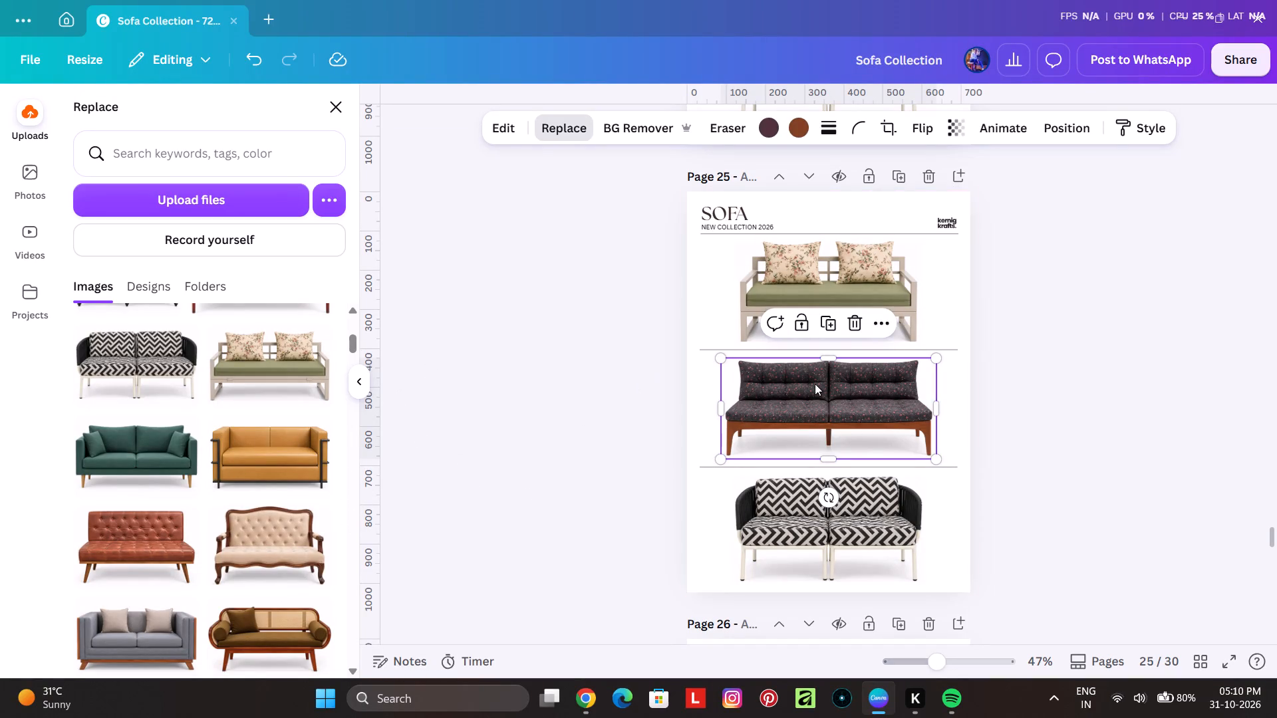
Replace the middle dark tufted sofa on page 25 with the uploaded green two-seat sofa with matching cushions.
scroll(229, 509, up, 2)
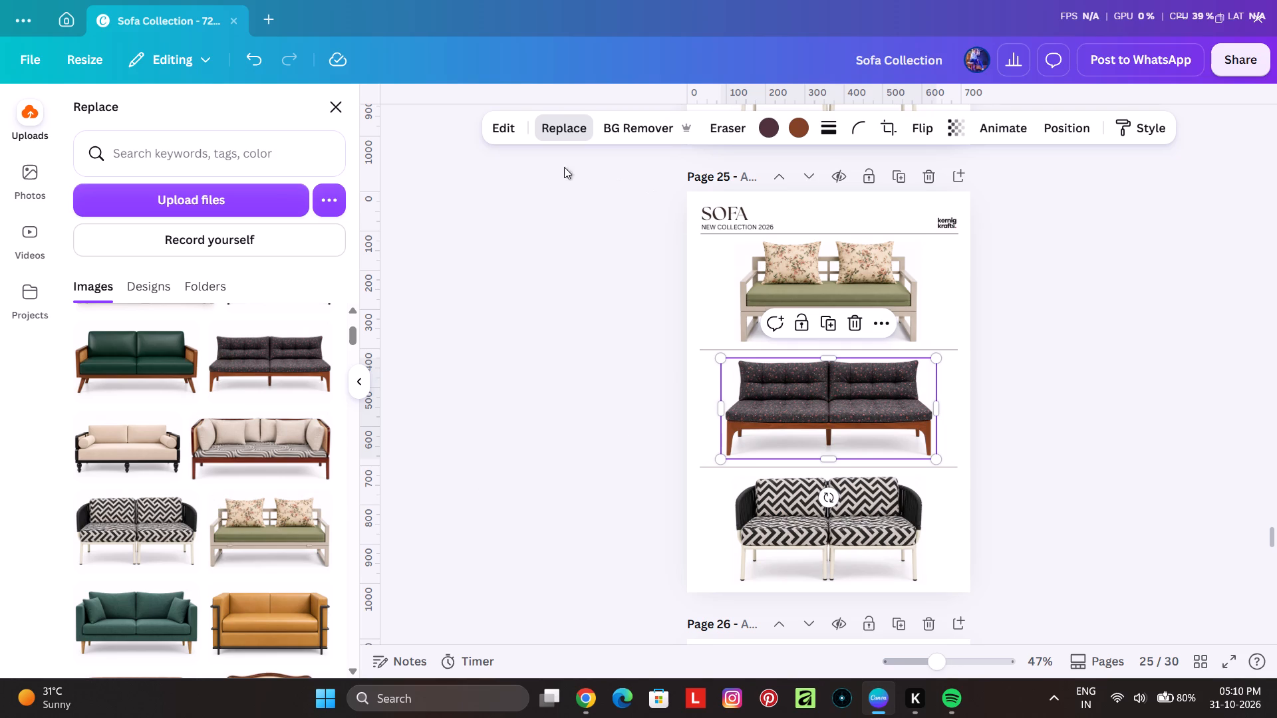
click(130, 608)
click(501, 326)
Replace the bottom zigzag-patterned sofa on page 25 with the uploaded grey wood-framed sofa with beige cushions.
click(876, 566)
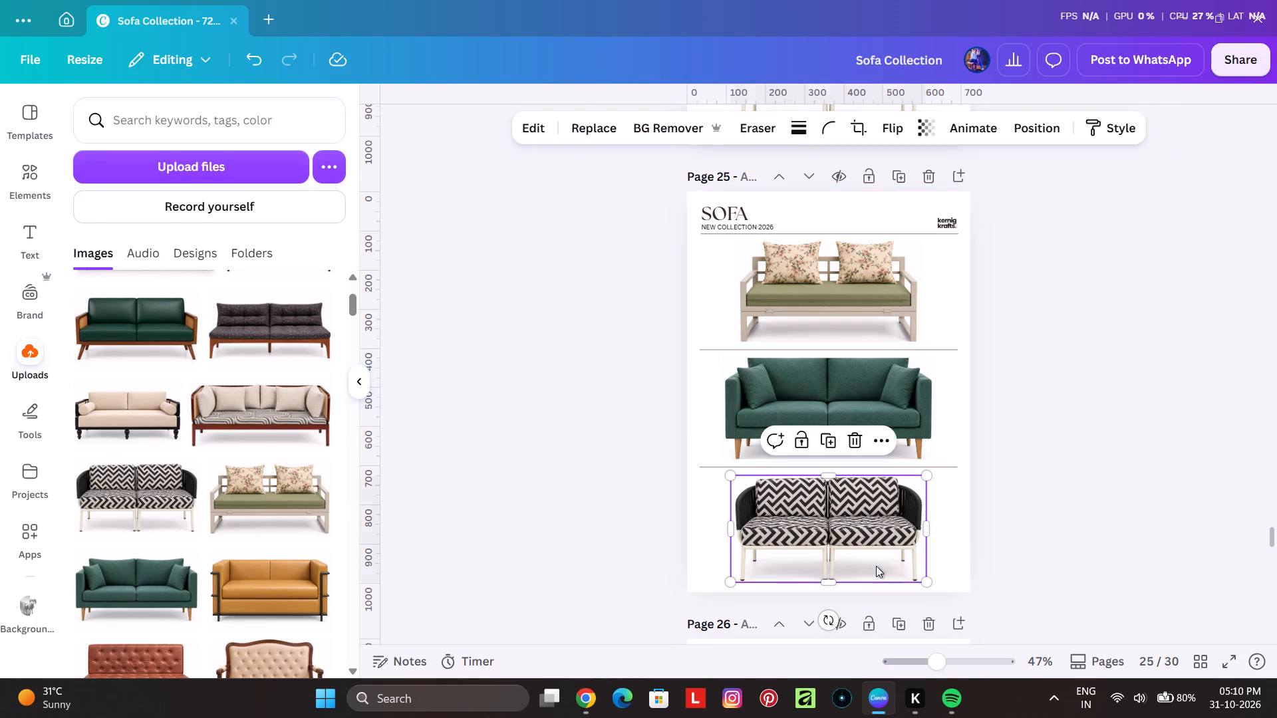
click(575, 130)
scroll(102, 608, down, 2)
scroll(154, 580, down, 1)
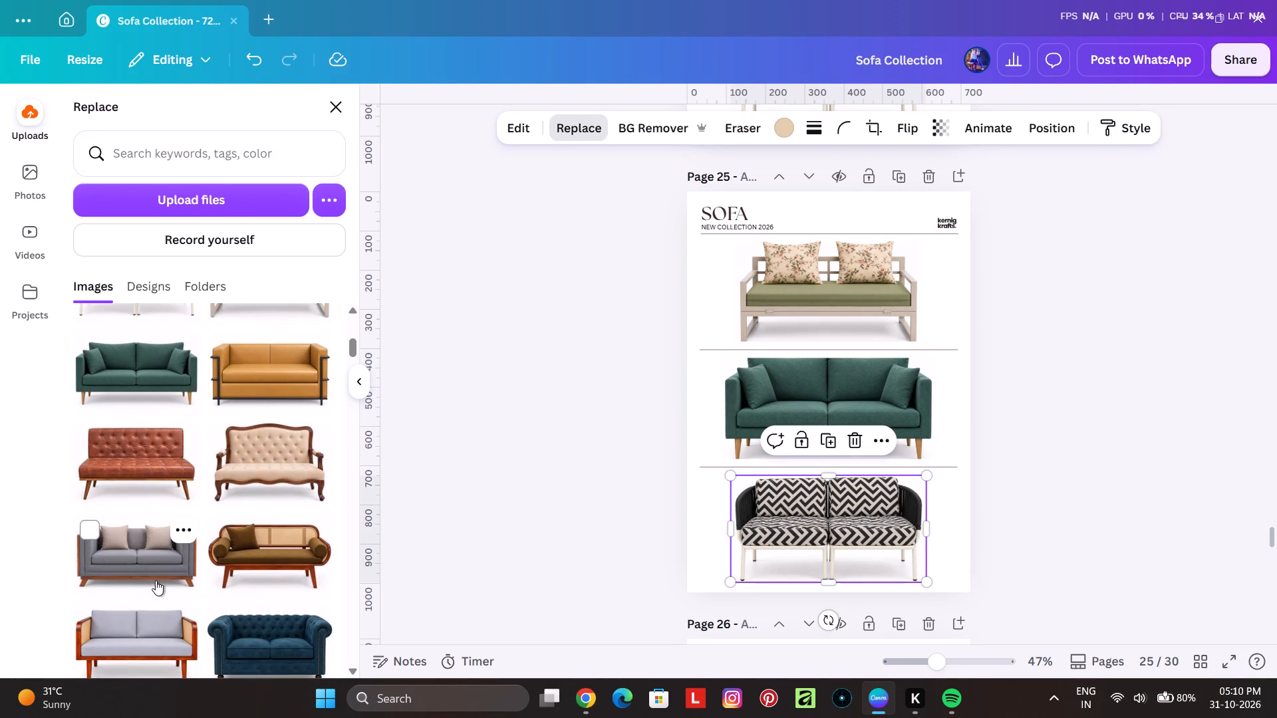
click(138, 559)
click(424, 375)
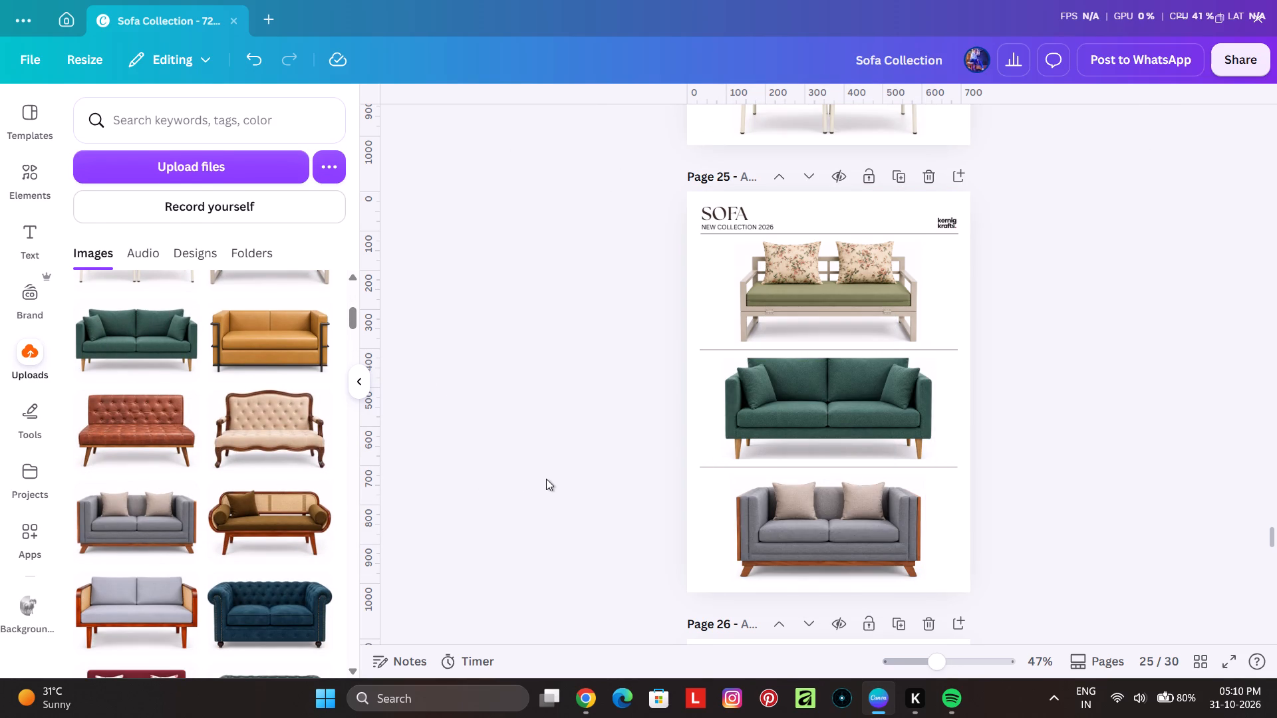
Check the sofas placed on pages 23 to 25 against the remaining uploaded images.
scroll(188, 513, down, 1)
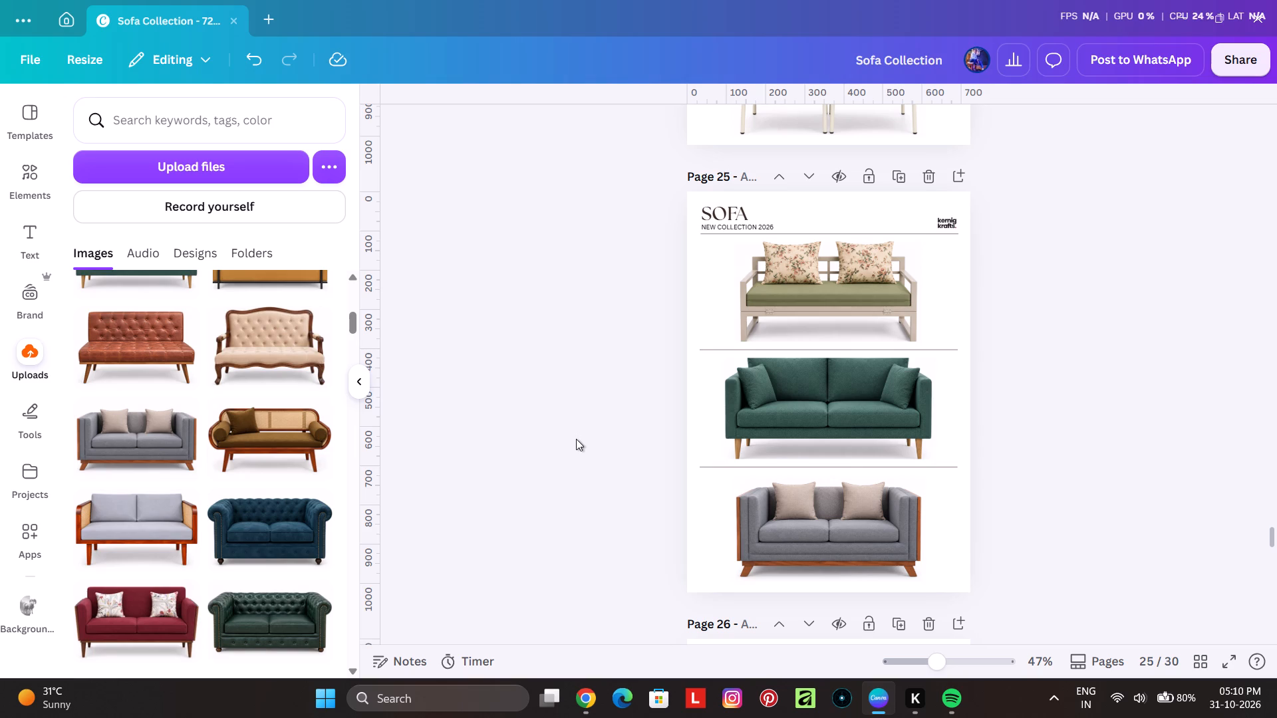
scroll(571, 442, up, 3)
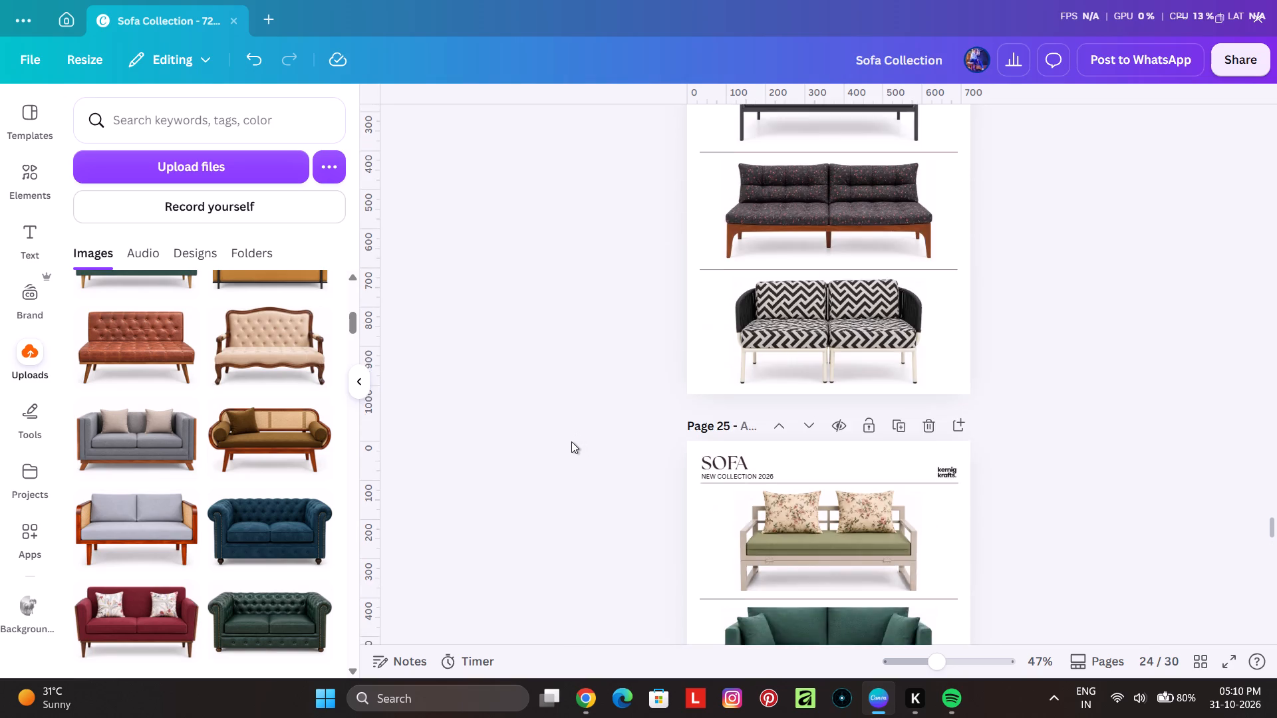
scroll(571, 441, up, 7)
scroll(571, 435, down, 3)
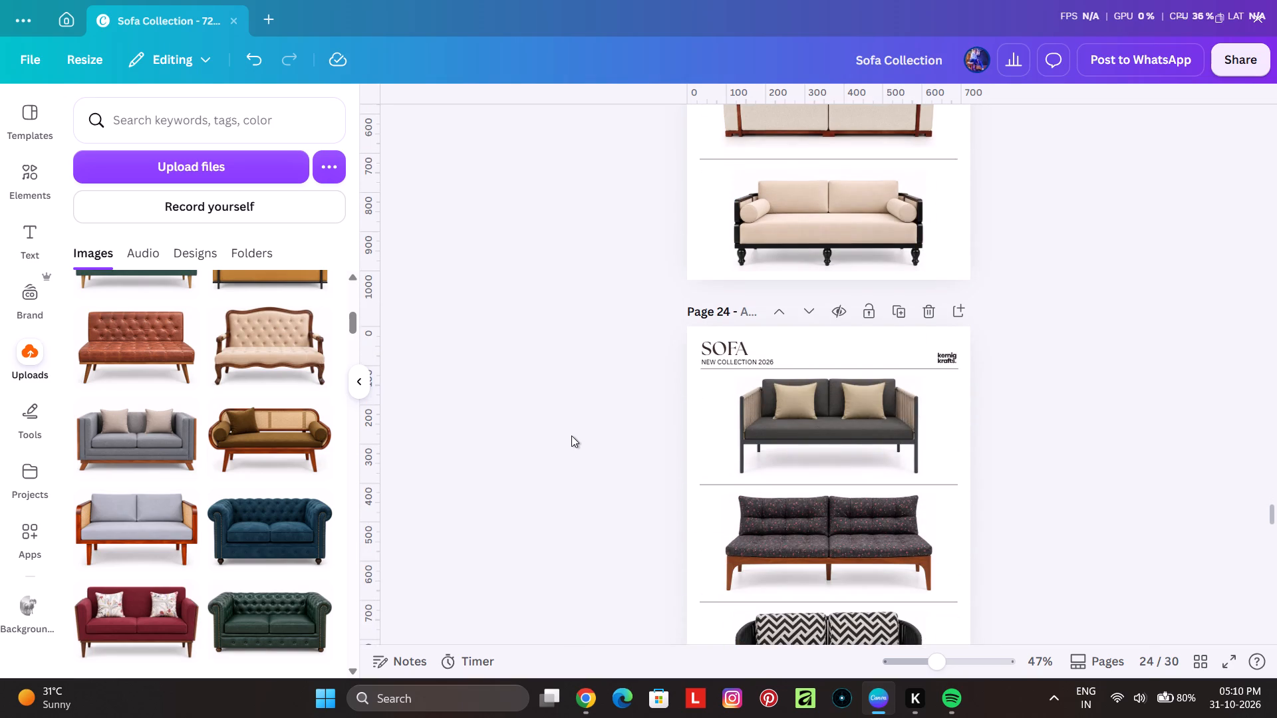
scroll(571, 435, up, 2)
scroll(571, 435, down, 5)
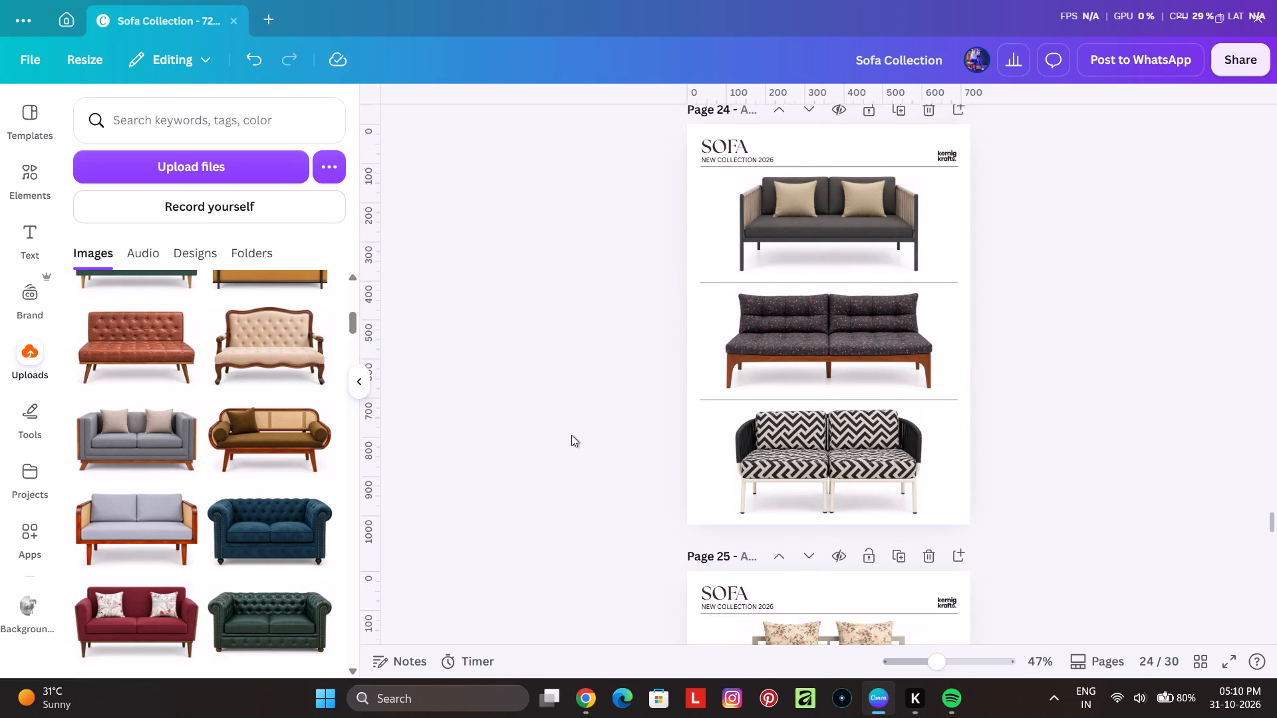
scroll(571, 435, down, 4)
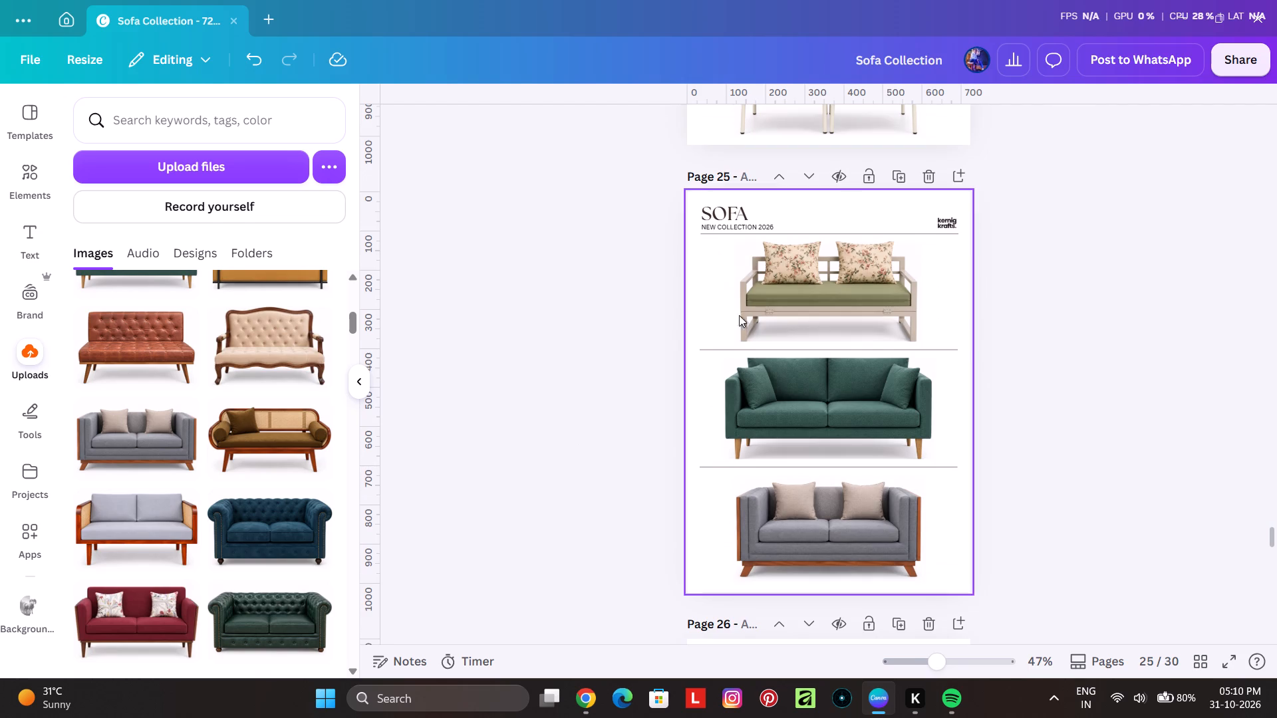
Extend the crop of the floral-cushion sofa on page 25 at its top and bottom edges.
ctrl+scroll(792, 232, up, 5)
click(834, 300)
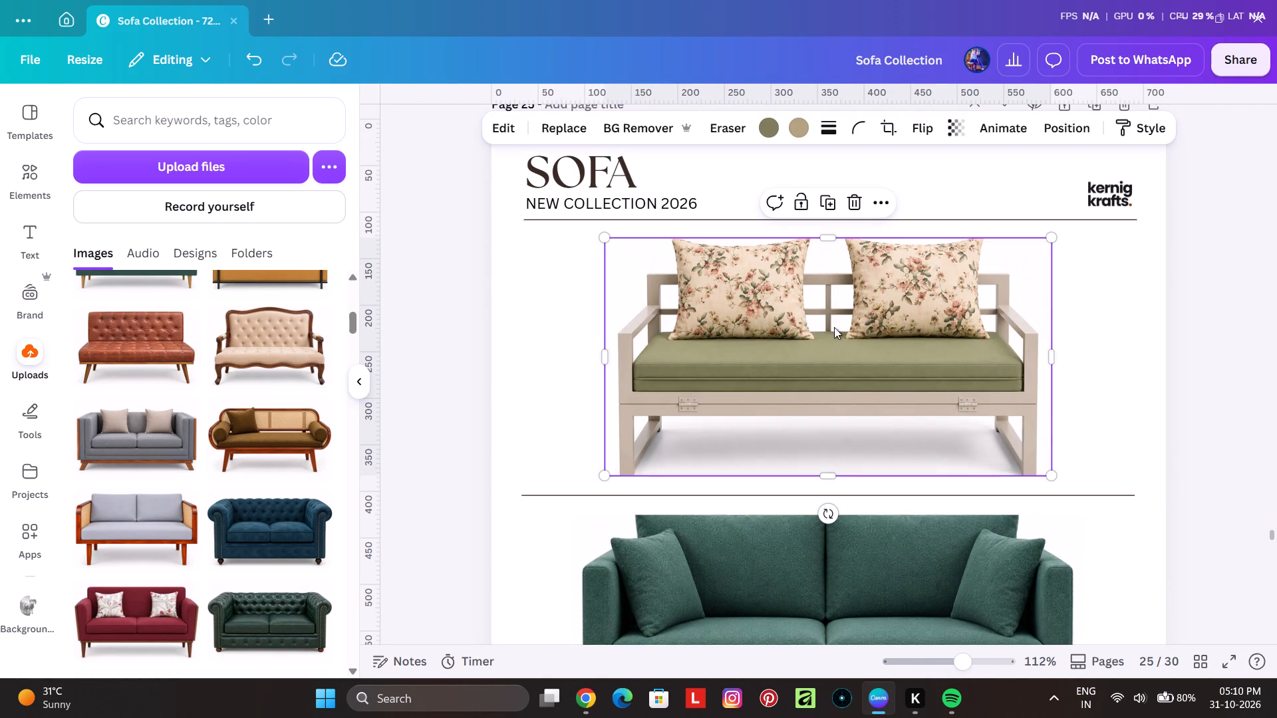
drag(827, 475, 832, 485)
drag(825, 235, 827, 233)
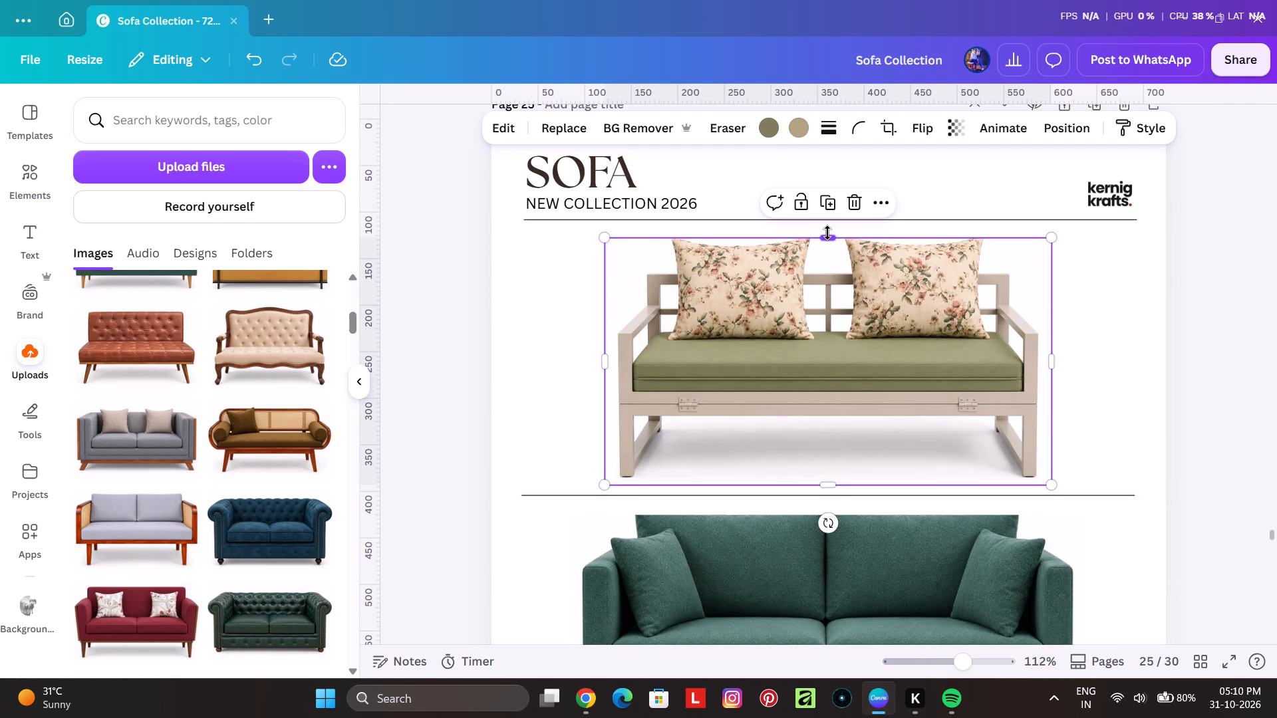
drag(827, 233, 832, 227)
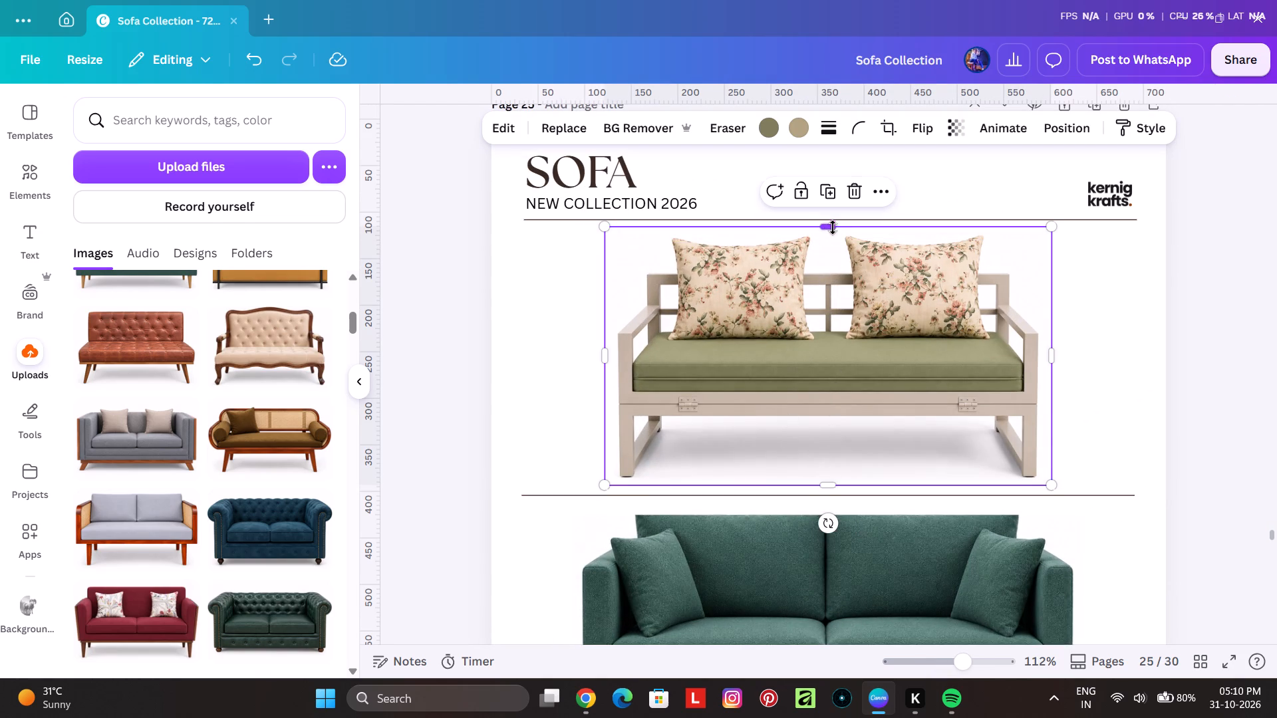
Extend the crop of the green sofa on page 25 at its bottom and top edges.
scroll(666, 389, down, 3)
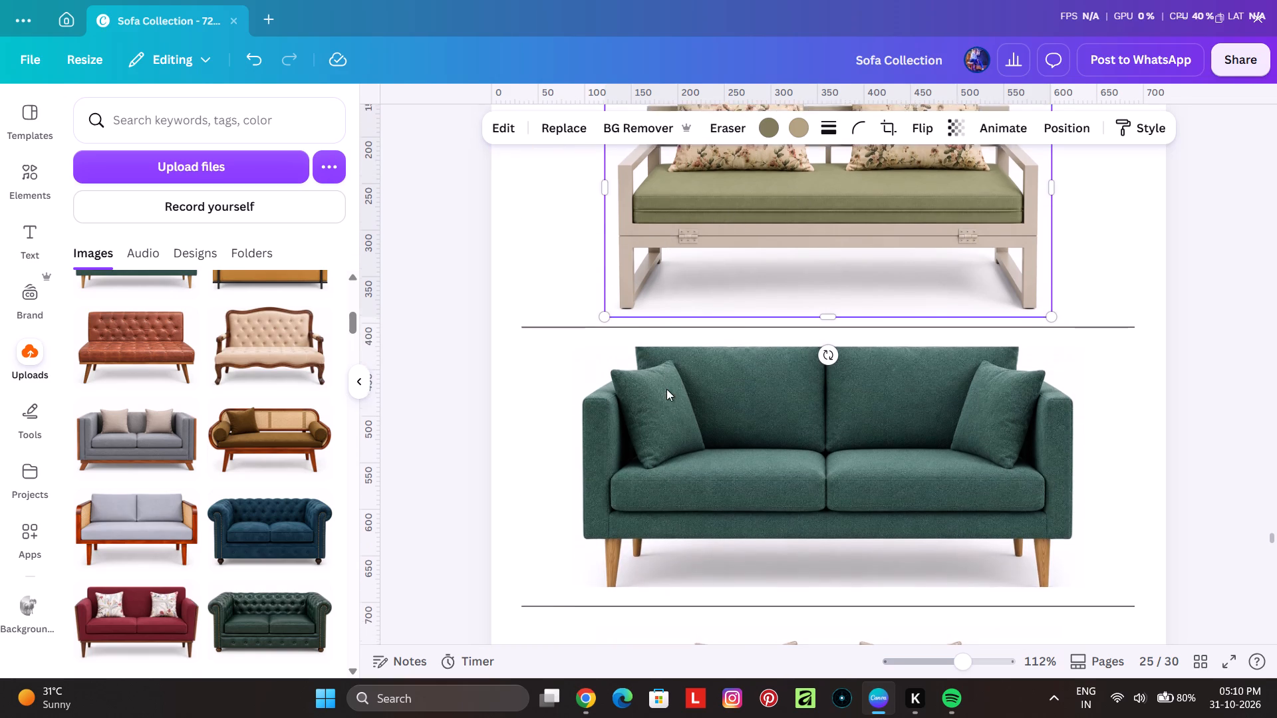
click(811, 380)
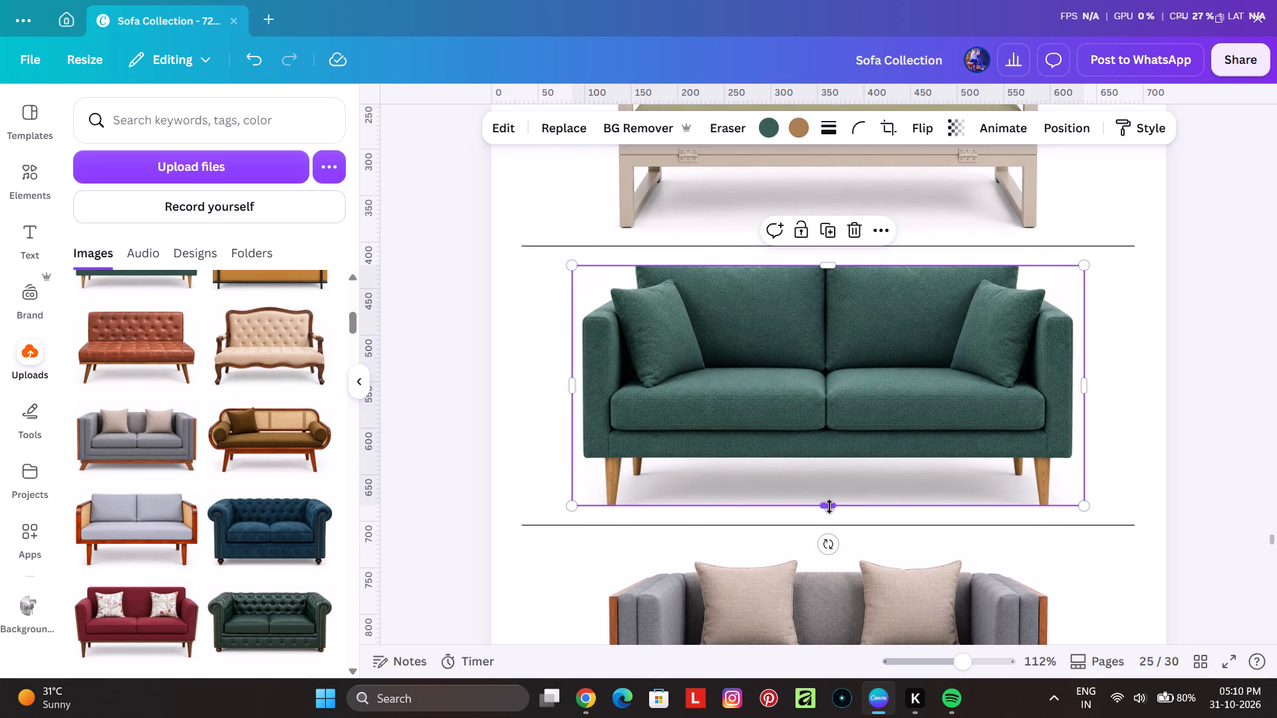
drag(829, 507, 833, 514)
drag(835, 266, 839, 257)
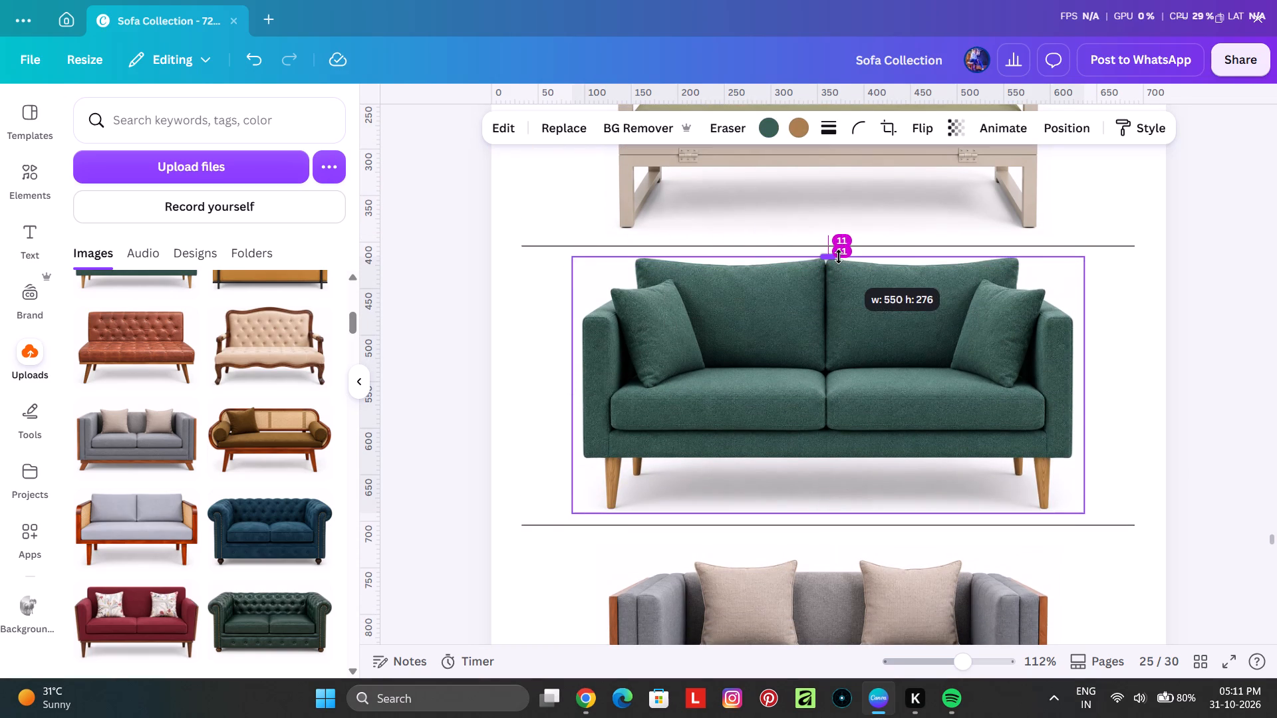
drag(839, 257, 839, 255)
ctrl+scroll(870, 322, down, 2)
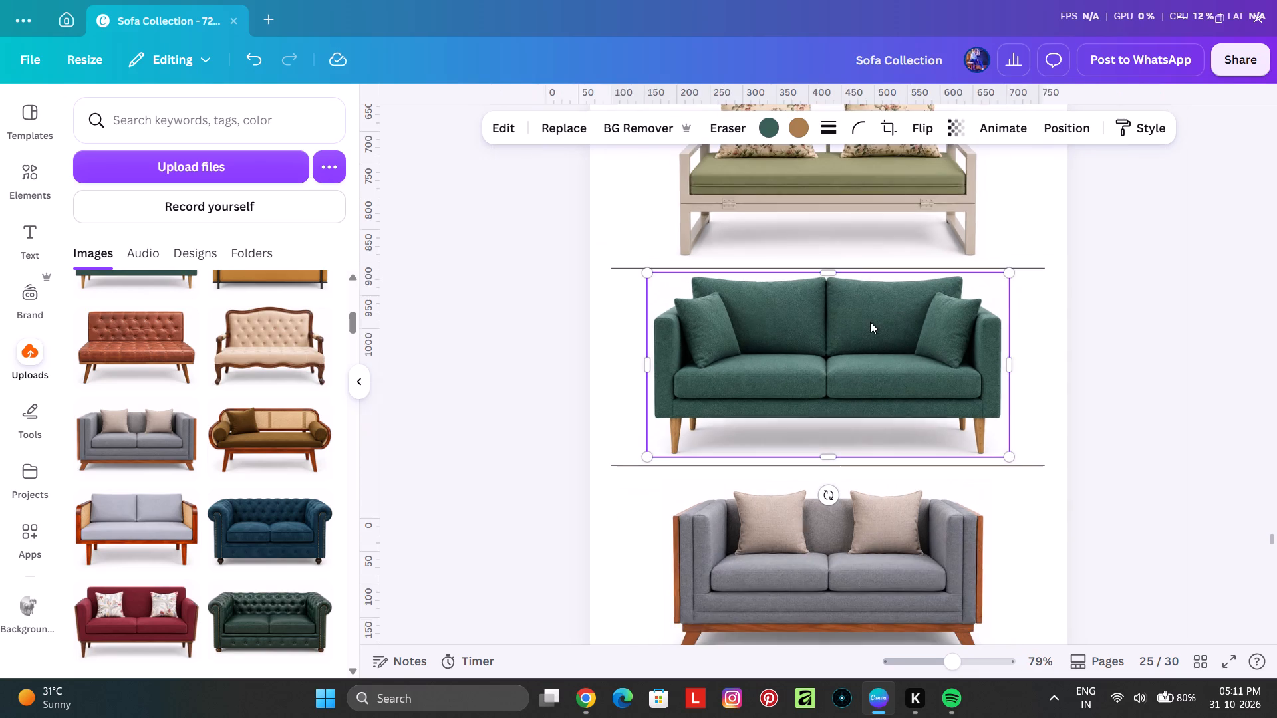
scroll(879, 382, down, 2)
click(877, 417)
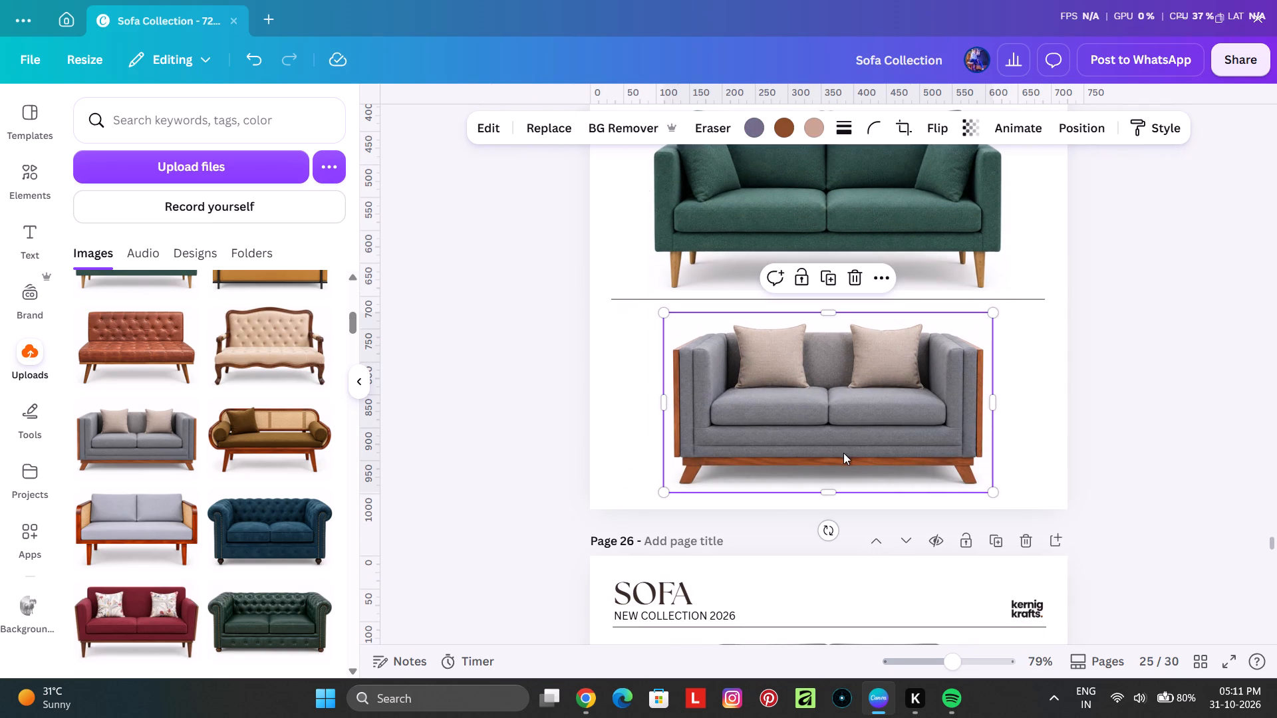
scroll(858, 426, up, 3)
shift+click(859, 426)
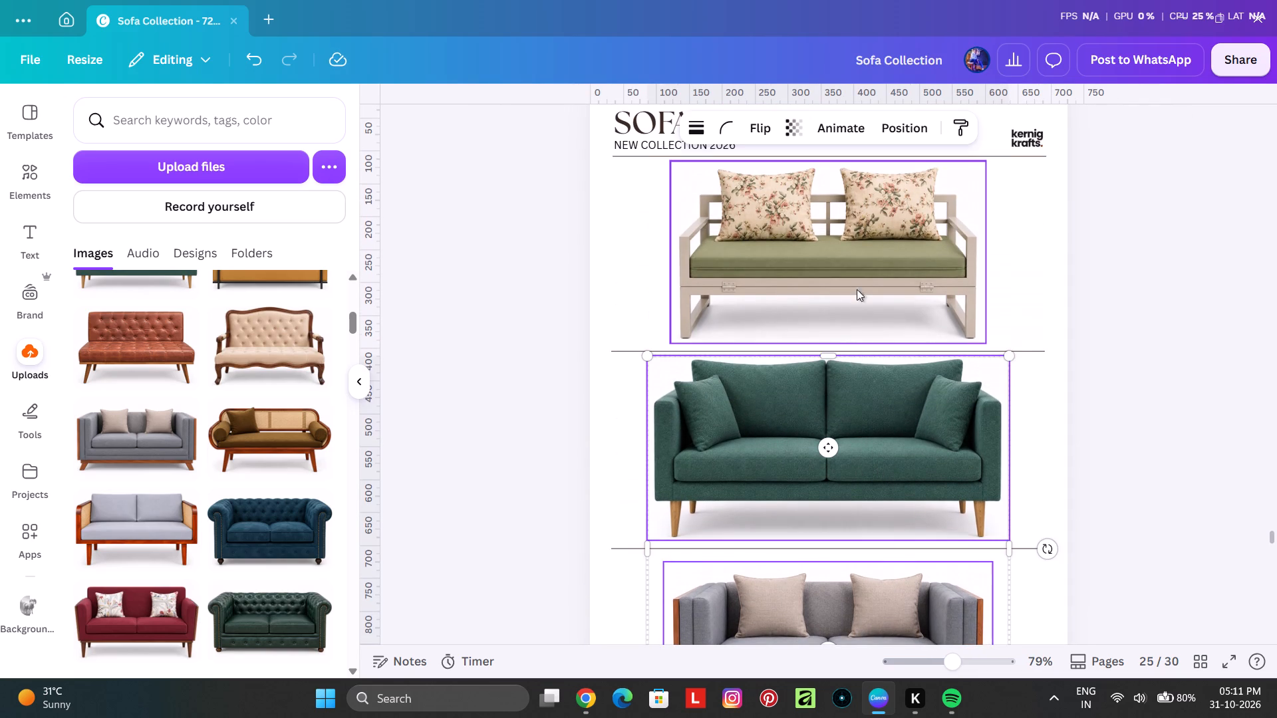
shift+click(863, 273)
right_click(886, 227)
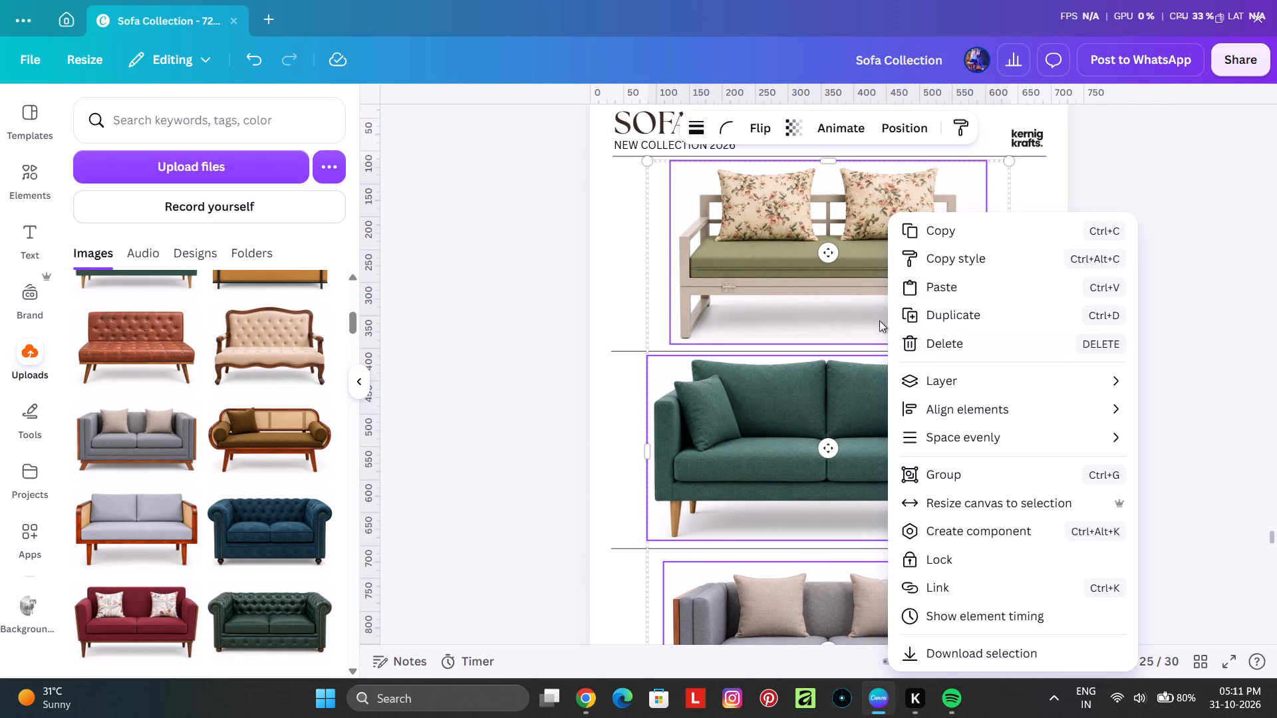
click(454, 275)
Space the three sofas and both divider lines on page 25 evenly with Tidy up.
drag(480, 239, 877, 560)
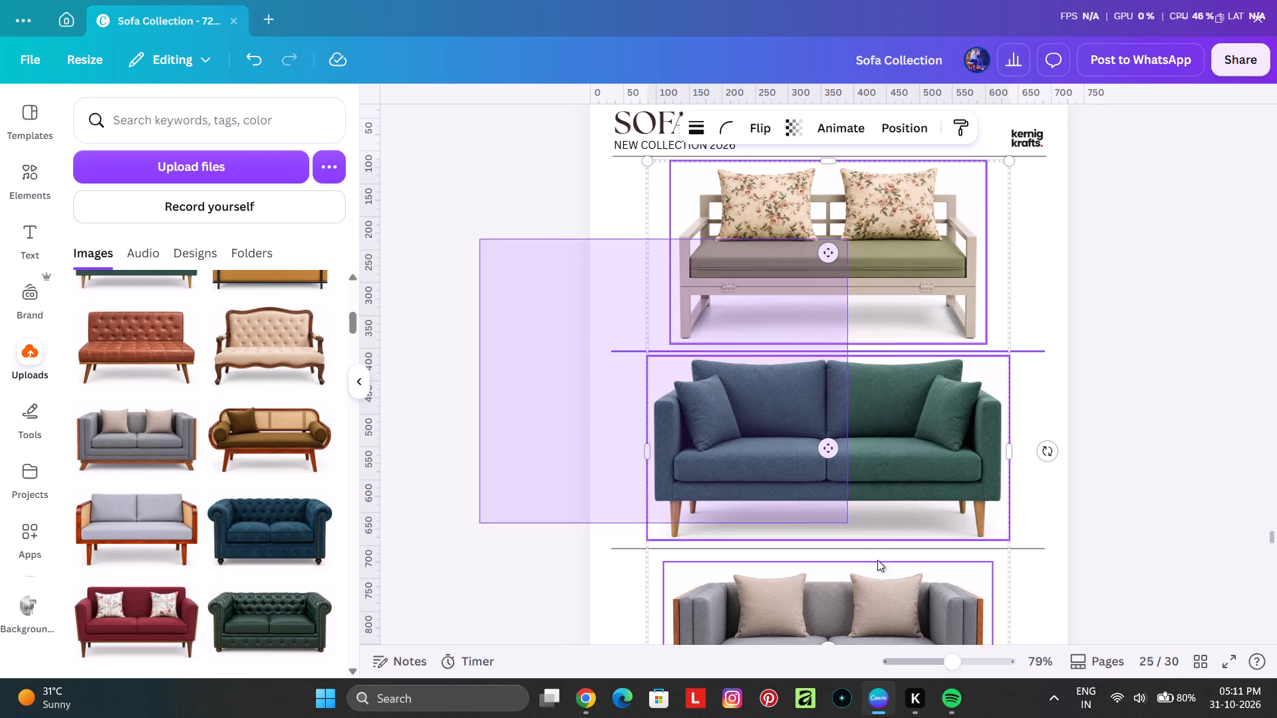
drag(877, 560, 898, 586)
right_click(866, 473)
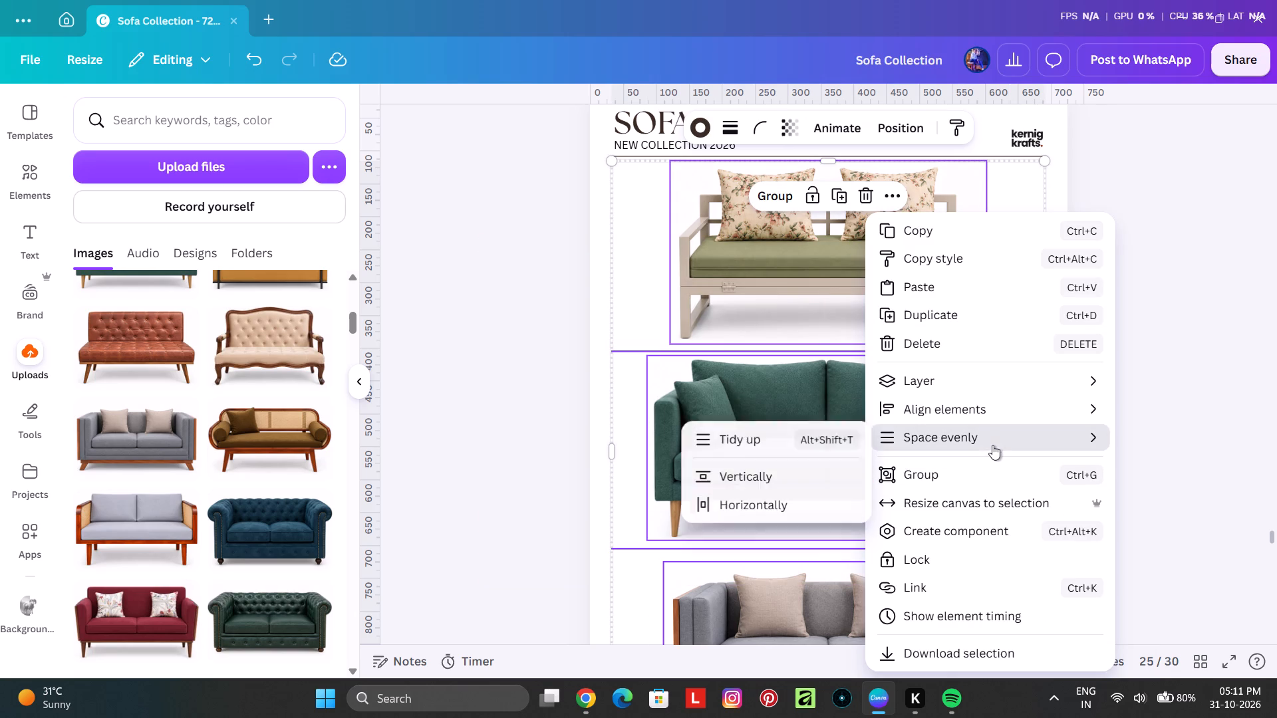
click(799, 437)
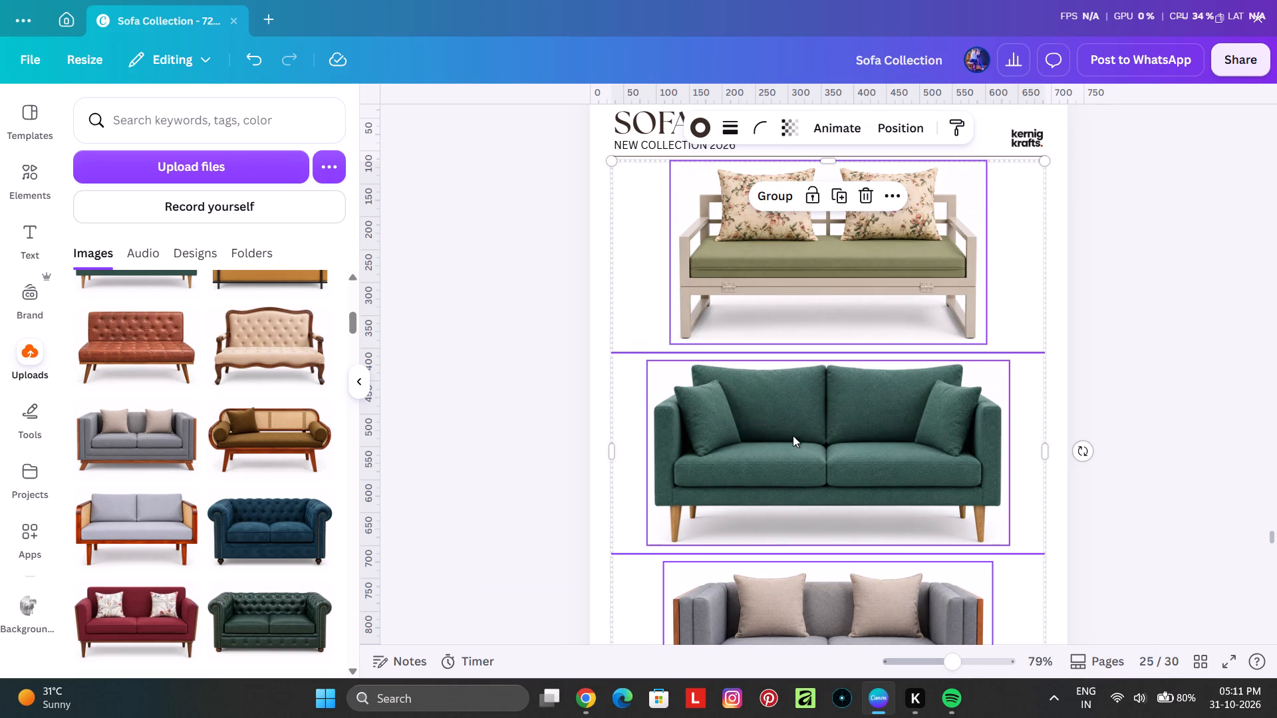
click(482, 350)
Nudge the three sofas and both divider lines on page 25 slightly down, away from the header line.
ctrl+scroll(856, 308, down, 1)
scroll(813, 332, down, 2)
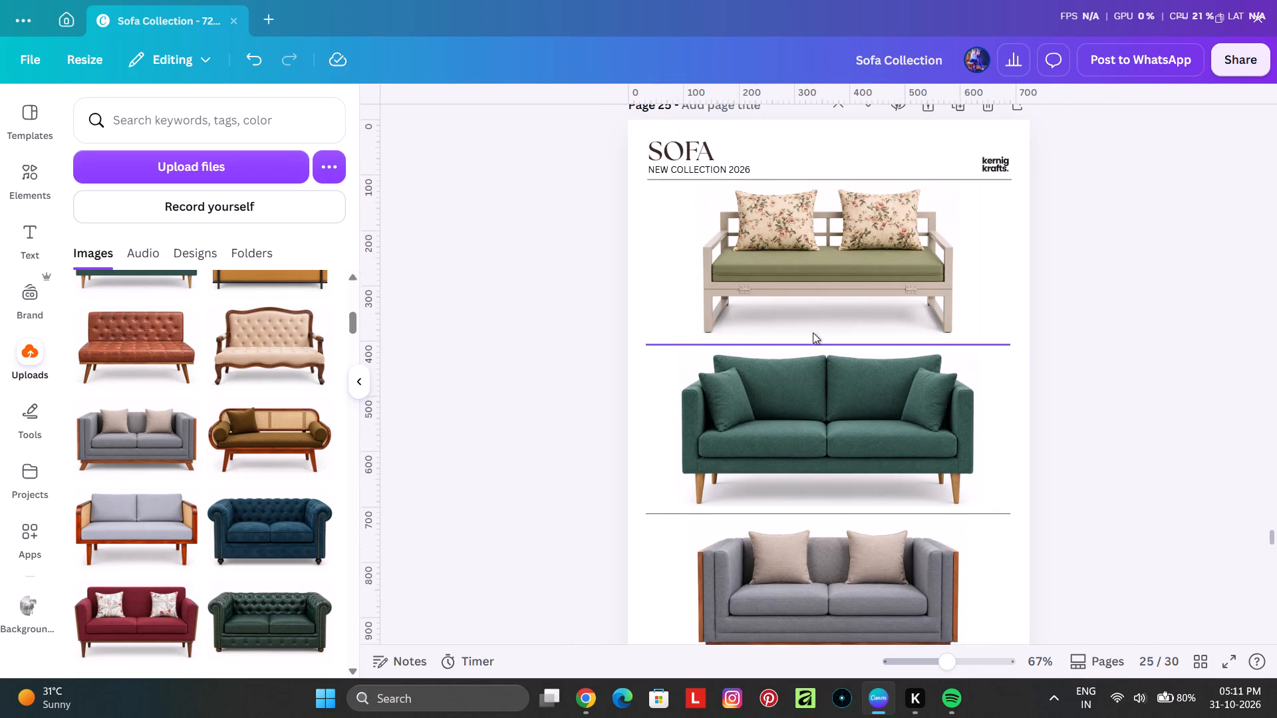
scroll(778, 369, up, 2)
drag(545, 247, 889, 550)
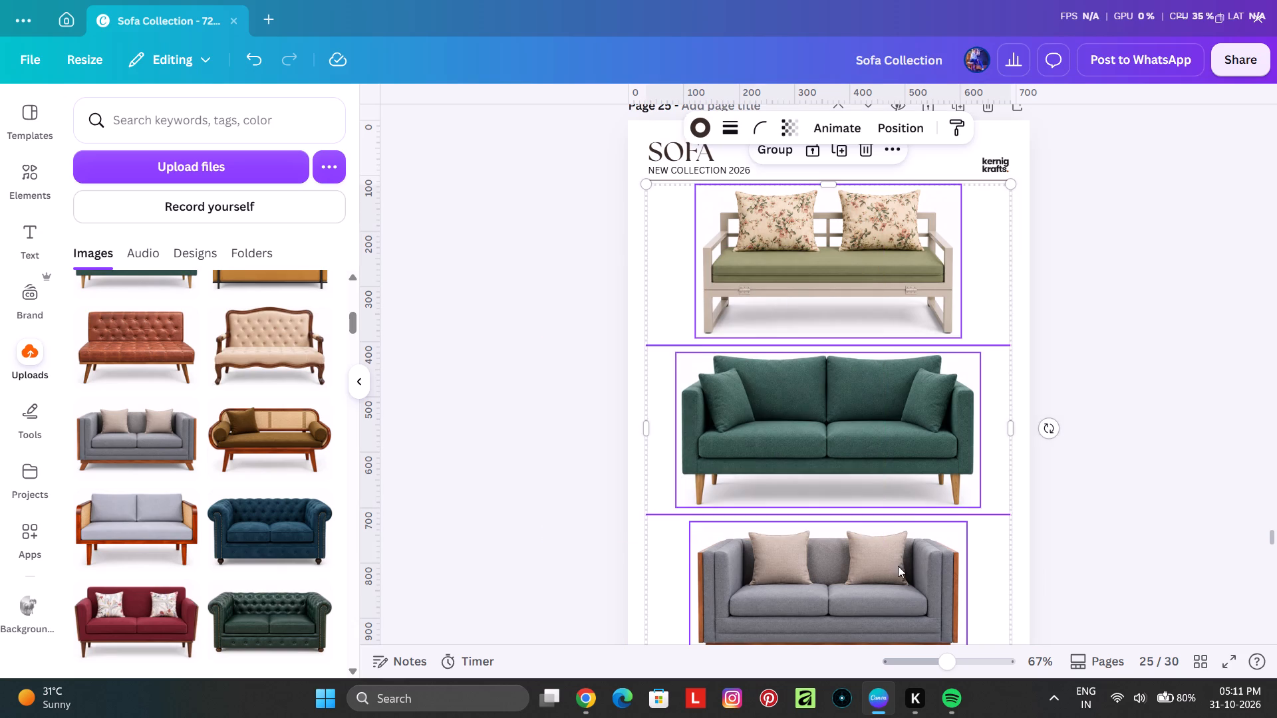
key(Down)
key(Down)
key(Down)
key(Down)
key(Down)
key(Up)
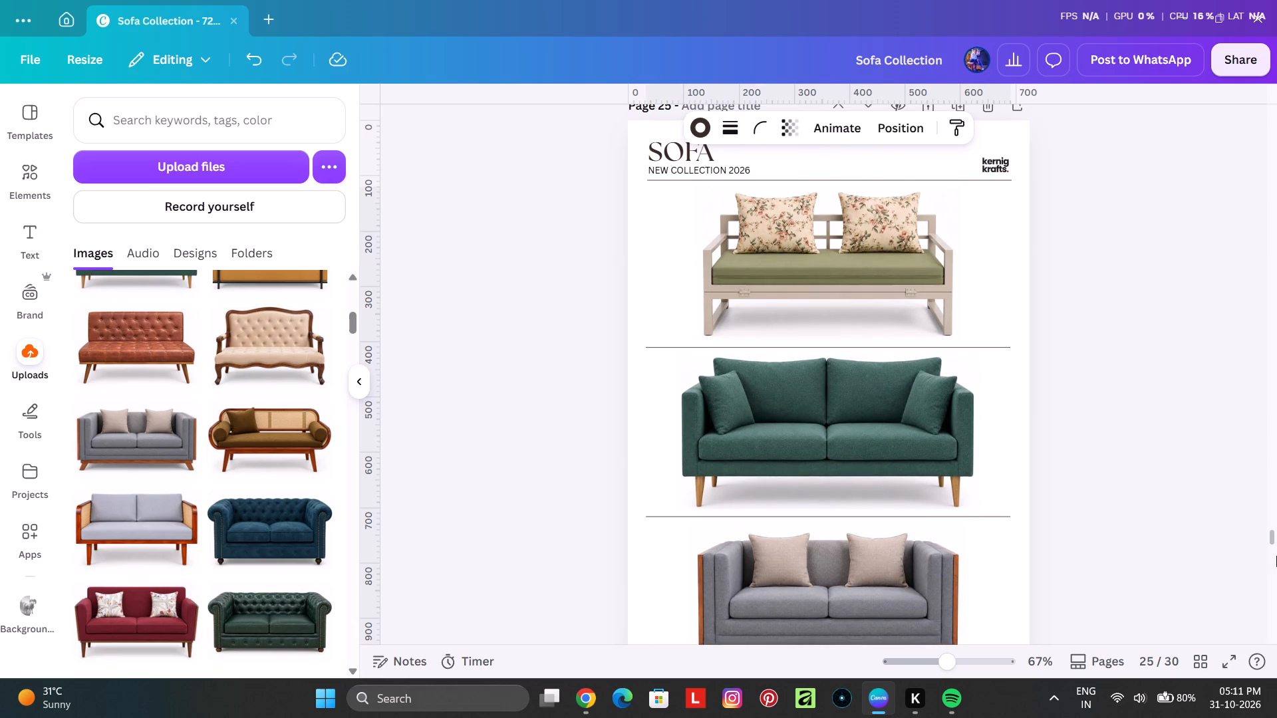
key(Down)
key(Down)
key(Down)
key(Down)
key(Down)
key(Up)
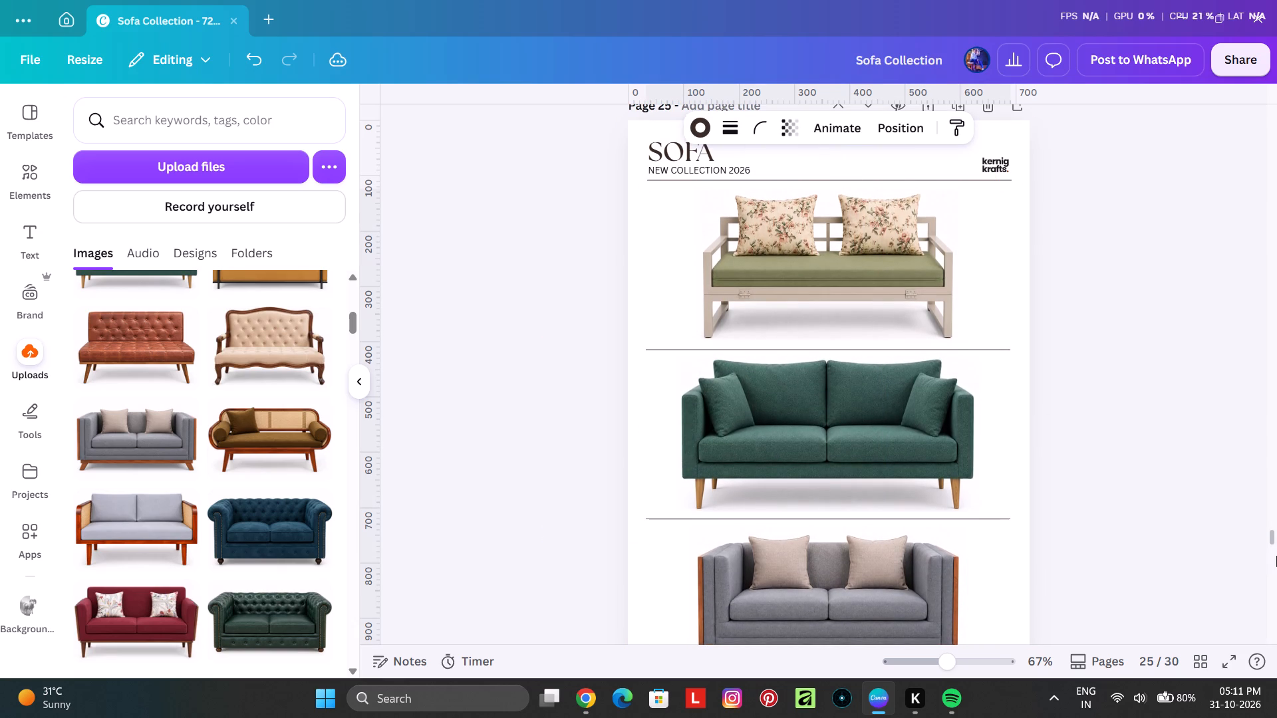
scroll(1276, 552, down, 2)
scroll(1275, 552, up, 2)
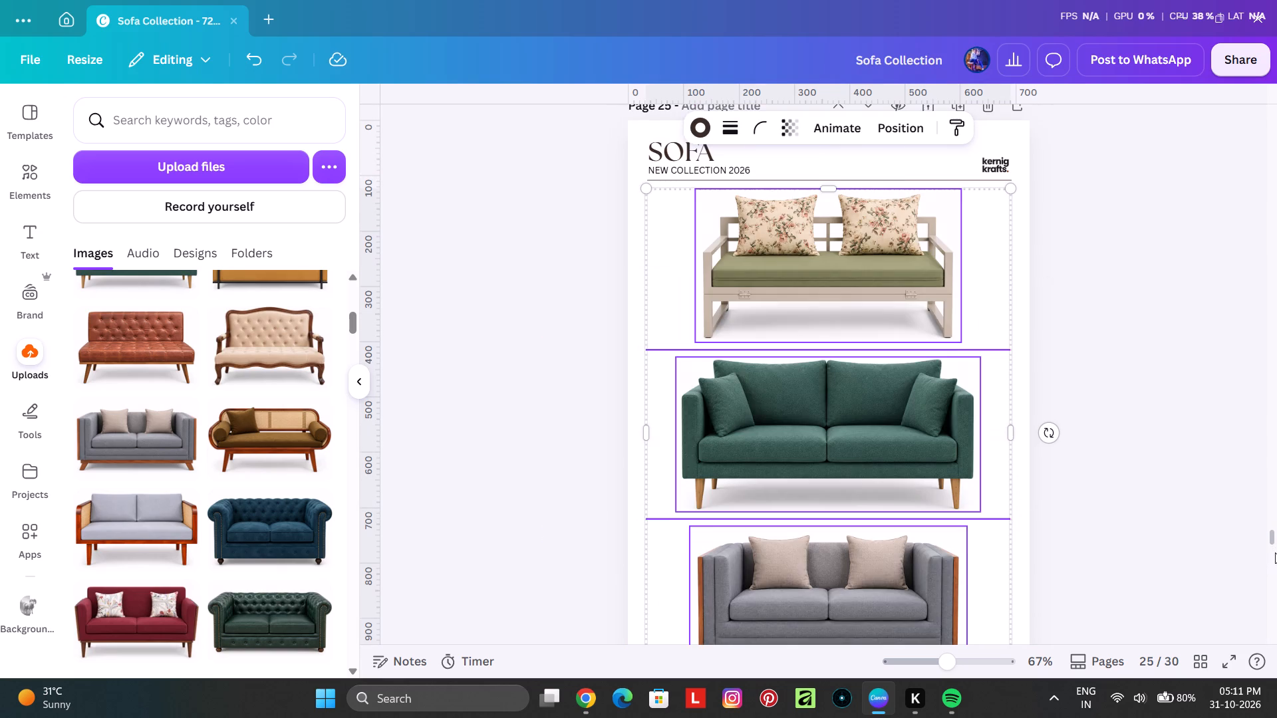
click(1216, 402)
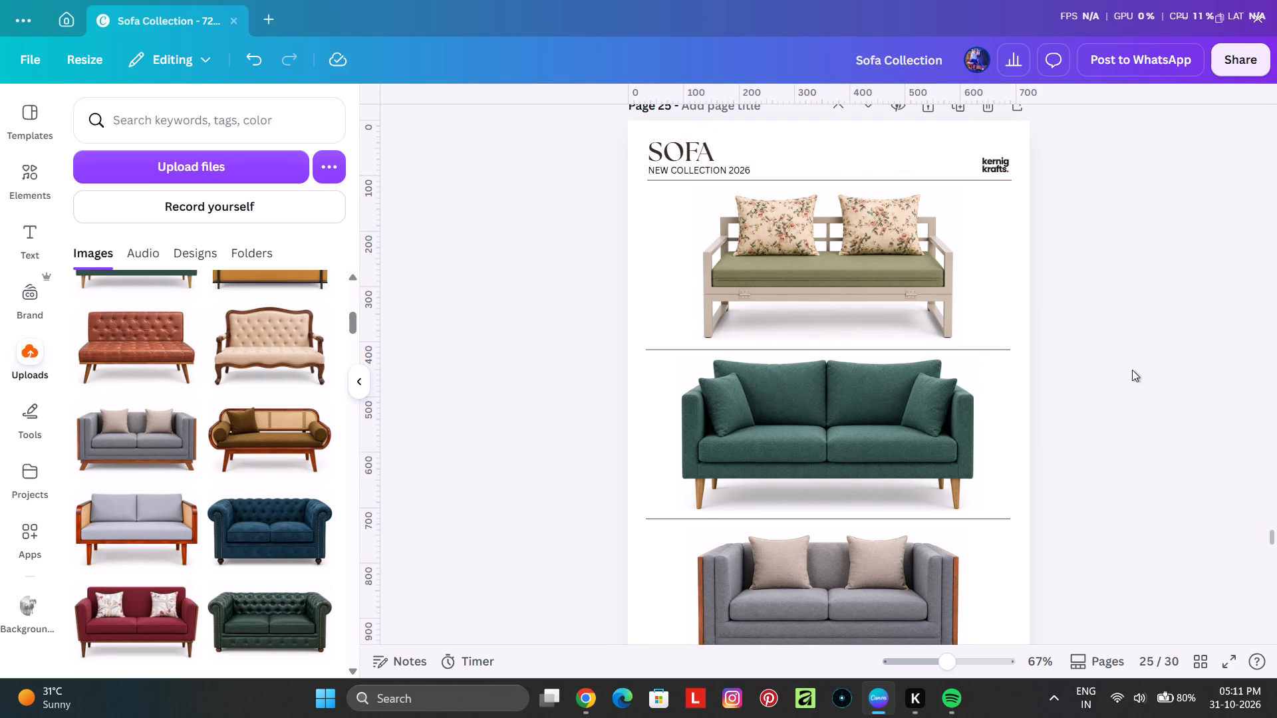
Replace the top dark grey sofa on page 26 with the uploaded brown tufted leather sofa.
scroll(895, 318, down, 2)
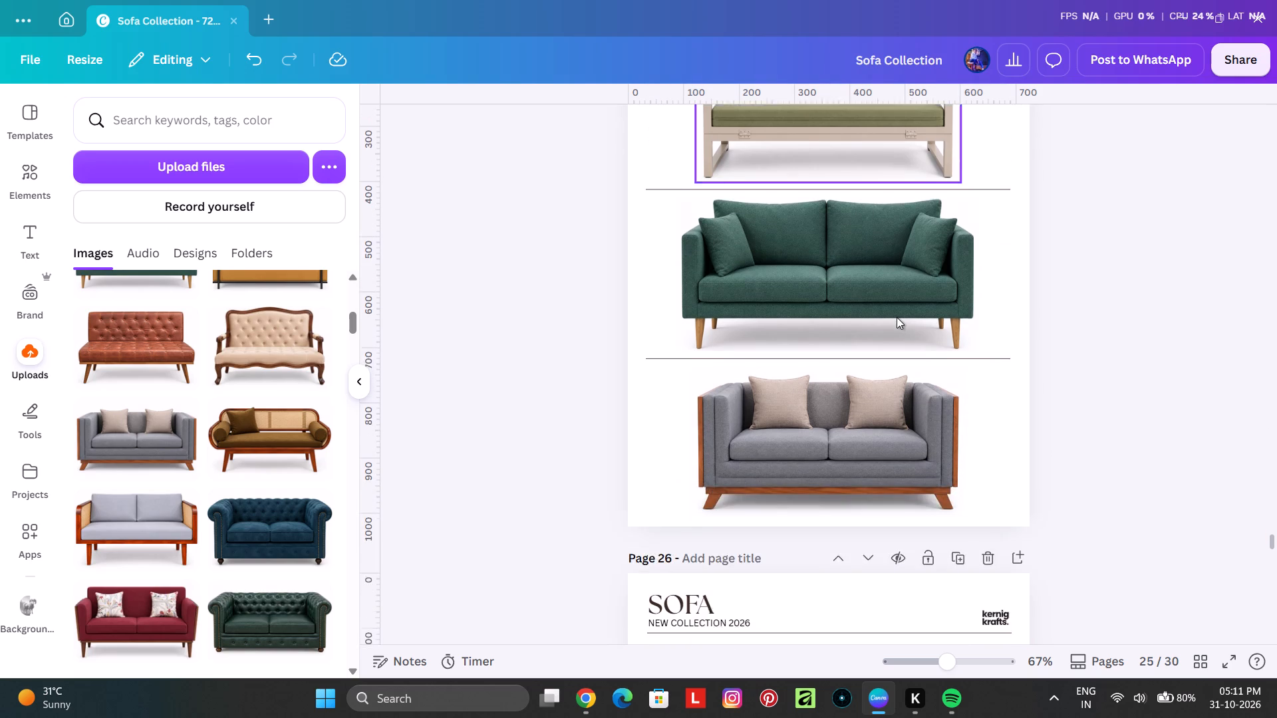
scroll(897, 317, down, 10)
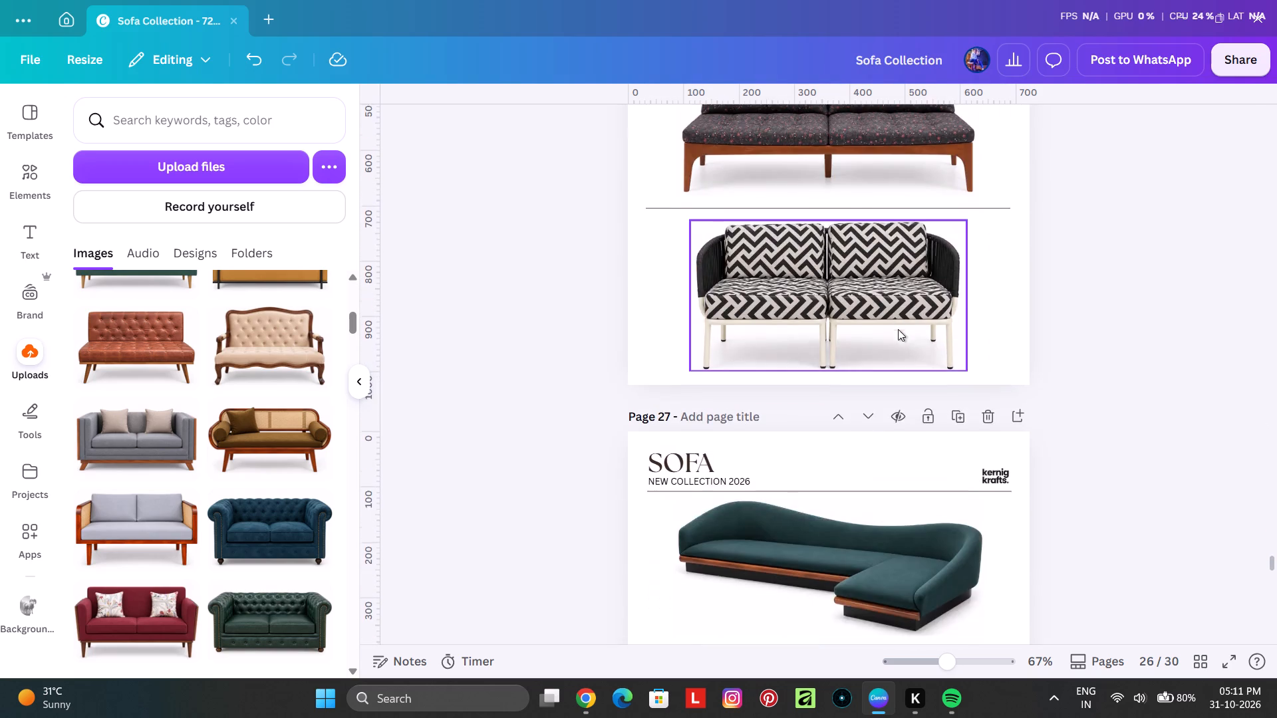
scroll(898, 329, down, 2)
scroll(898, 334, up, 6)
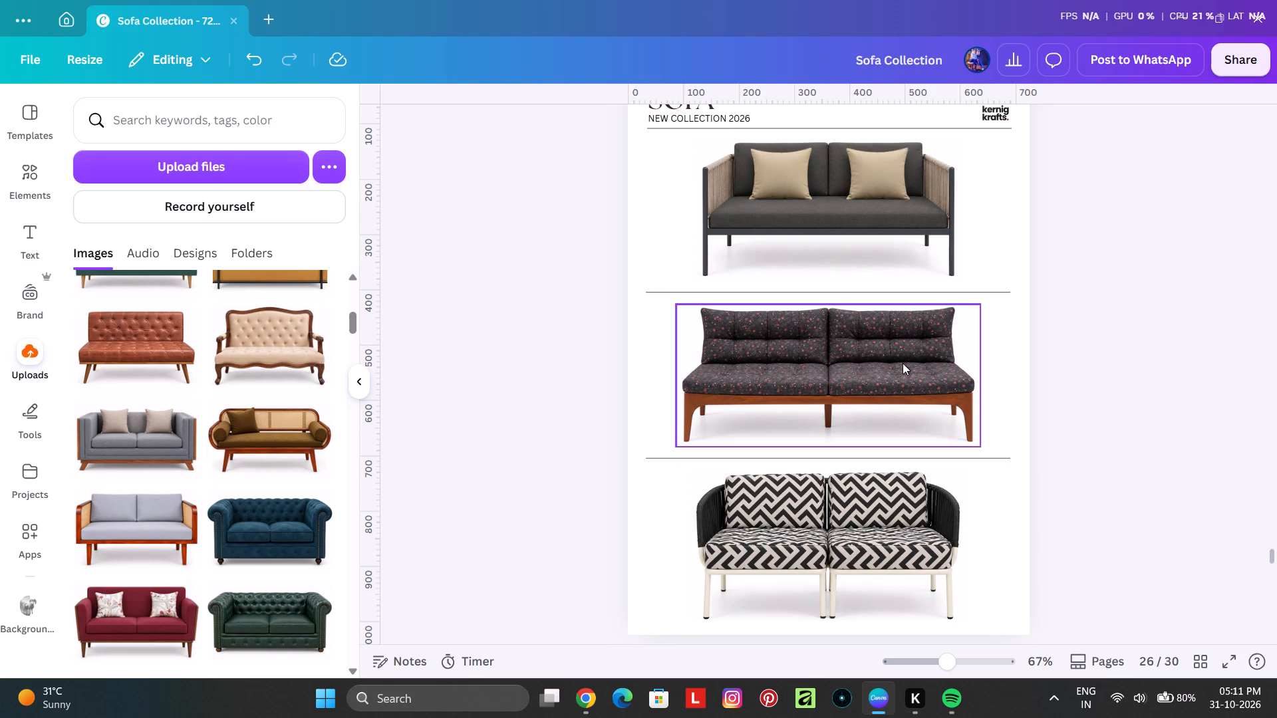
scroll(903, 362, up, 1)
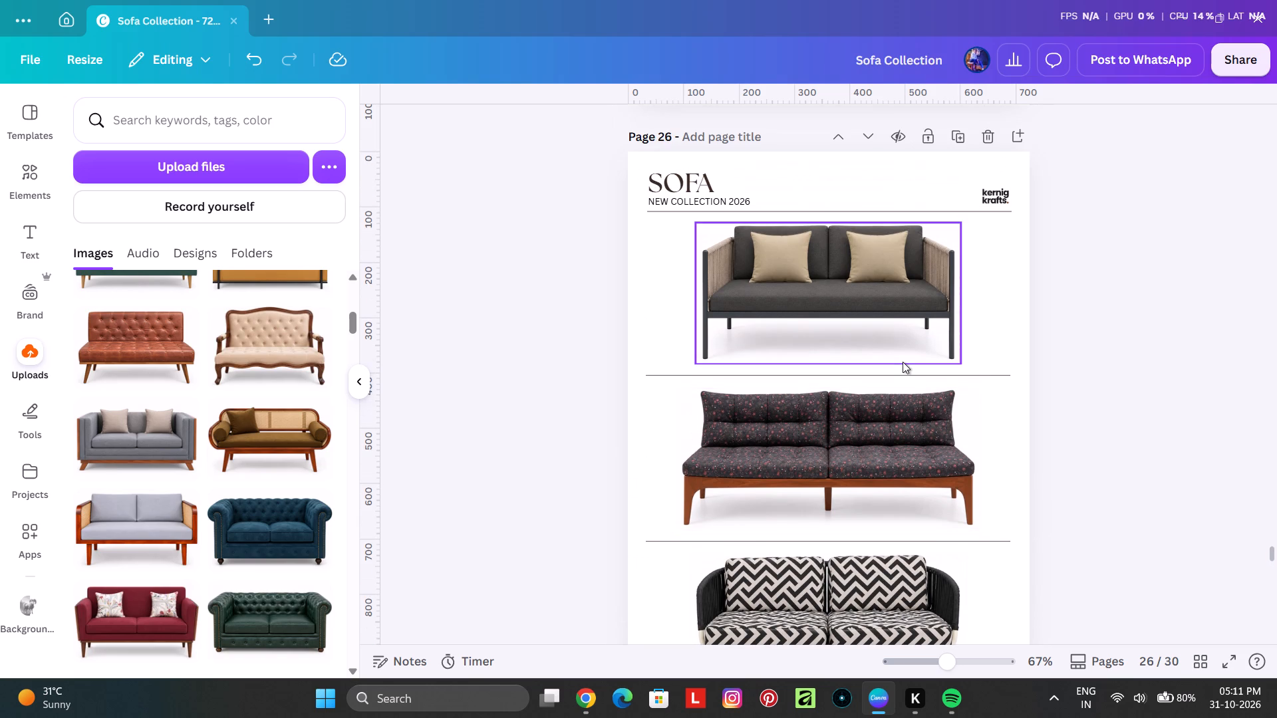
click(851, 257)
click(573, 127)
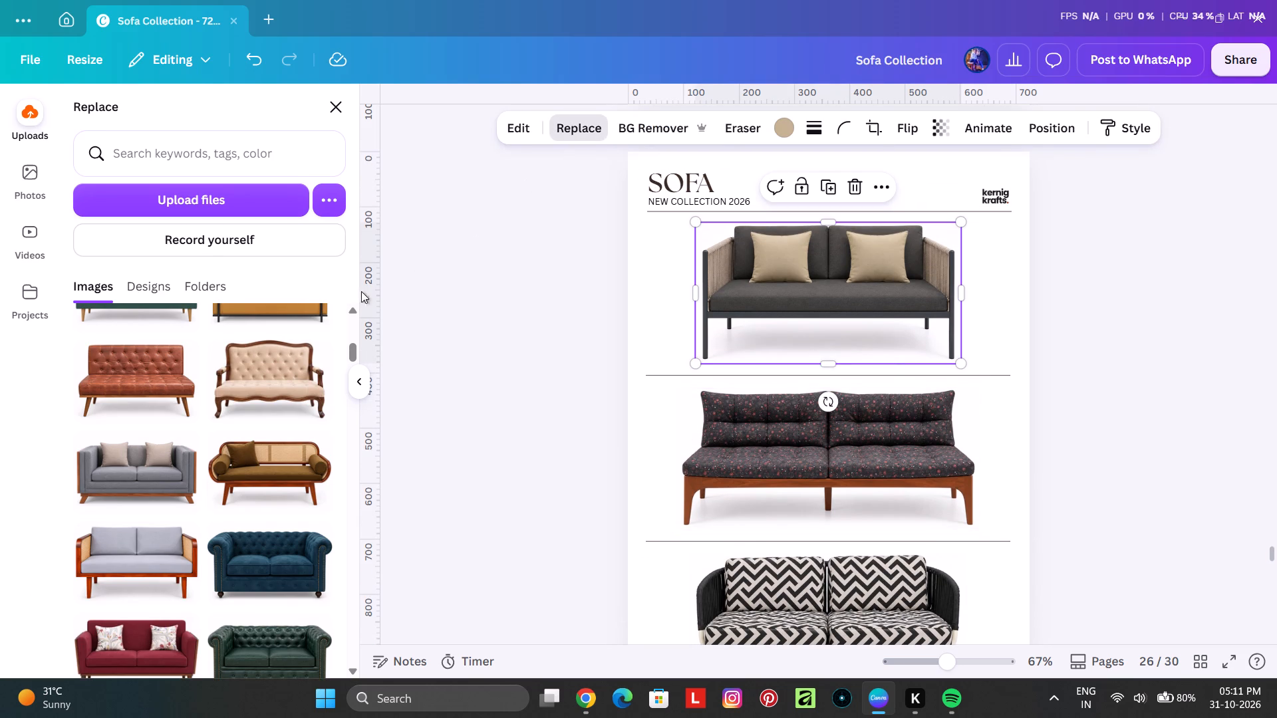
click(120, 377)
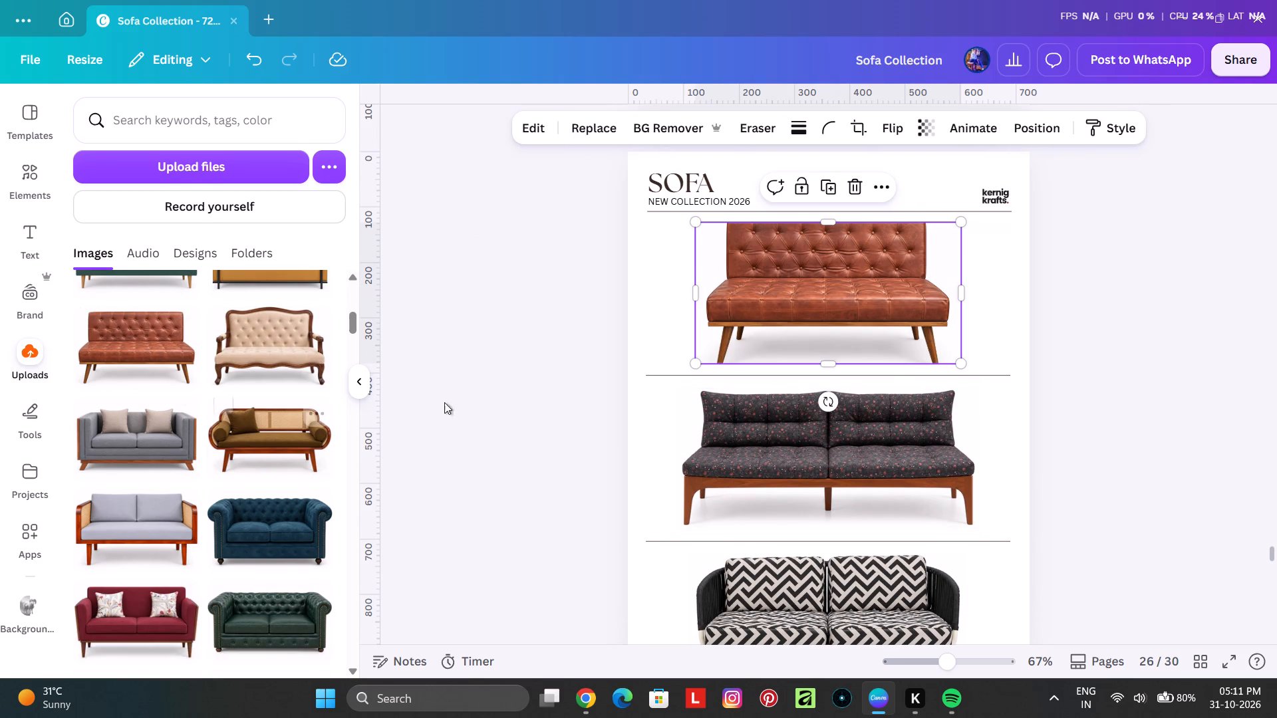
Replace the middle dark patterned sofa on page 26 with the uploaded dark green tufted leather sofa.
click(732, 417)
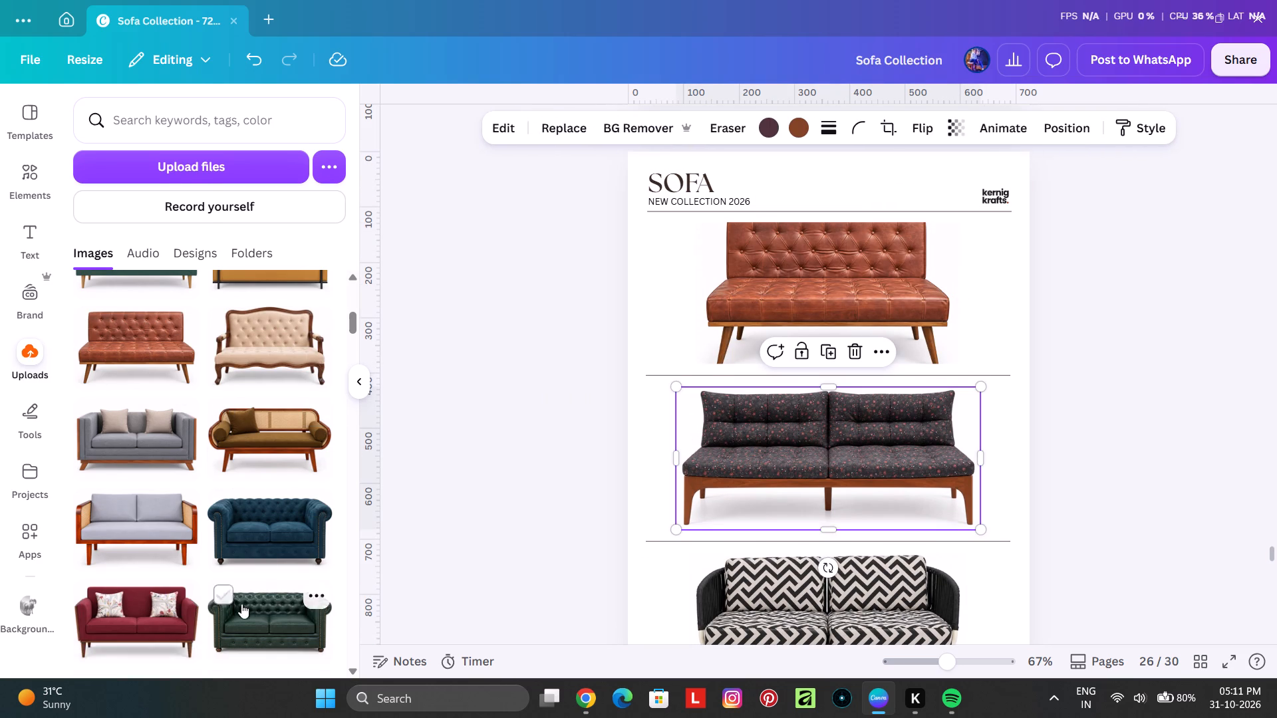
scroll(283, 516, down, 2)
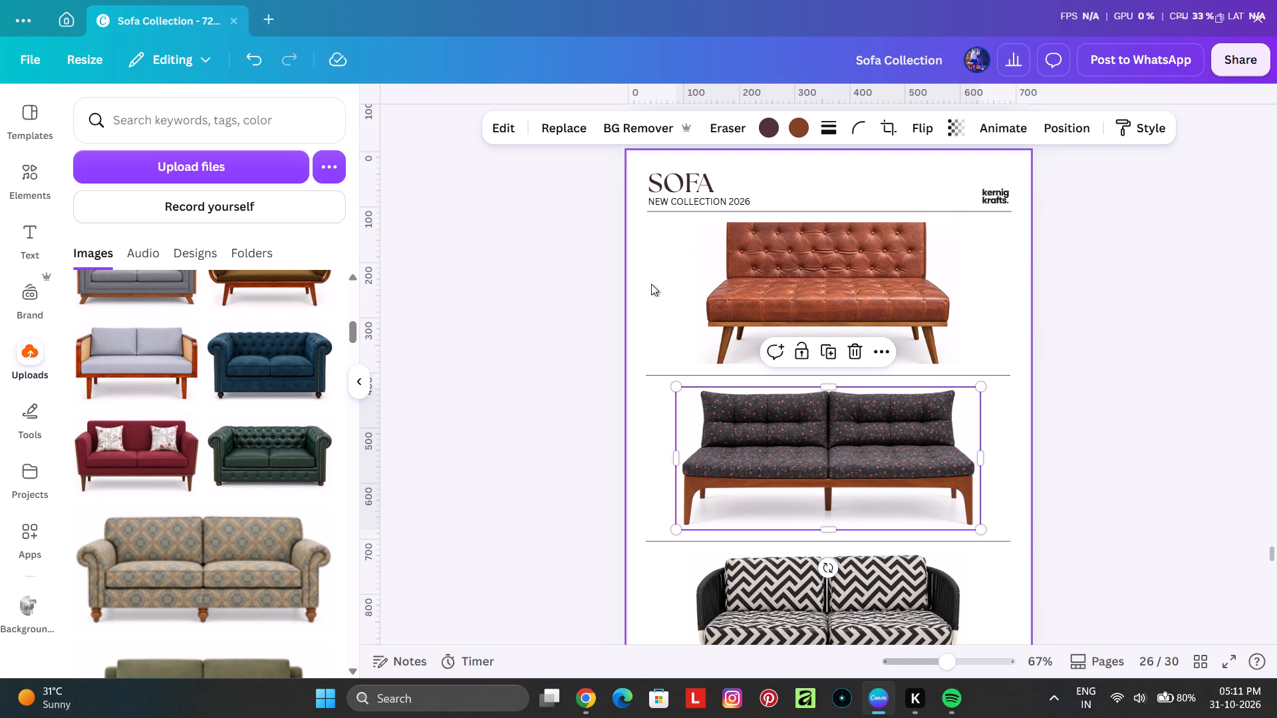
click(573, 125)
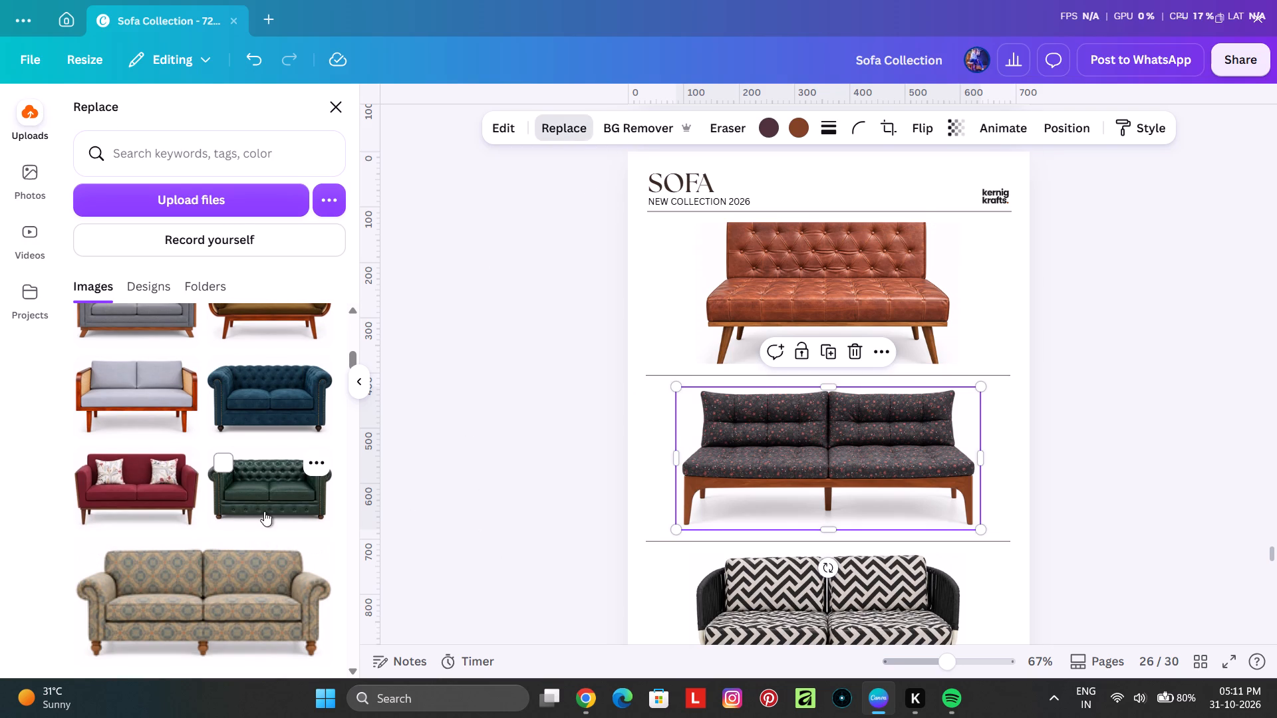
click(282, 494)
Replace the bottom black-and-white zigzag sofa on page 26 with the uploaded beige tufted sofa with a carved wooden frame.
scroll(542, 508, down, 2)
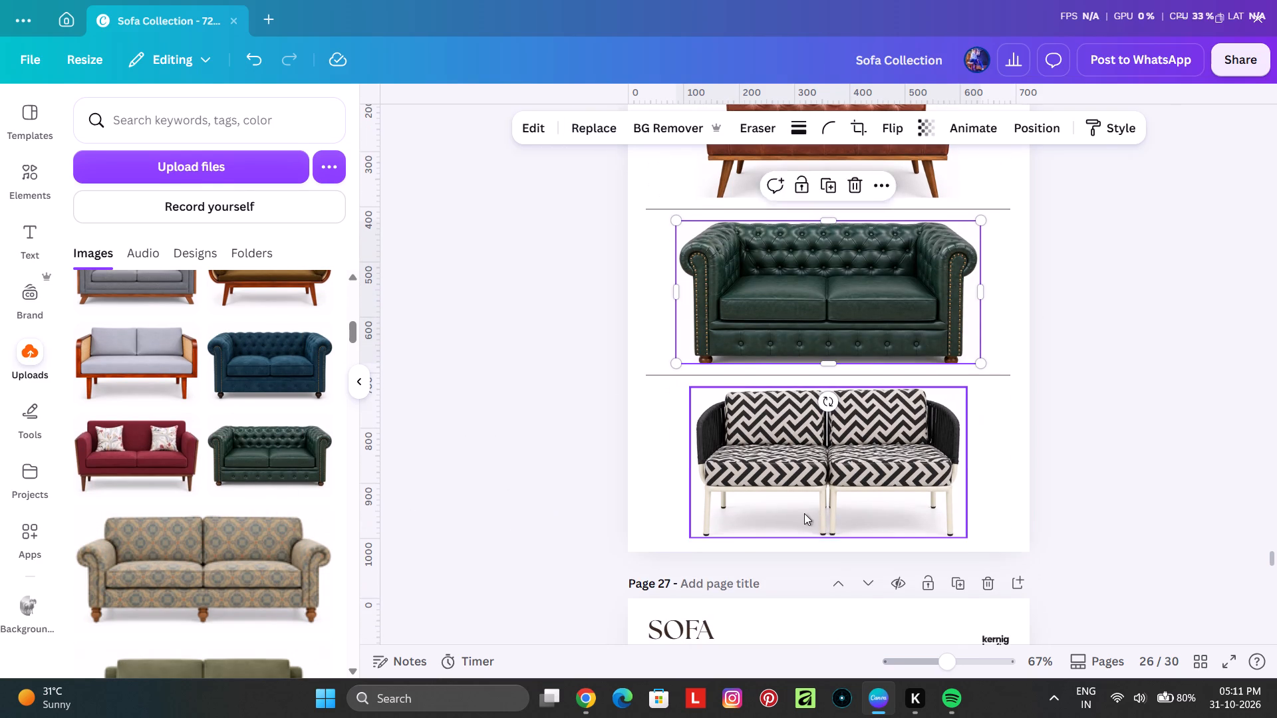
click(804, 513)
scroll(201, 523, down, 4)
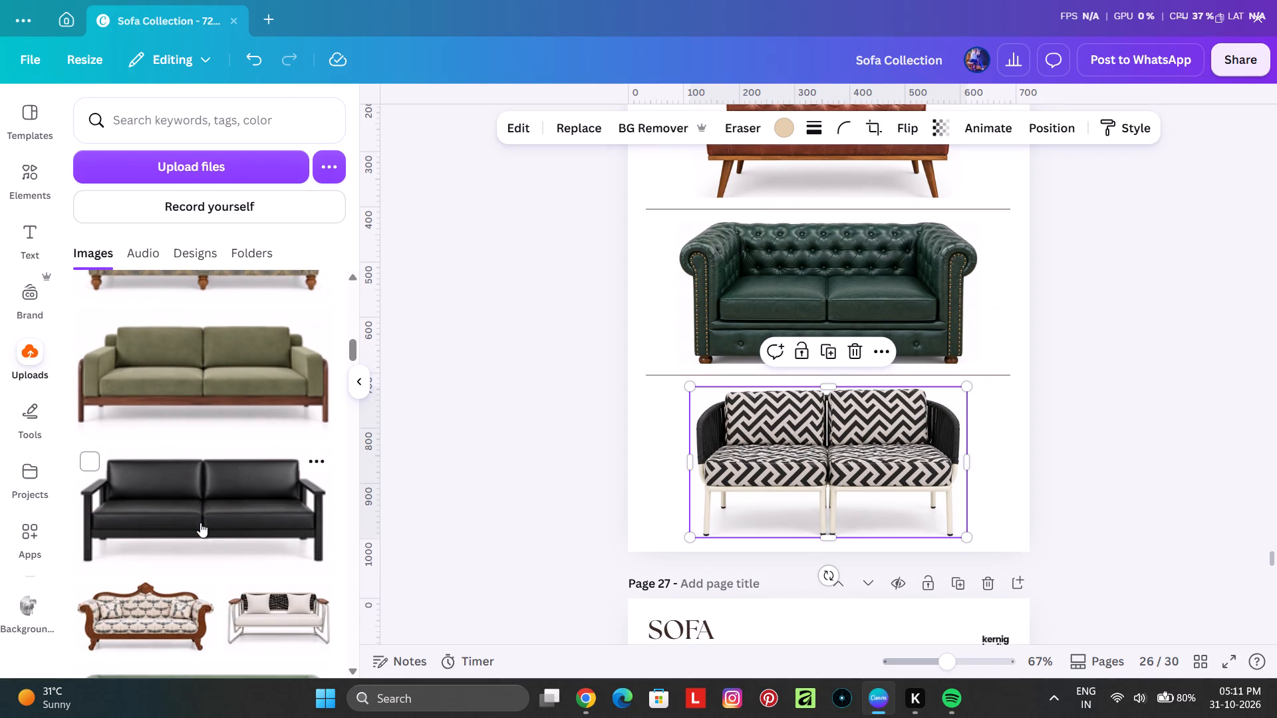
scroll(200, 523, down, 1)
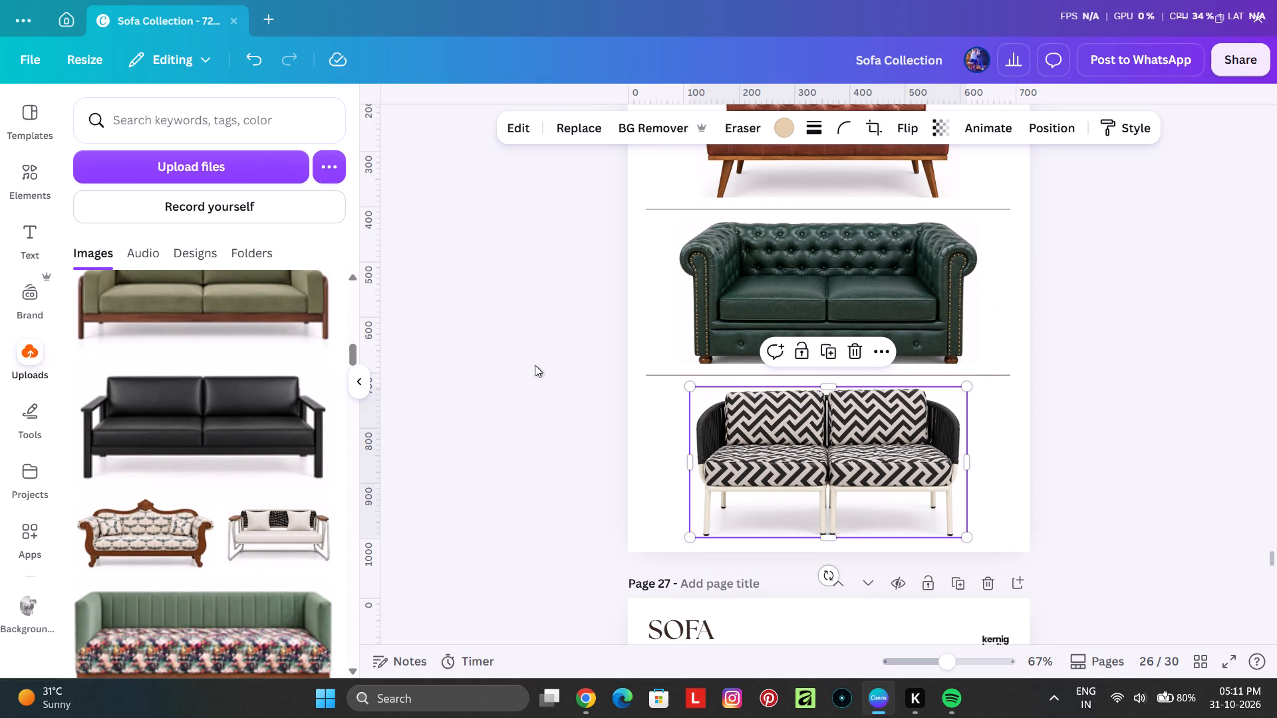
scroll(267, 445, up, 7)
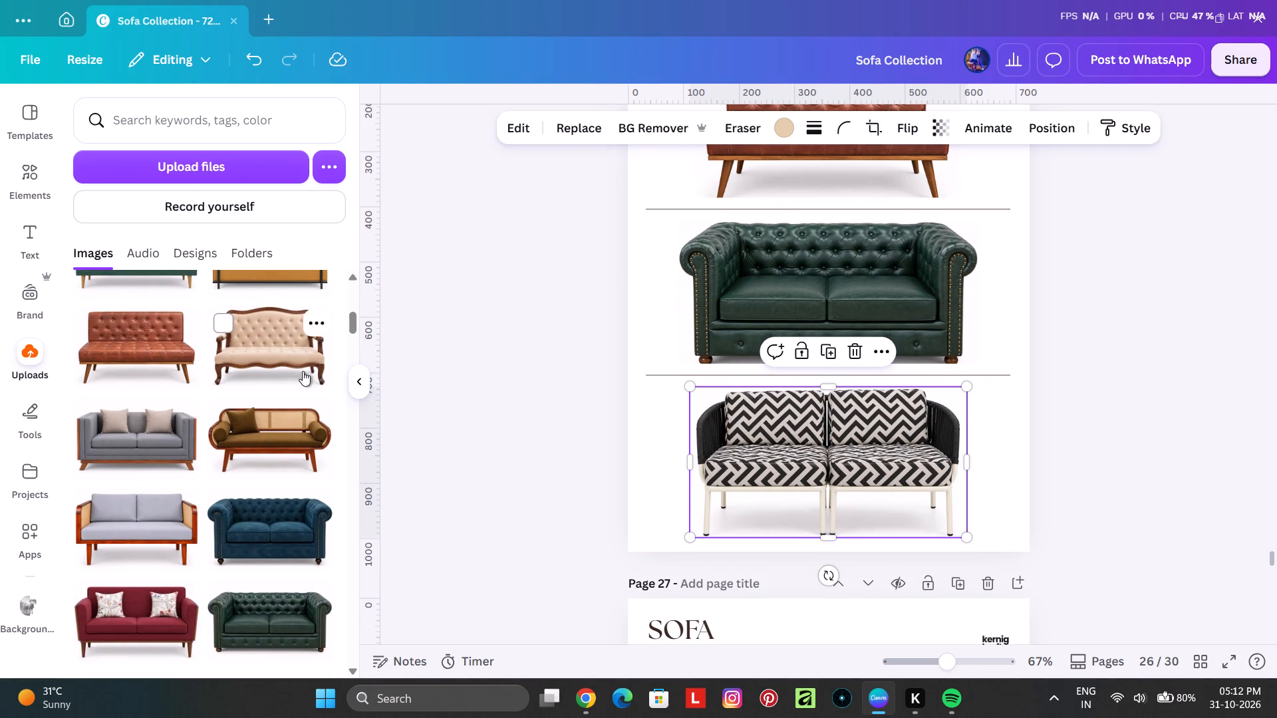
scroll(654, 368, up, 2)
scroll(654, 370, down, 2)
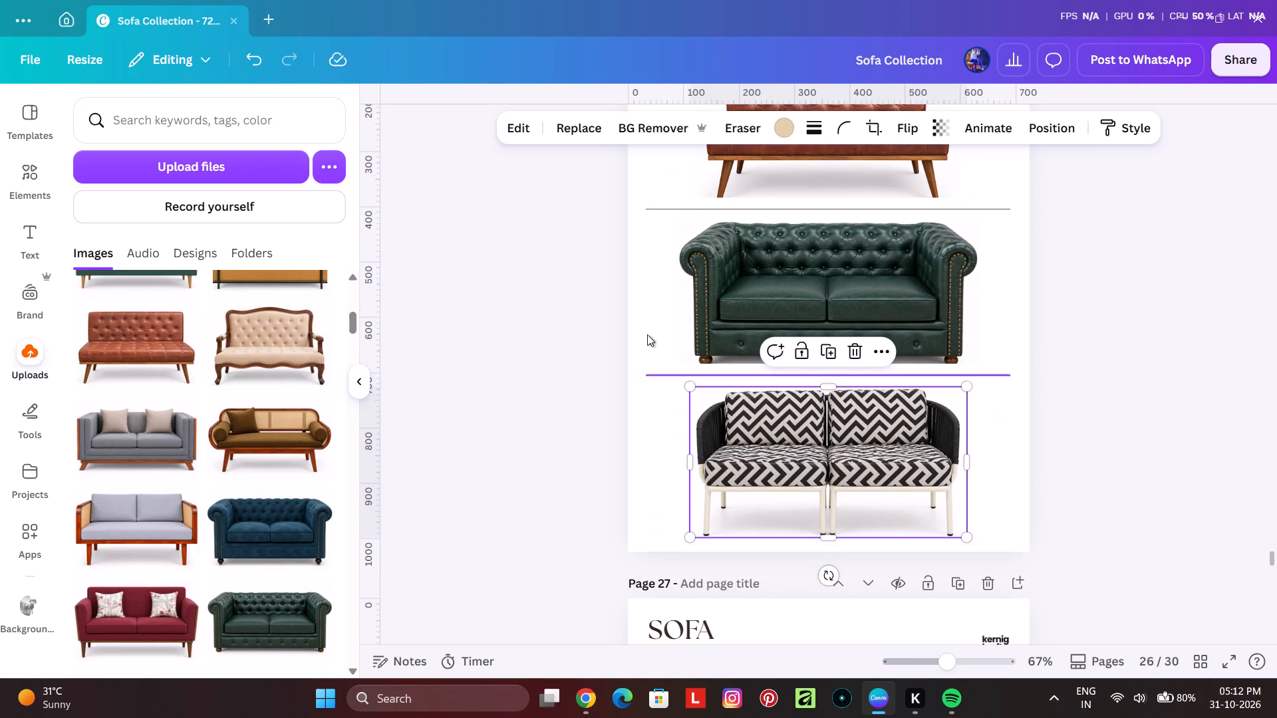
click(557, 136)
click(295, 392)
click(474, 386)
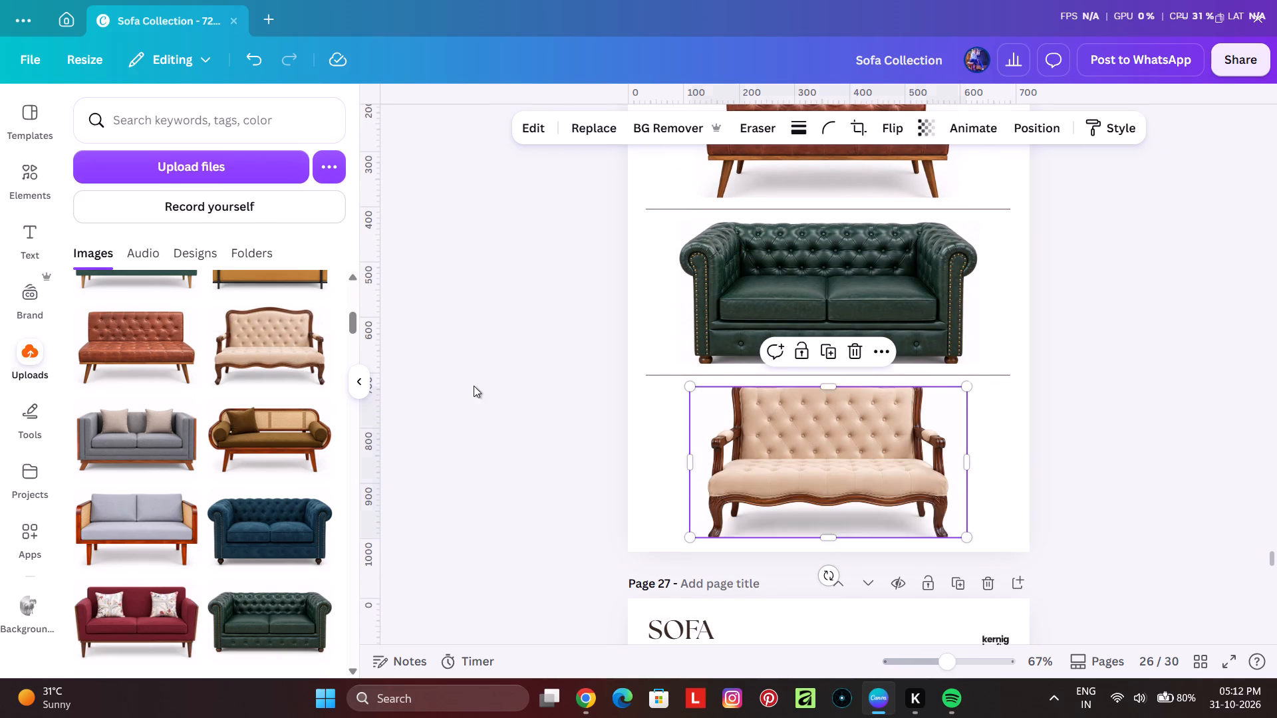
Extend the crop of the brown leather sofa on page 26 at its bottom and top edges until the whole sofa shows.
scroll(853, 392, up, 2)
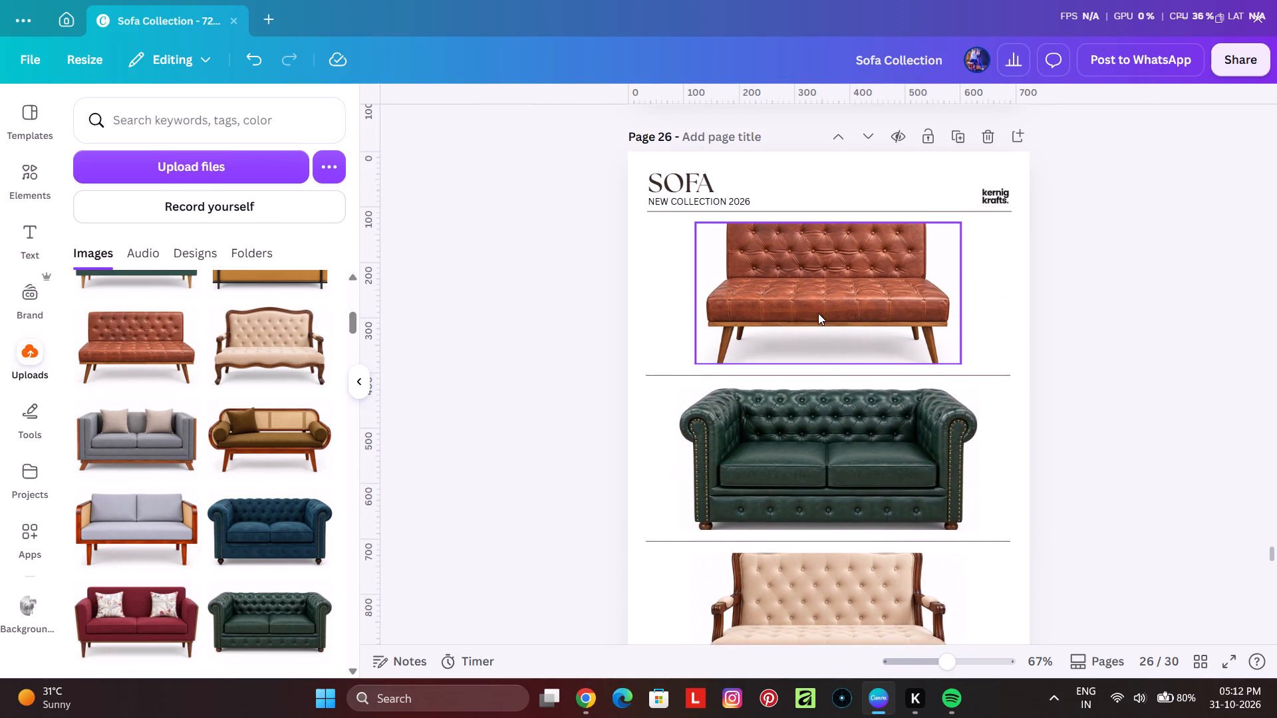
ctrl+scroll(847, 270, up, 4)
click(807, 367)
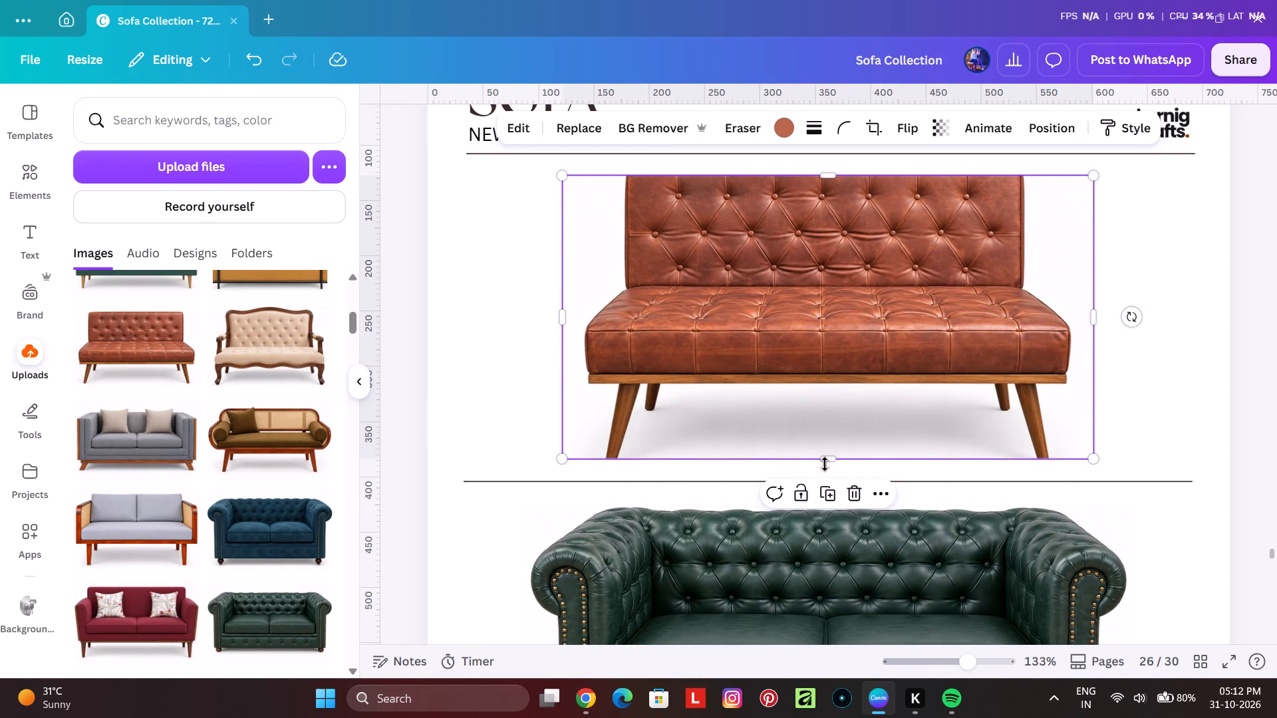
drag(834, 454, 835, 465)
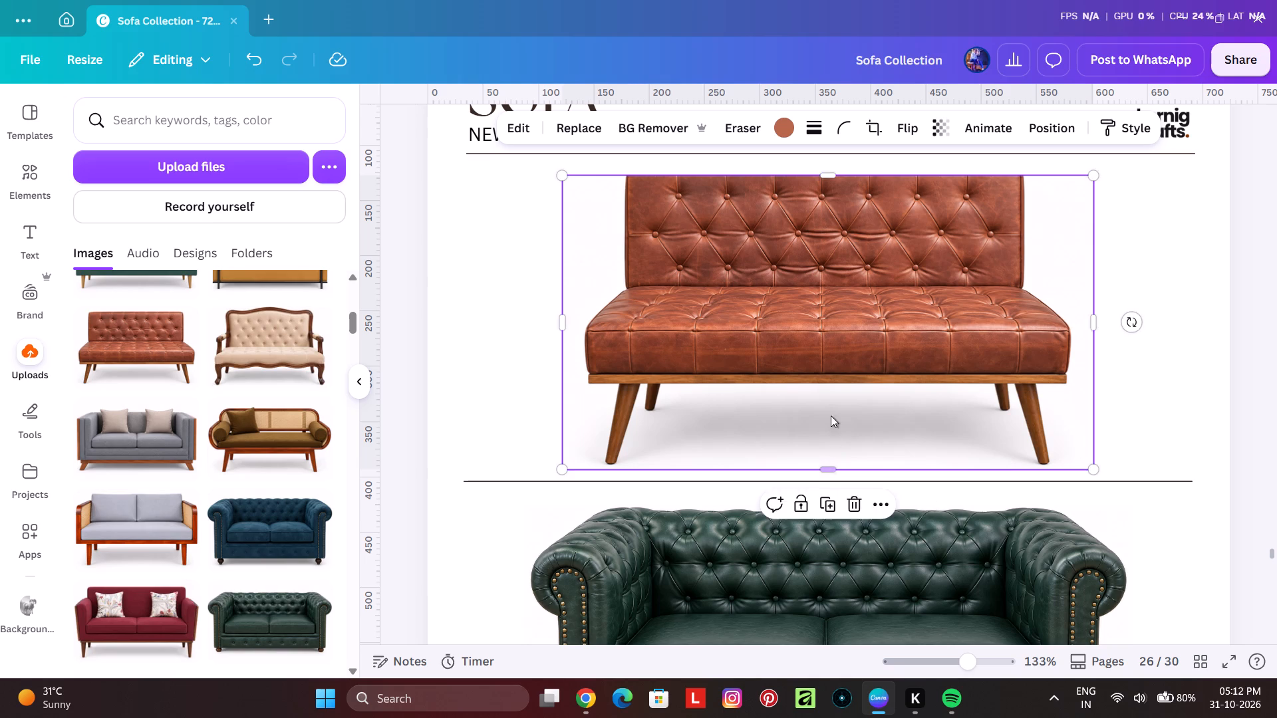
scroll(831, 368, up, 3)
ctrl+scroll(815, 406, up, 2)
drag(827, 436, 837, 424)
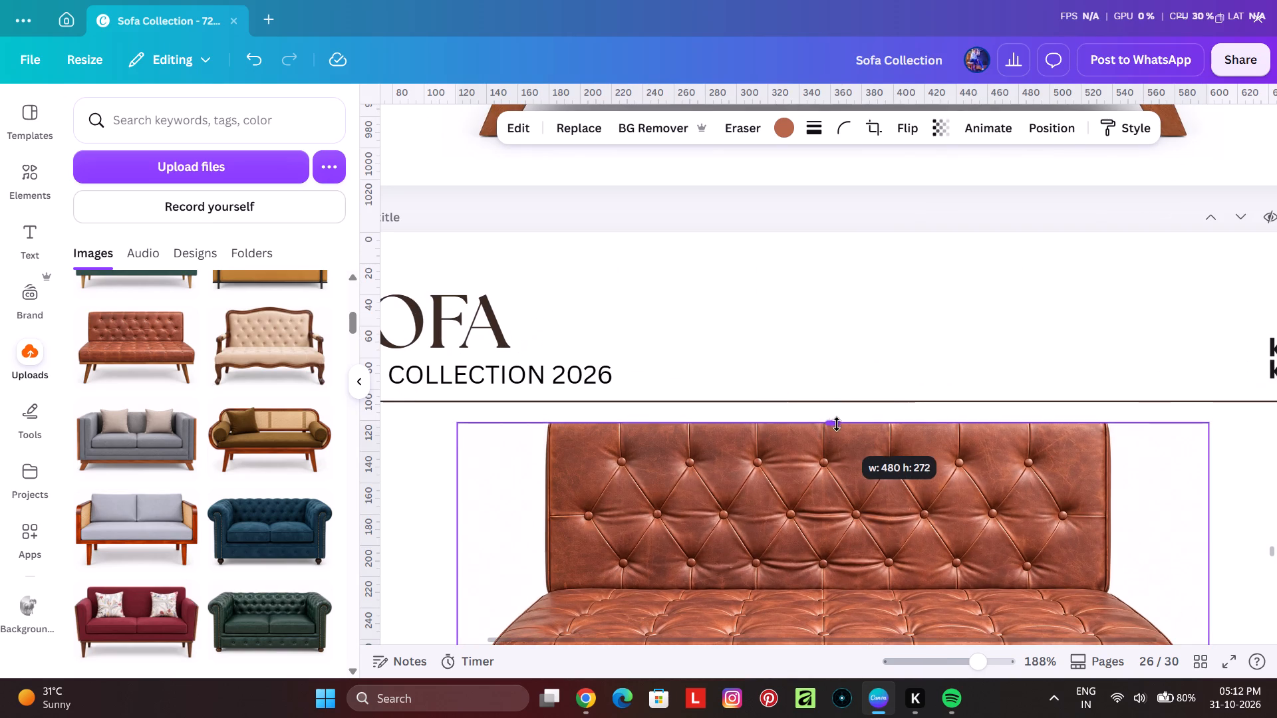
drag(837, 424, 843, 410)
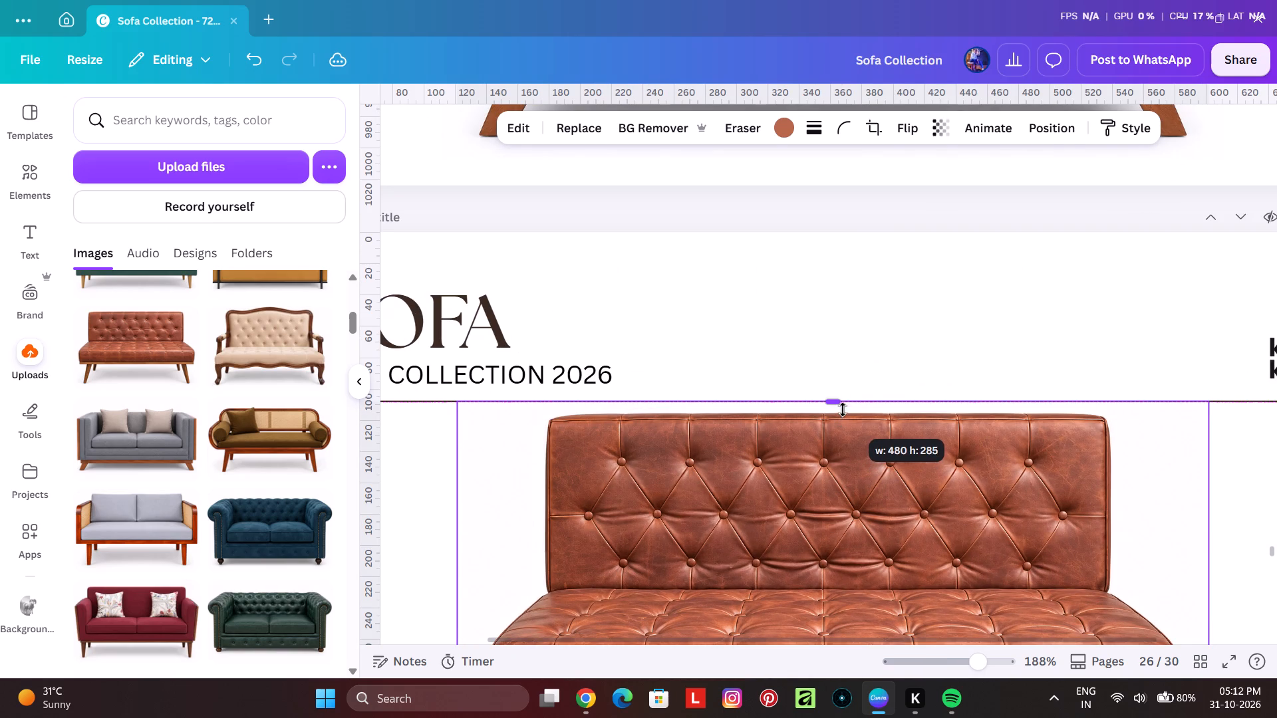
drag(843, 410, 843, 409)
Set the brown leather sofa's width to 450 px and shift it slightly down, between the header line and the first divider.
ctrl+scroll(720, 360, down, 3)
scroll(822, 408, down, 2)
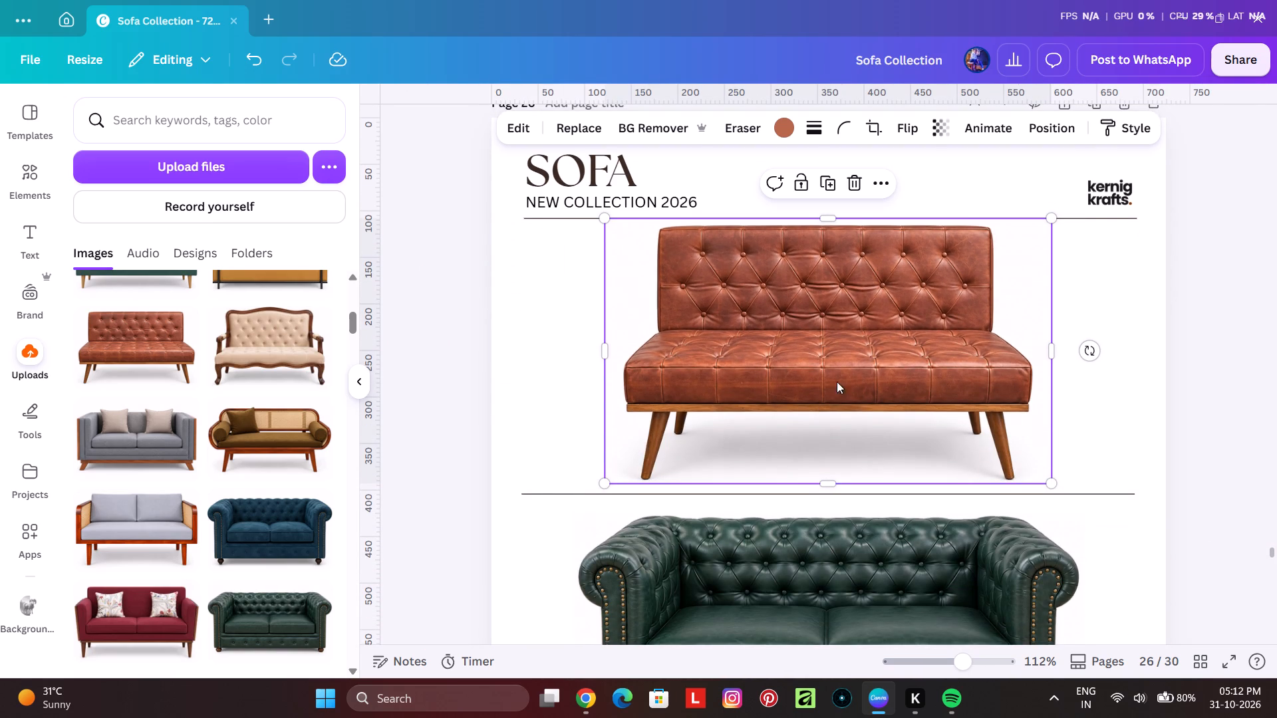
click(881, 343)
click(922, 341)
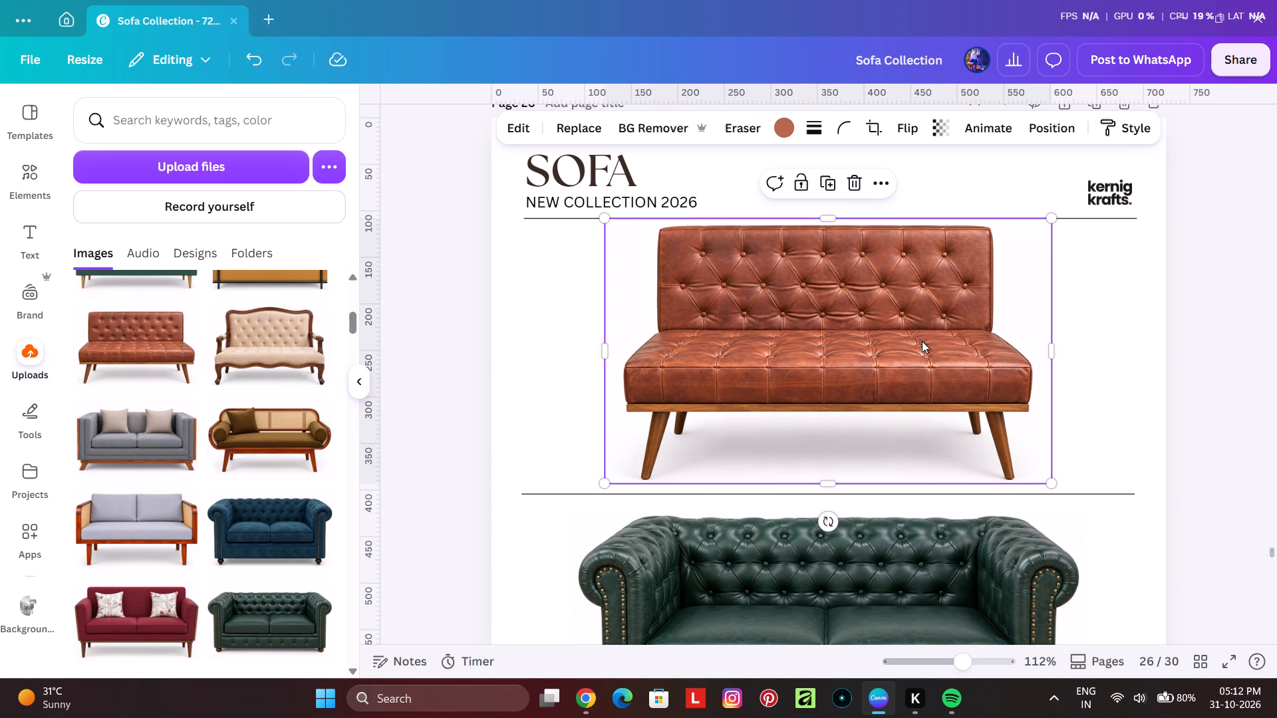
click(1027, 130)
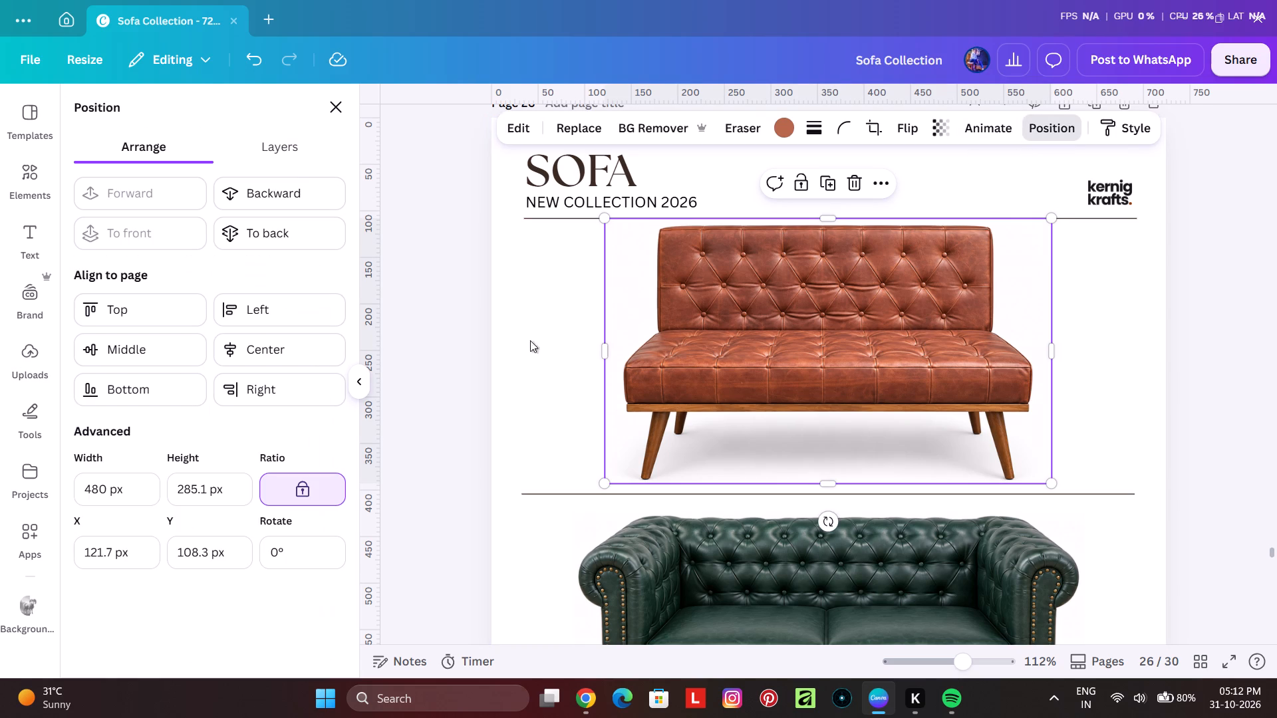
drag(151, 490, 36, 482)
drag(127, 487, 59, 490)
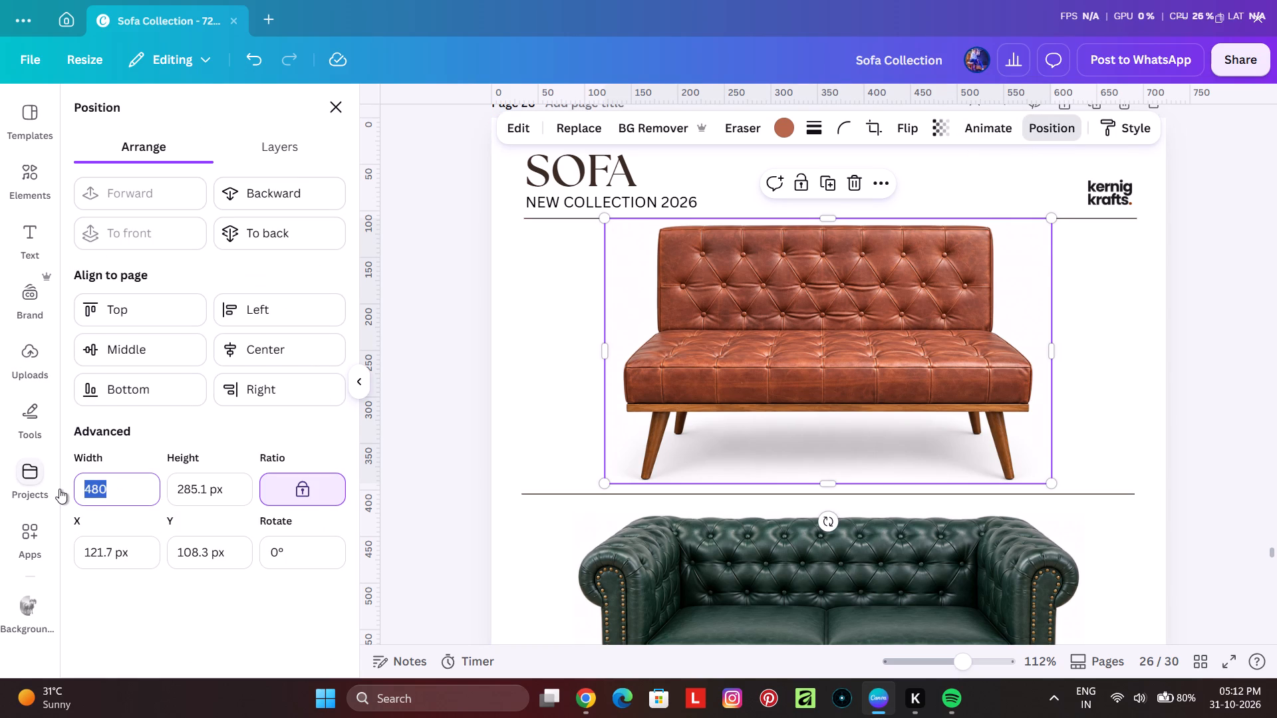
text(450)
key(Return)
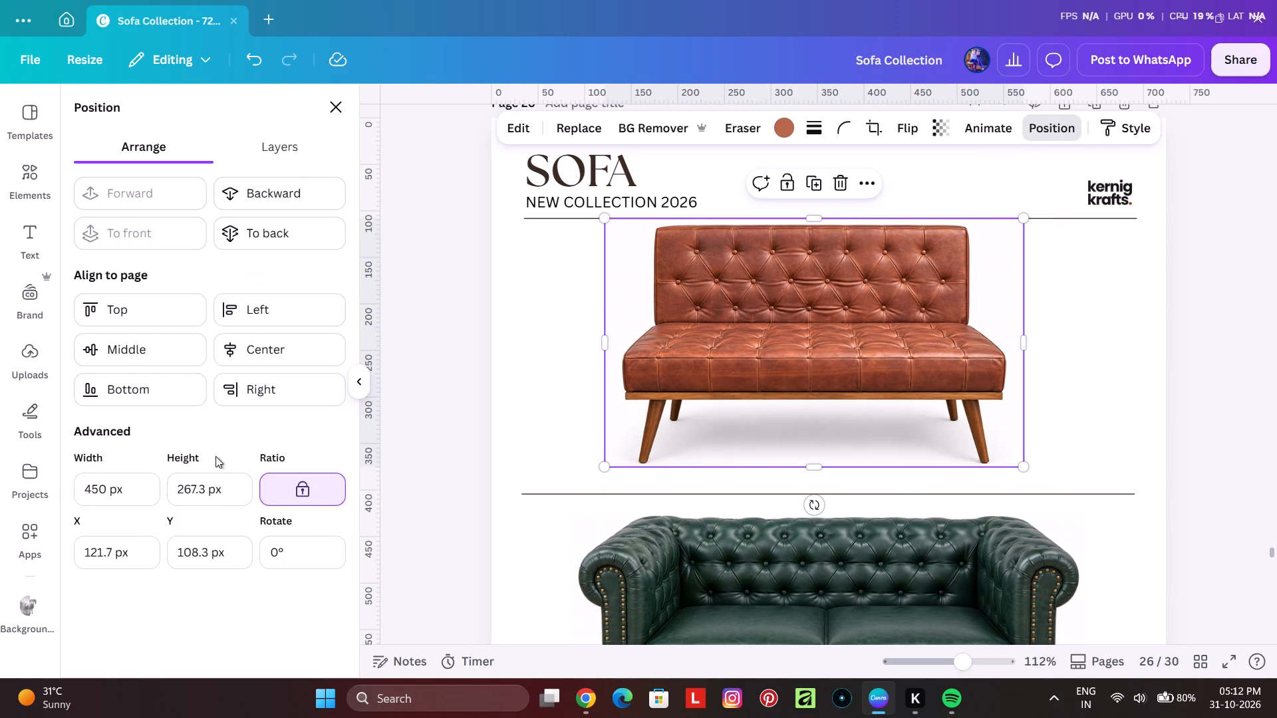
drag(895, 271, 904, 284)
Extend the crop of the green leather sofa on page 26 at its bottom and top edges to a height of about 273 px.
scroll(905, 283, down, 4)
click(905, 284)
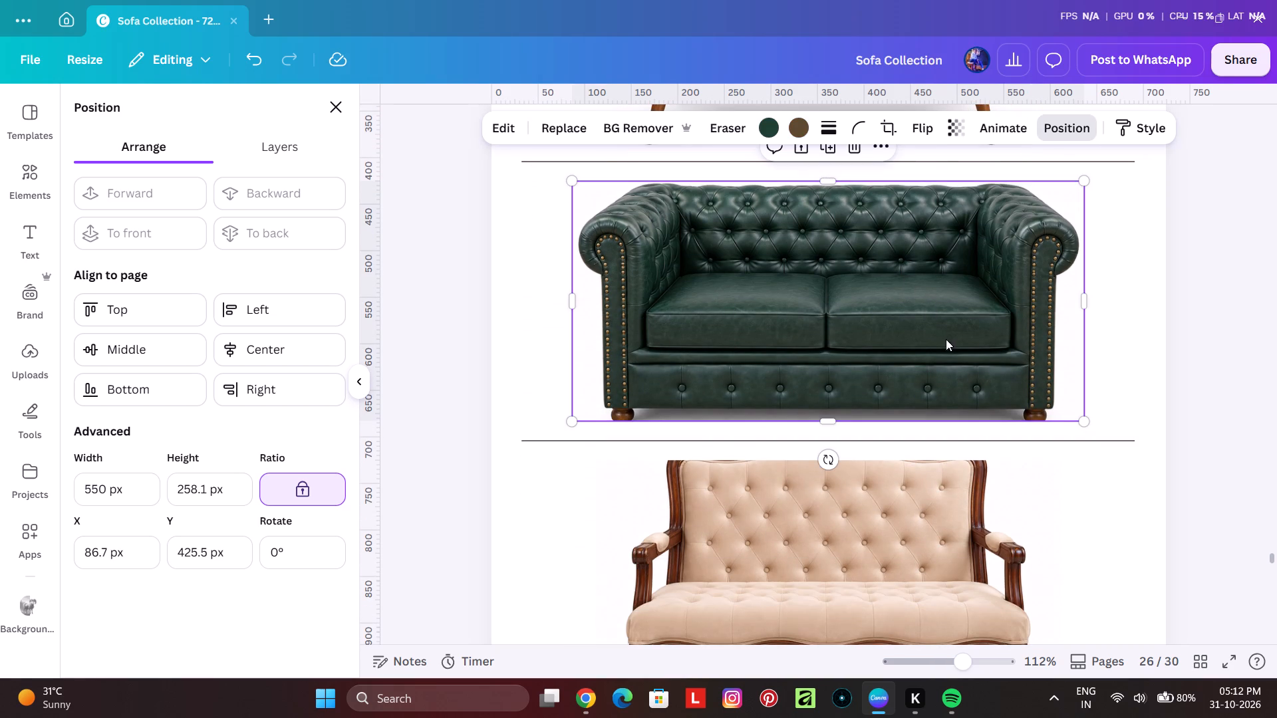
drag(839, 423, 836, 429)
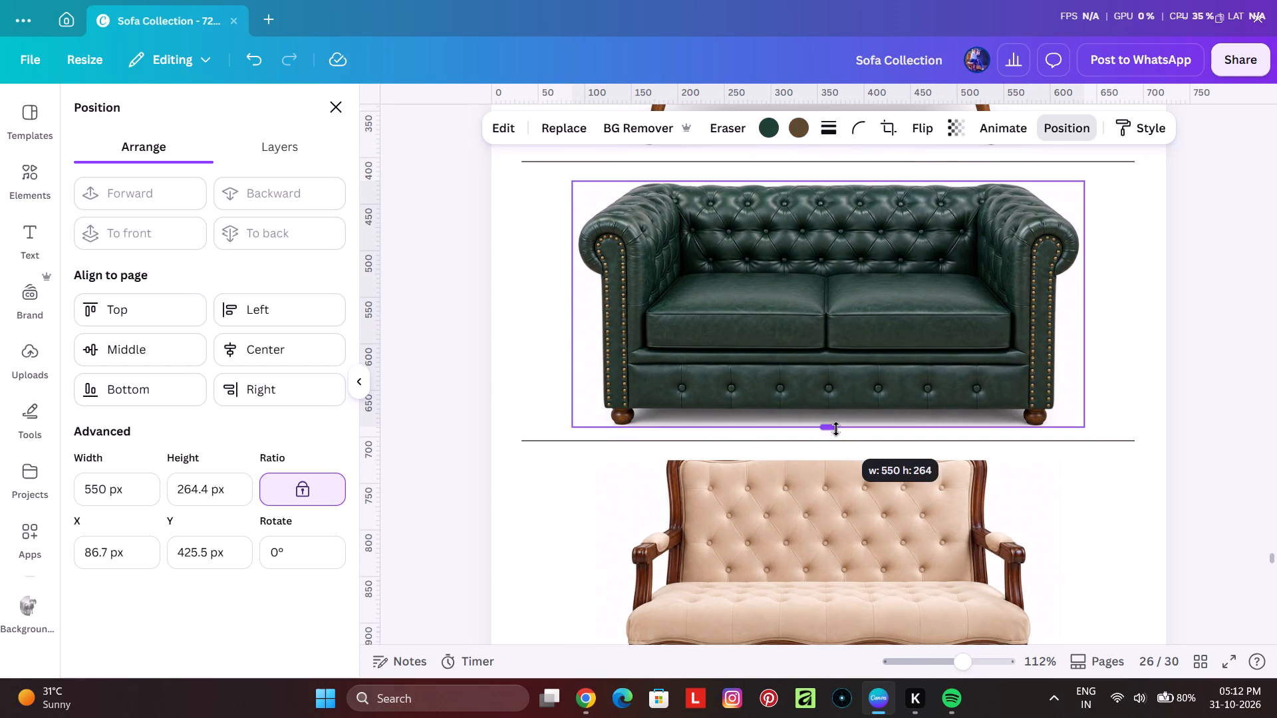
drag(836, 429, 836, 431)
scroll(851, 395, up, 1)
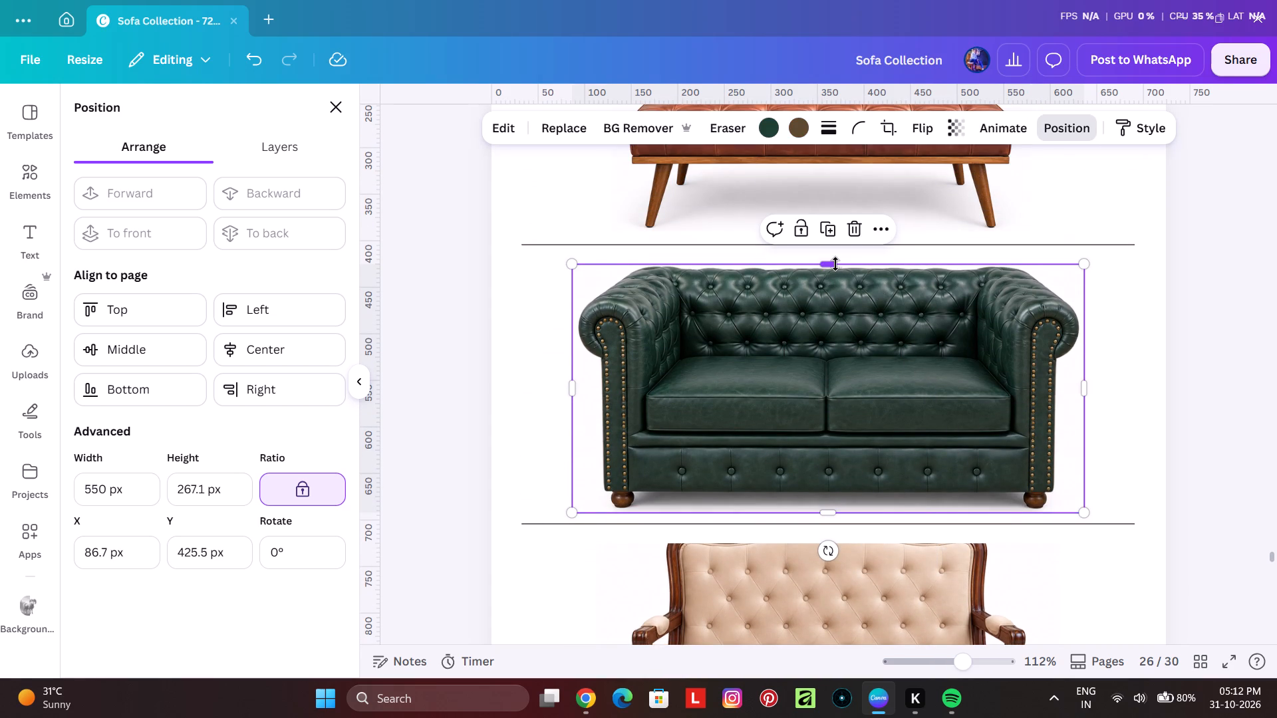
click(829, 263)
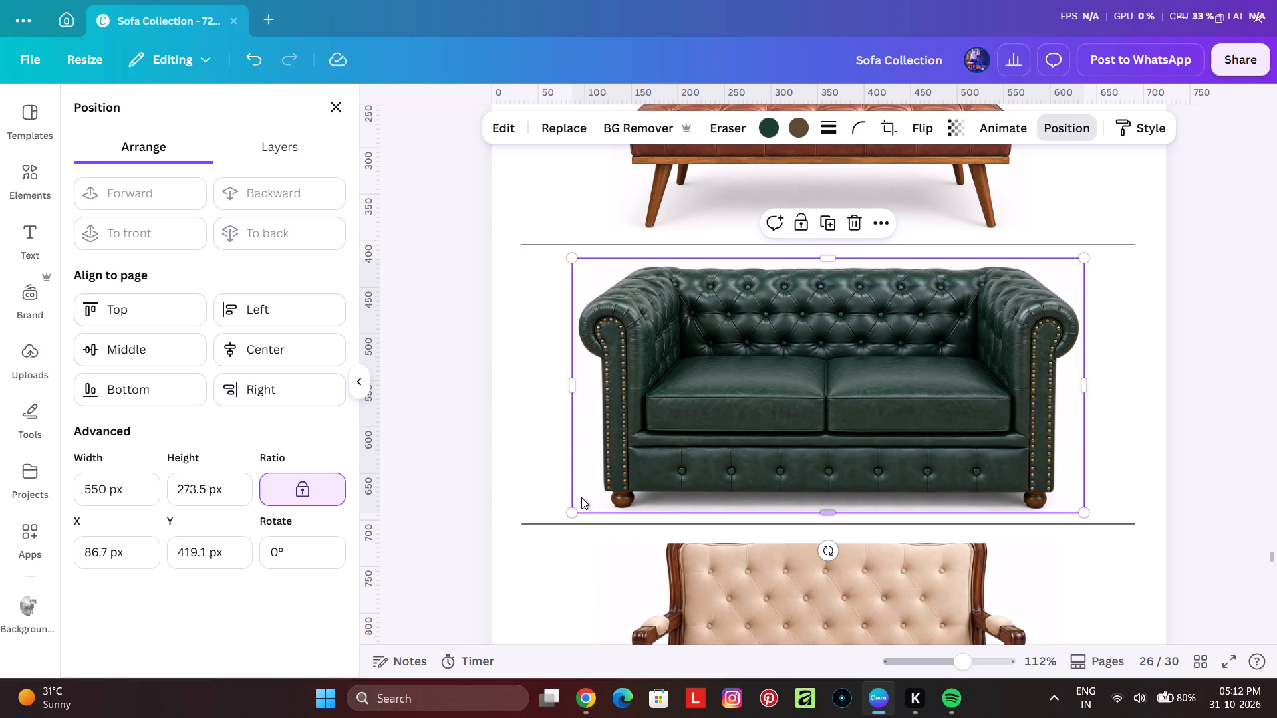
Set the green leather sofa's width to 520 px with its proportions locked.
drag(153, 489, 43, 475)
drag(126, 487, 28, 485)
text(520)
key(Return)
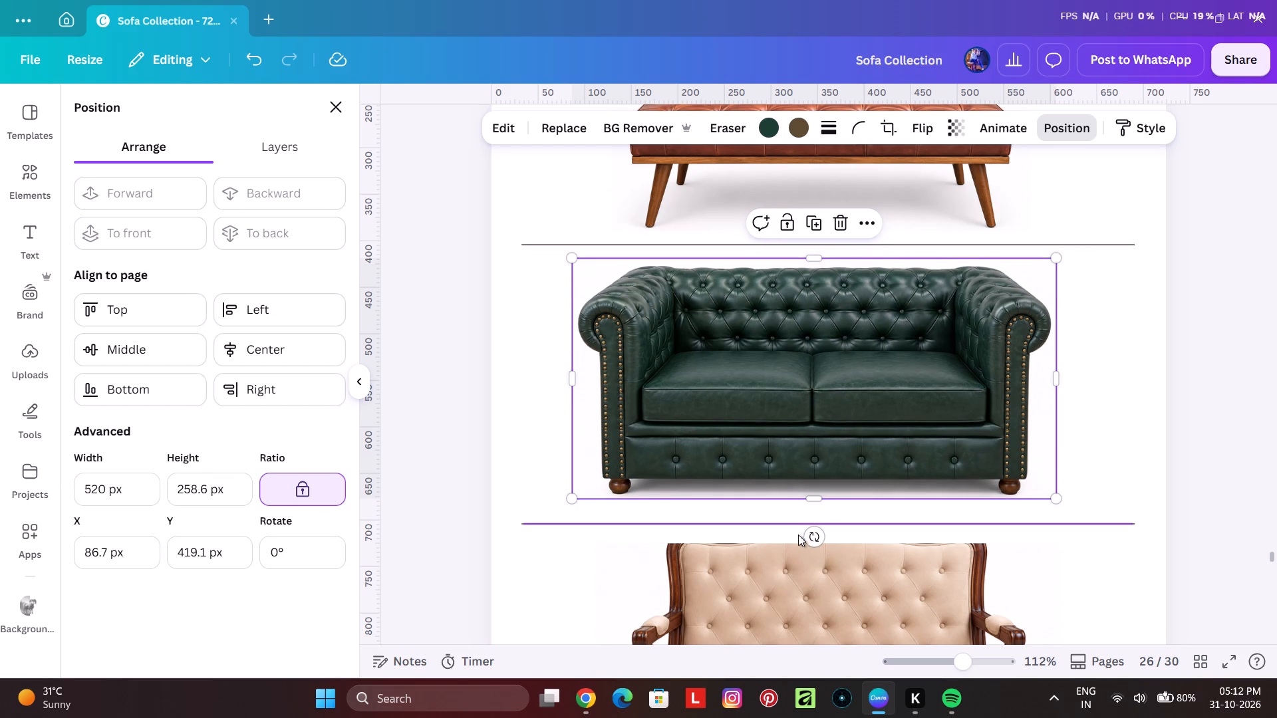
Extend the crop of the beige sofa on page 26 at its top and bottom edges to a height of about 319 px.
scroll(815, 463, down, 2)
click(823, 459)
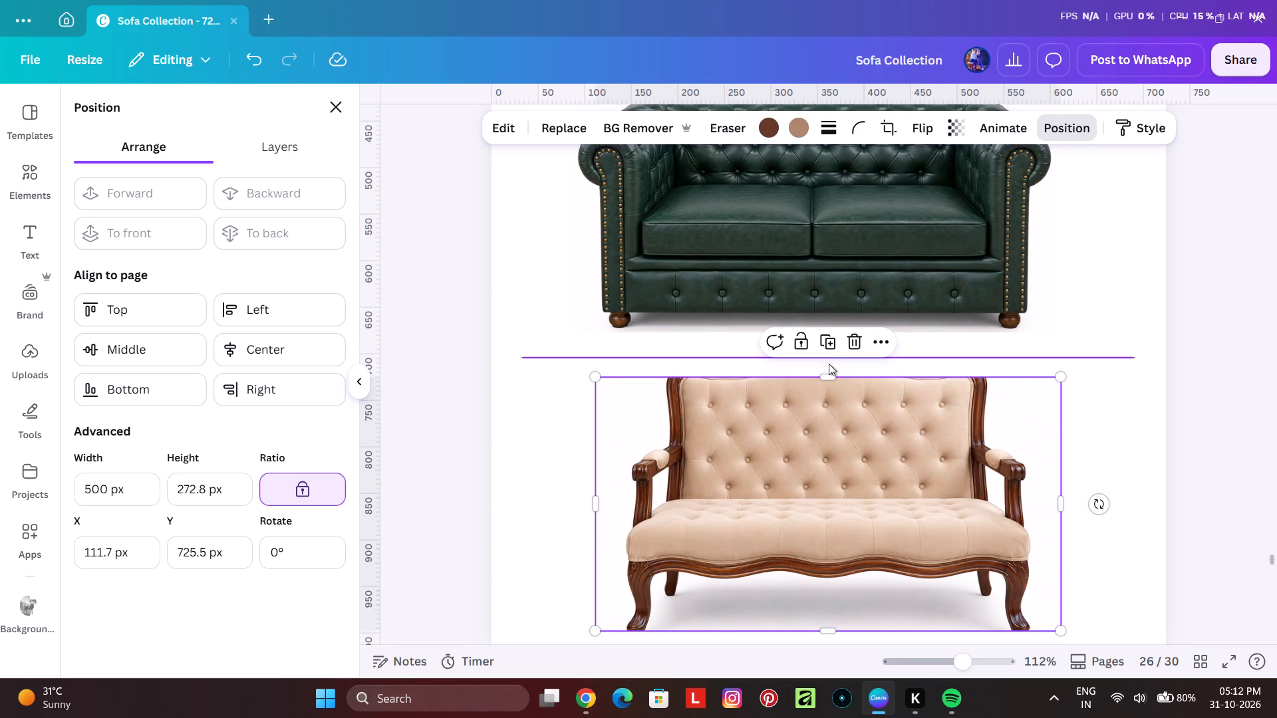
drag(833, 374, 844, 344)
key(ctrl+z)
ctrl+scroll(825, 402, up, 2)
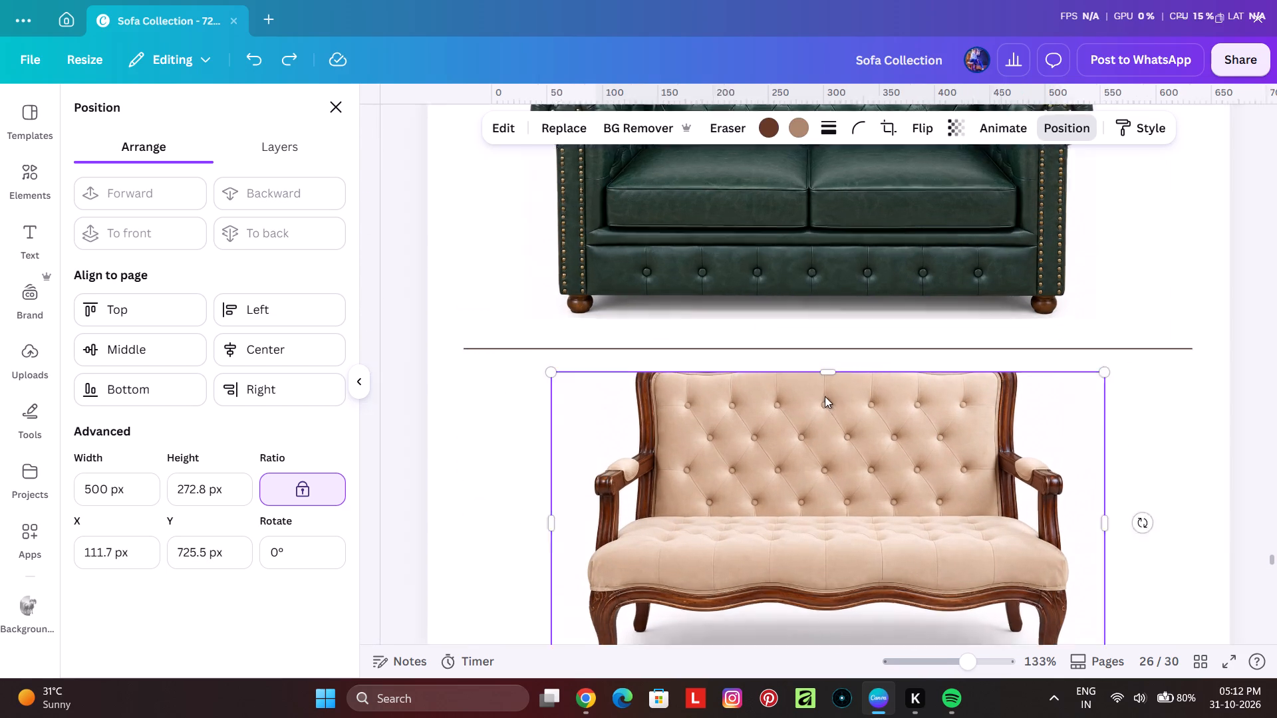
drag(837, 365, 843, 329)
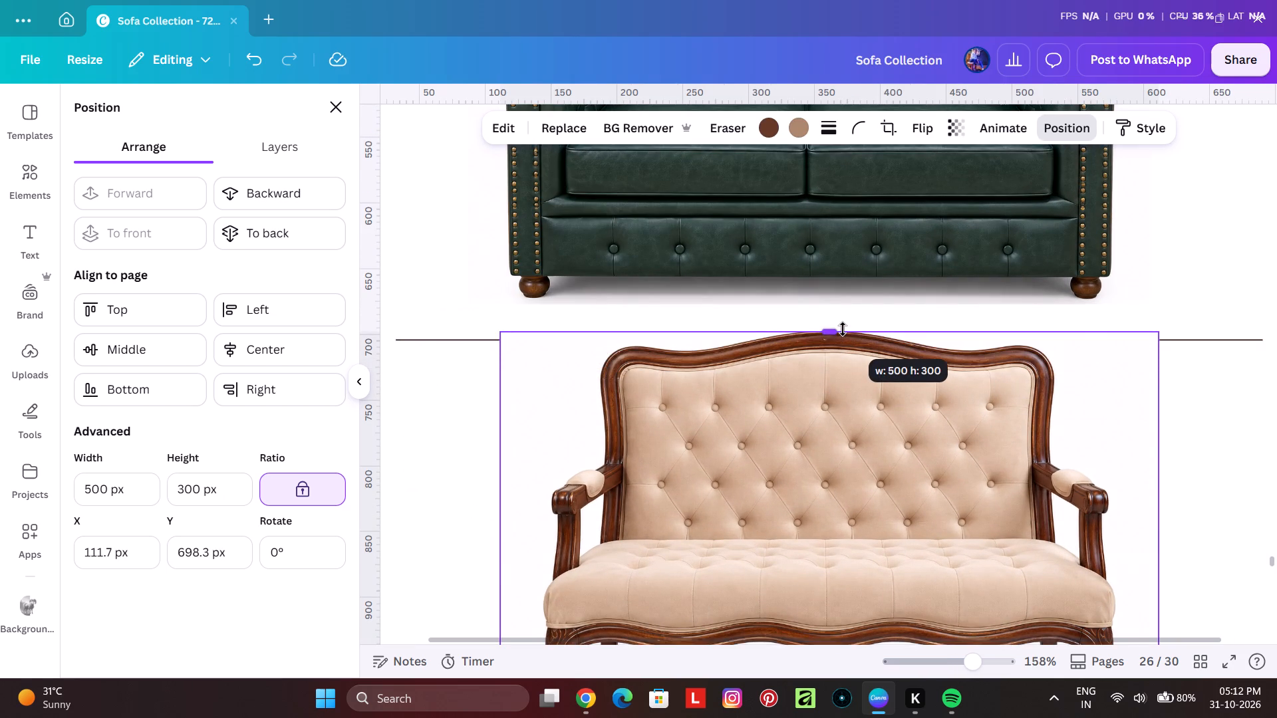
drag(843, 329, 845, 326)
scroll(900, 379, down, 2)
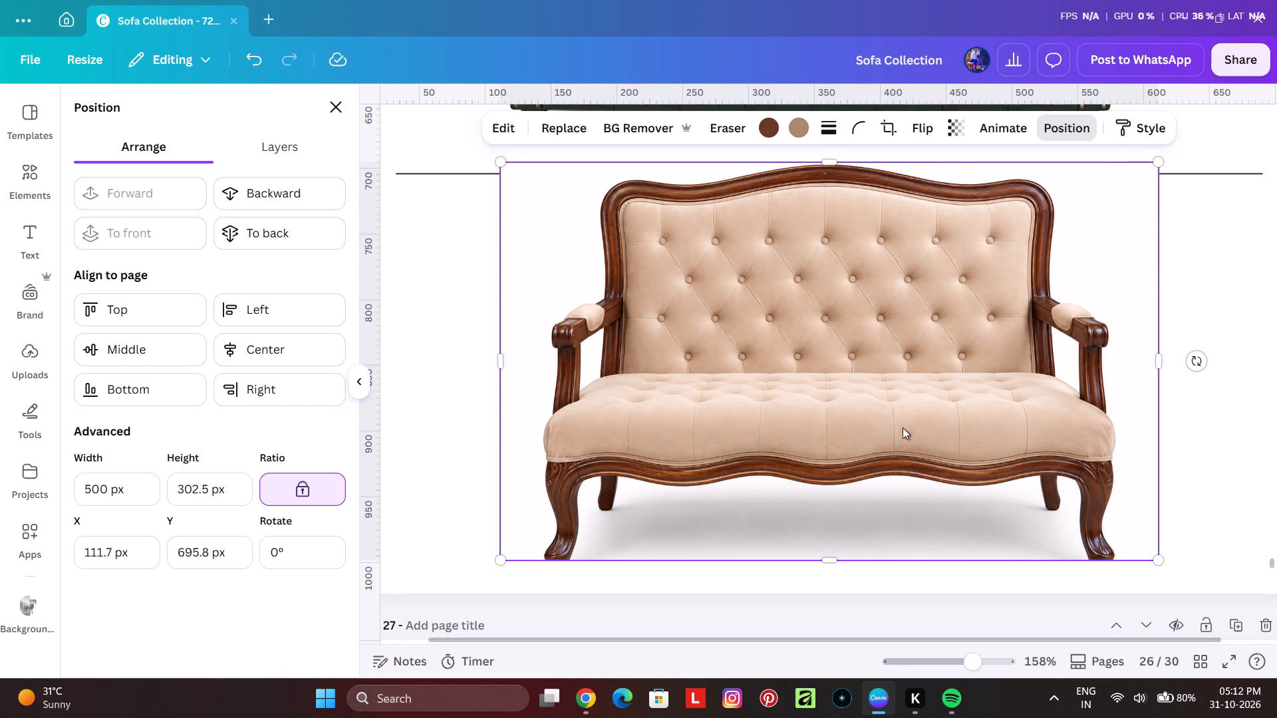
drag(831, 563, 837, 571)
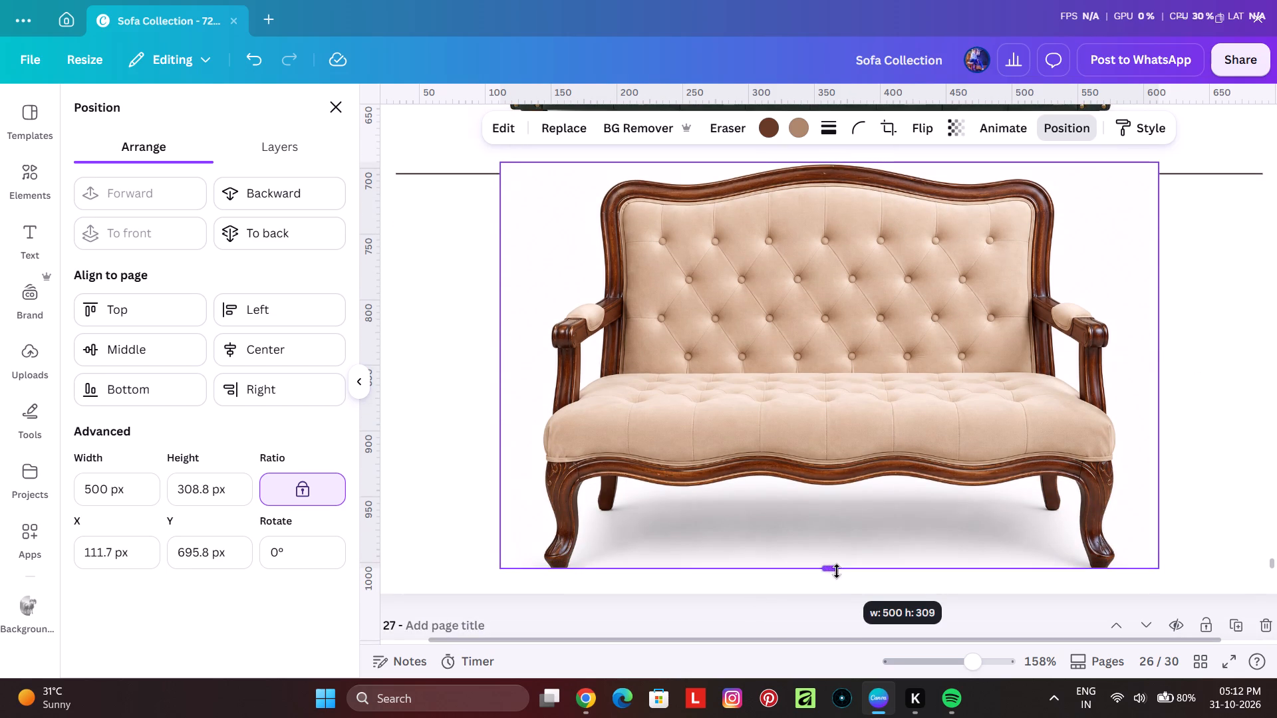
drag(837, 571, 834, 584)
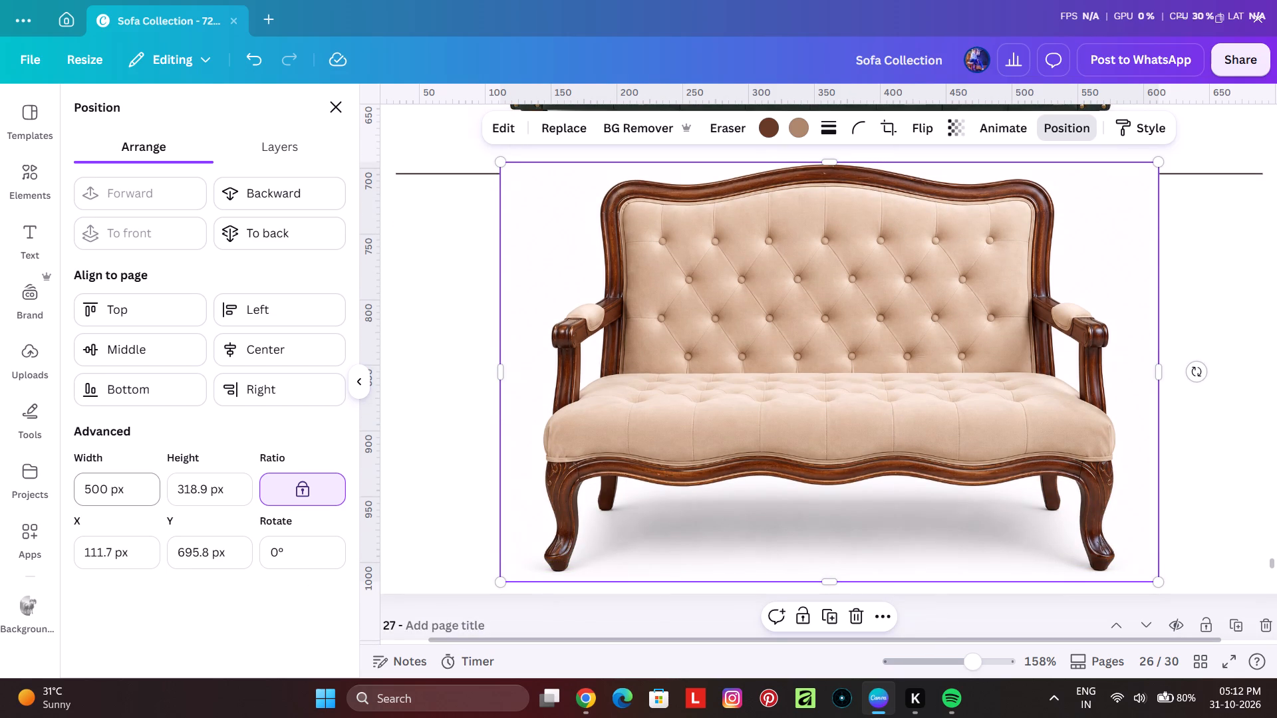
Set the beige sofa's width to 450 px and move it below the second divider line, to about X 129, Y 719 px.
drag(130, 487, 30, 481)
text(450)
key(Return)
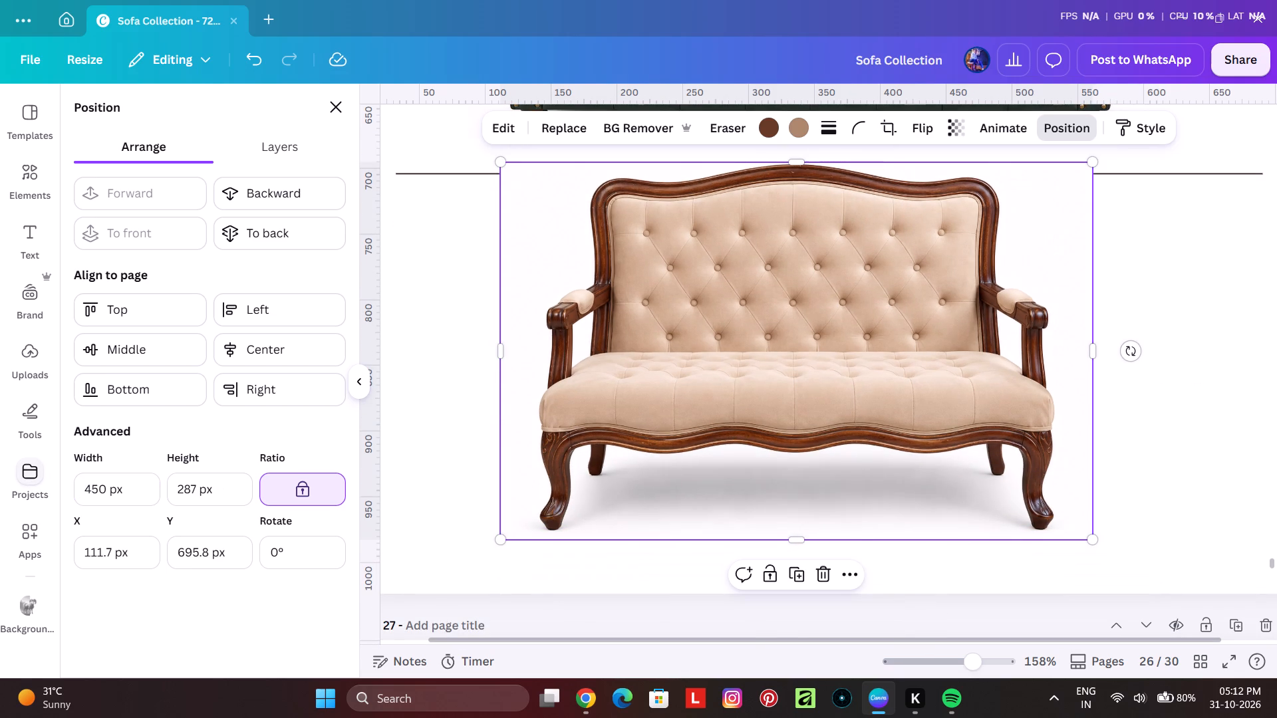
drag(831, 349, 859, 388)
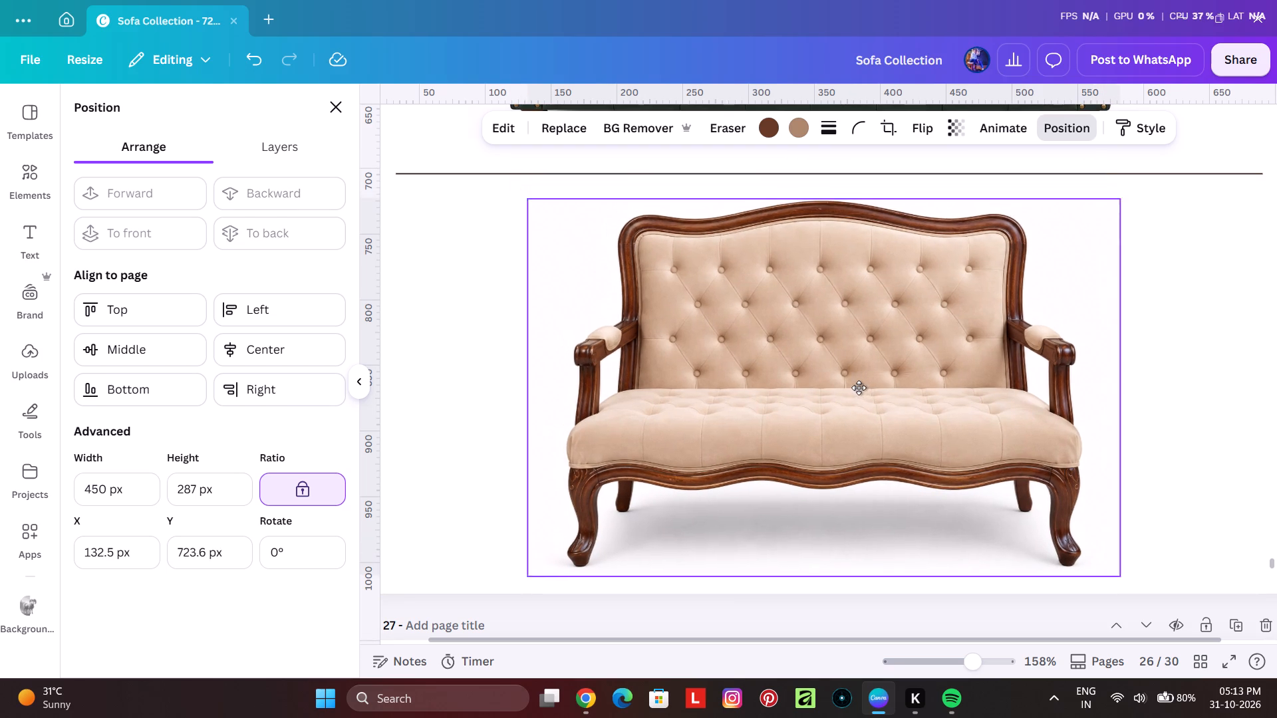
drag(859, 388, 858, 378)
ctrl+scroll(857, 378, down, 3)
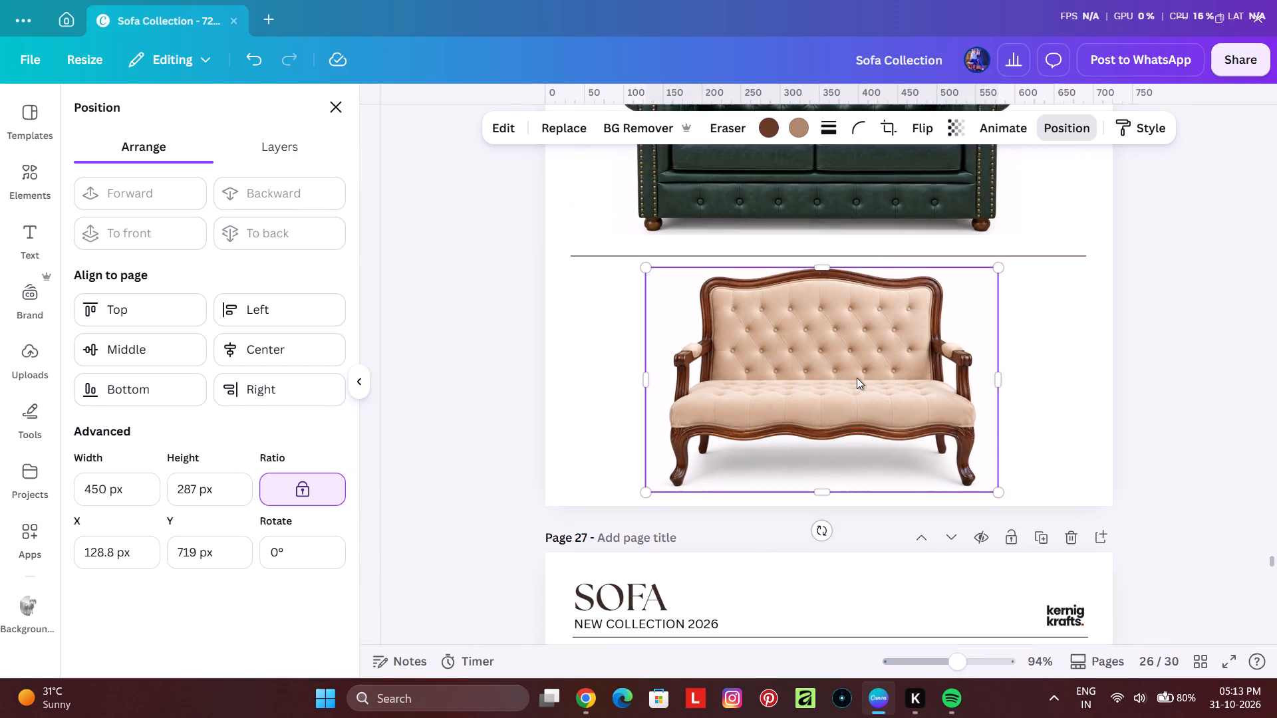
click(451, 340)
ctrl+scroll(504, 366, down, 2)
click(472, 354)
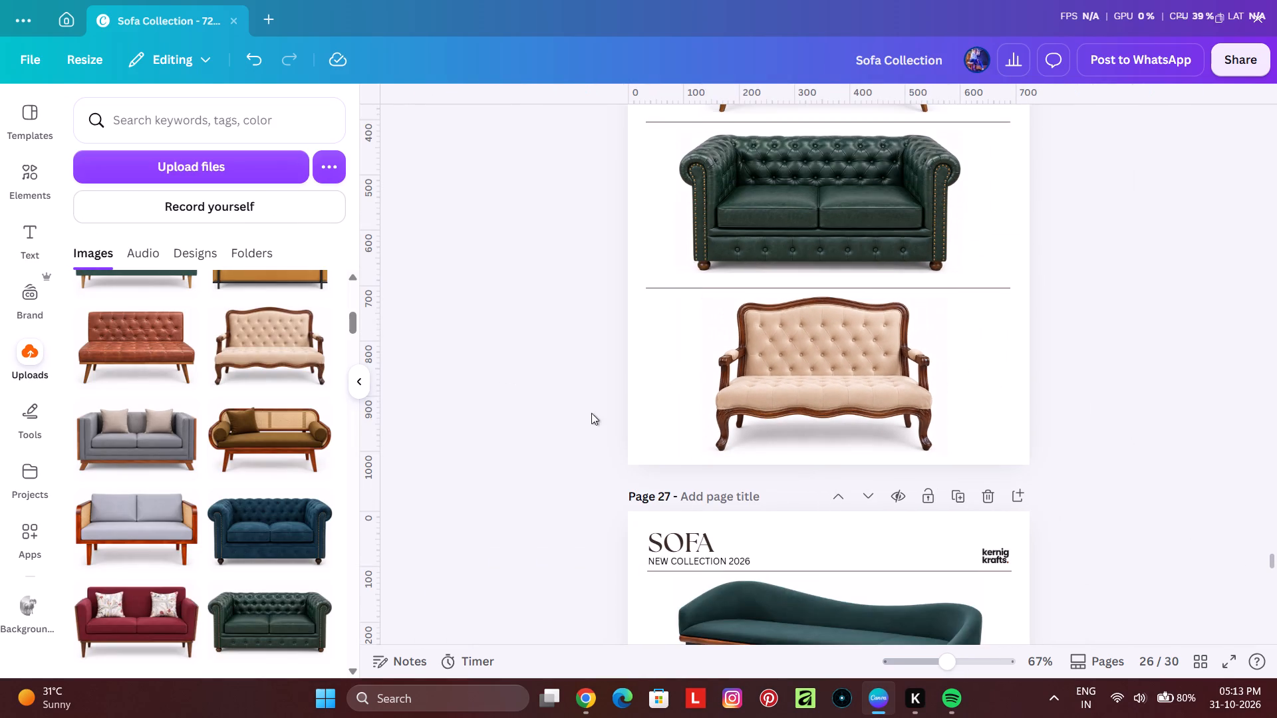
Align the three sofas on page 26 to a common vertical centre line.
scroll(724, 517, up, 2)
click(829, 535)
shift+click(854, 384)
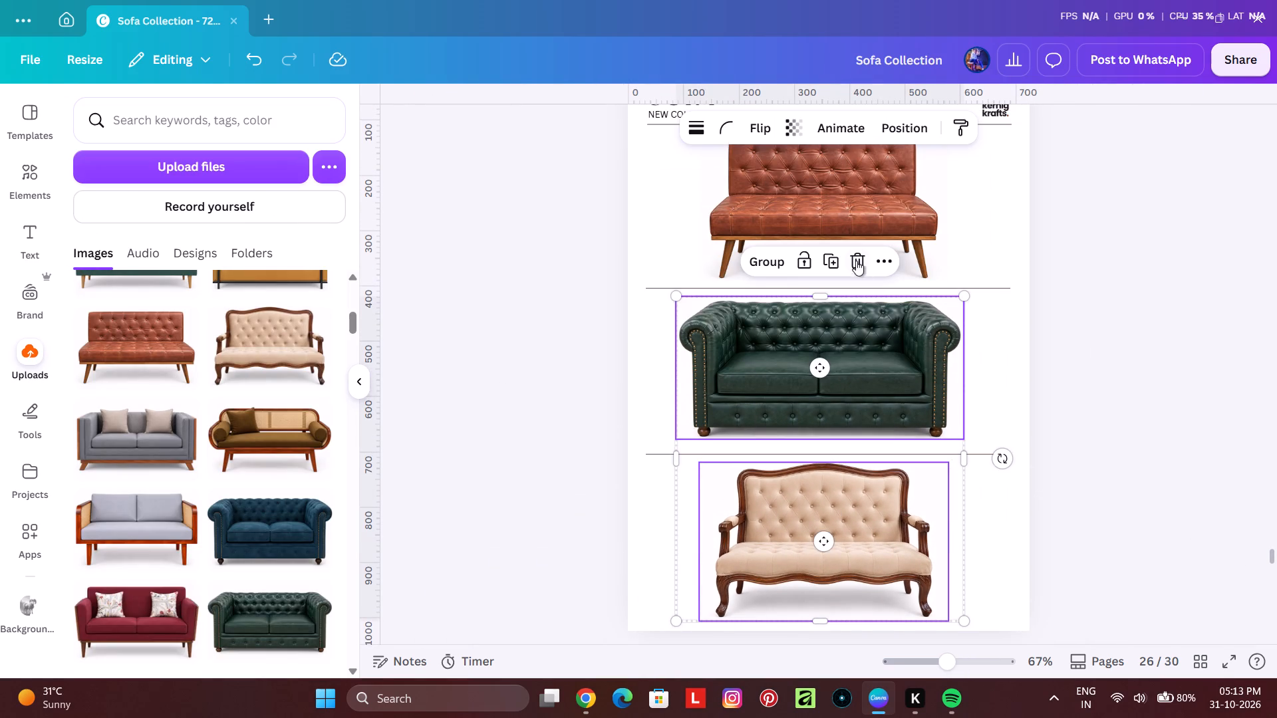
shift+click(881, 215)
right_click(924, 222)
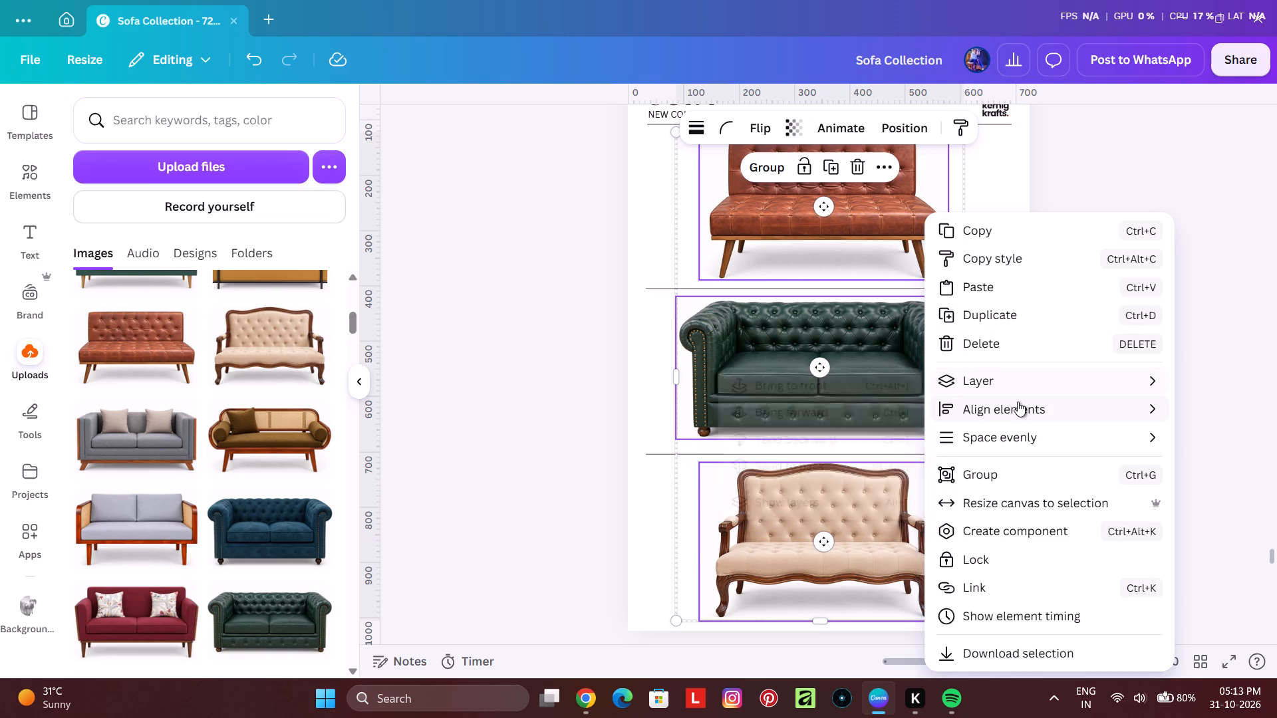
click(896, 442)
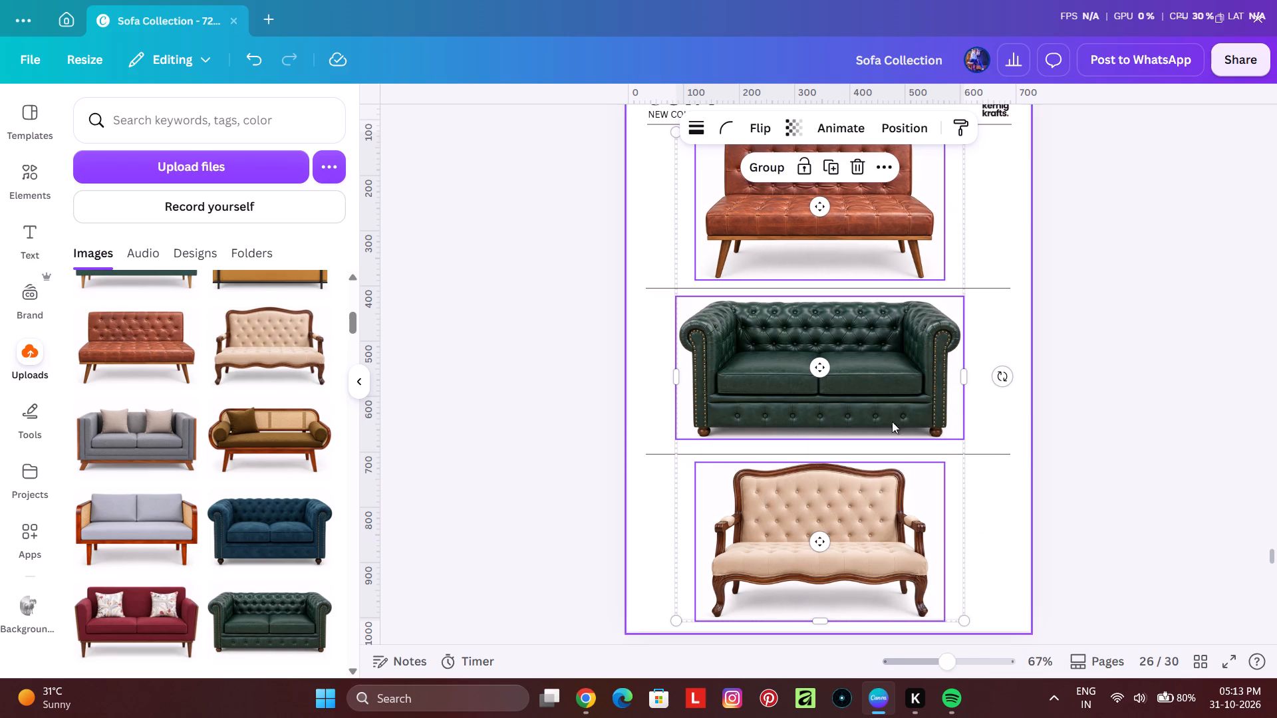
Tidy up the spacing of the three selected sofas on page 26 so they are evenly spaced.
right_click(884, 385)
click(809, 439)
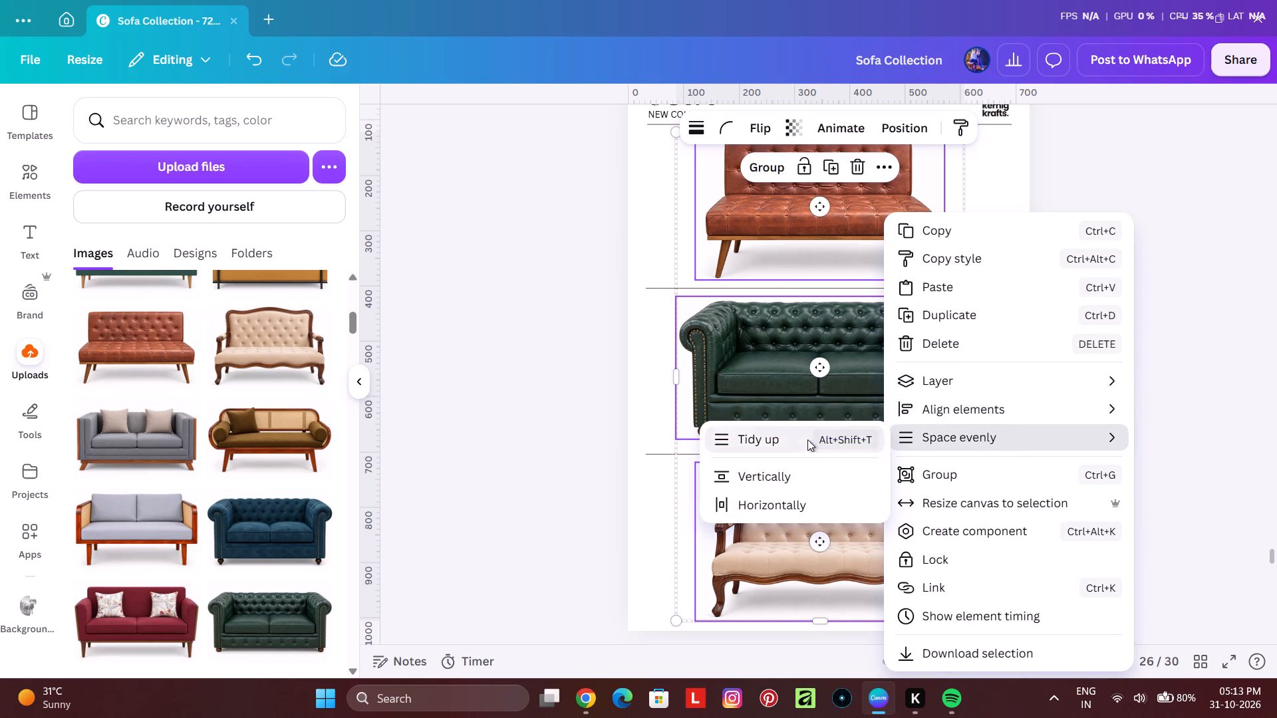
click(525, 324)
Duplicate the finished page 26 as the base for another three-sofa catalogue page.
ctrl+scroll(525, 324, down, 2)
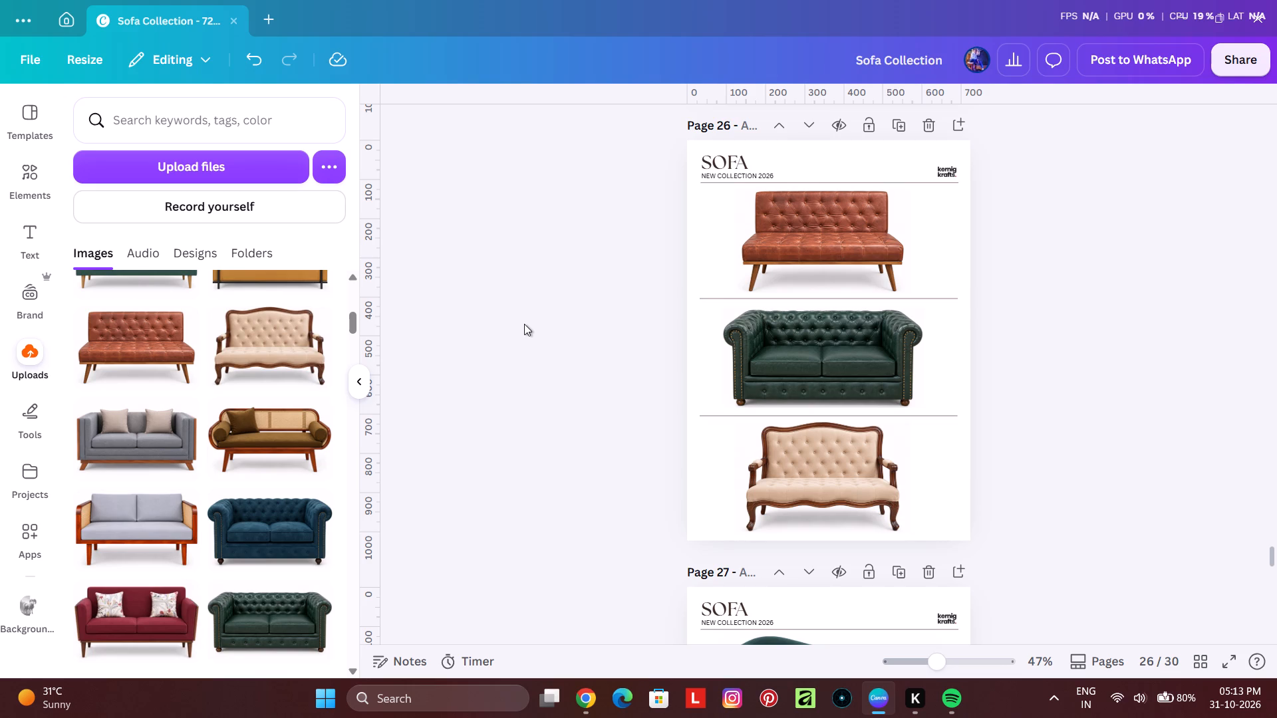
scroll(666, 301, down, 4)
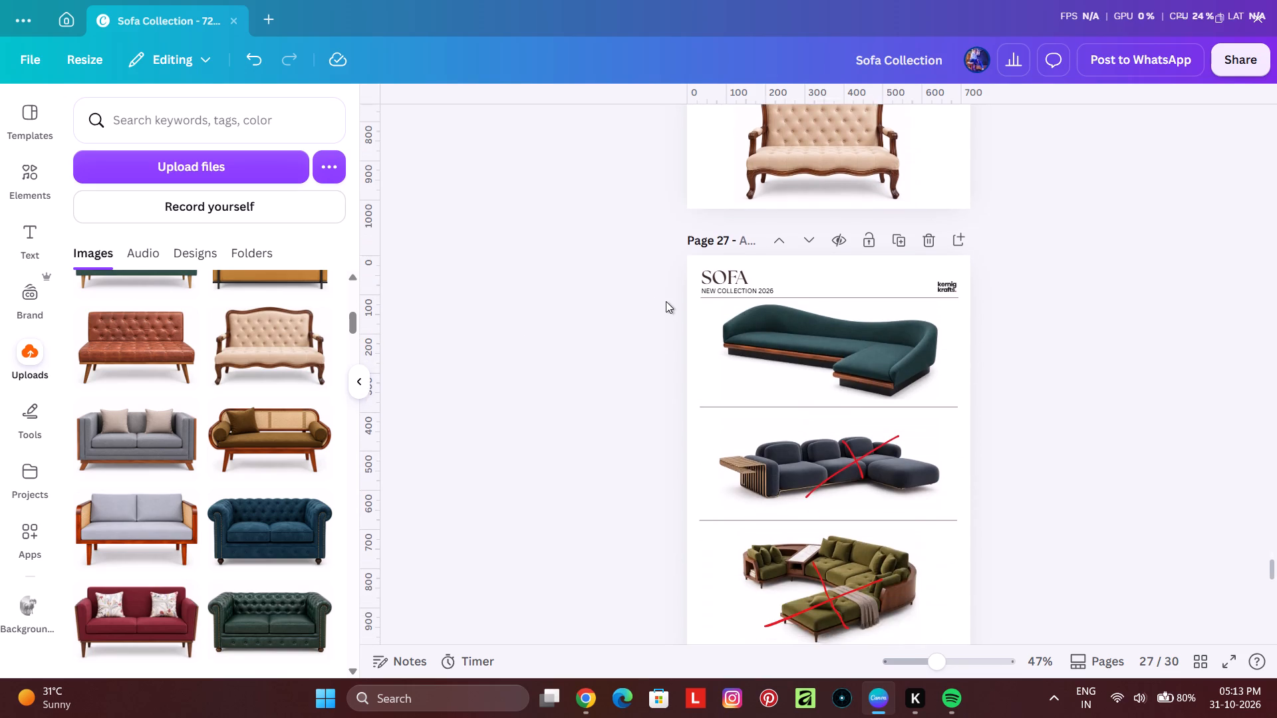
scroll(666, 301, up, 3)
scroll(868, 392, up, 3)
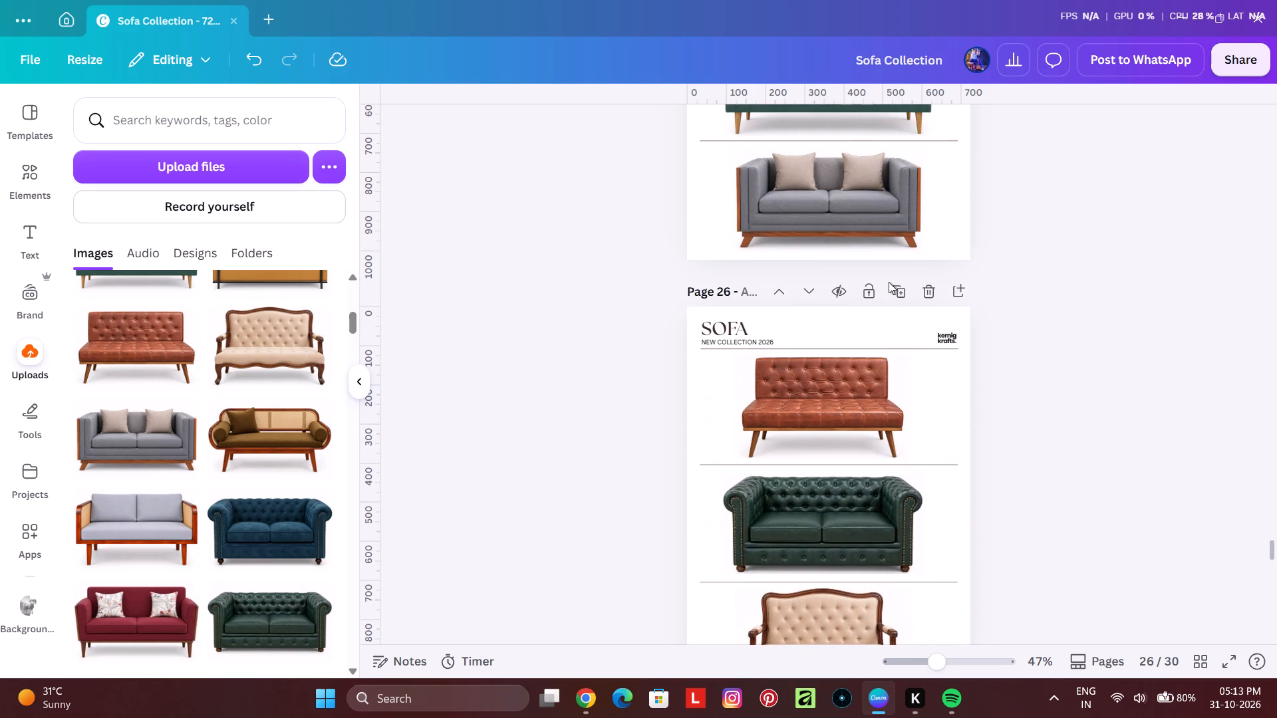
click(910, 295)
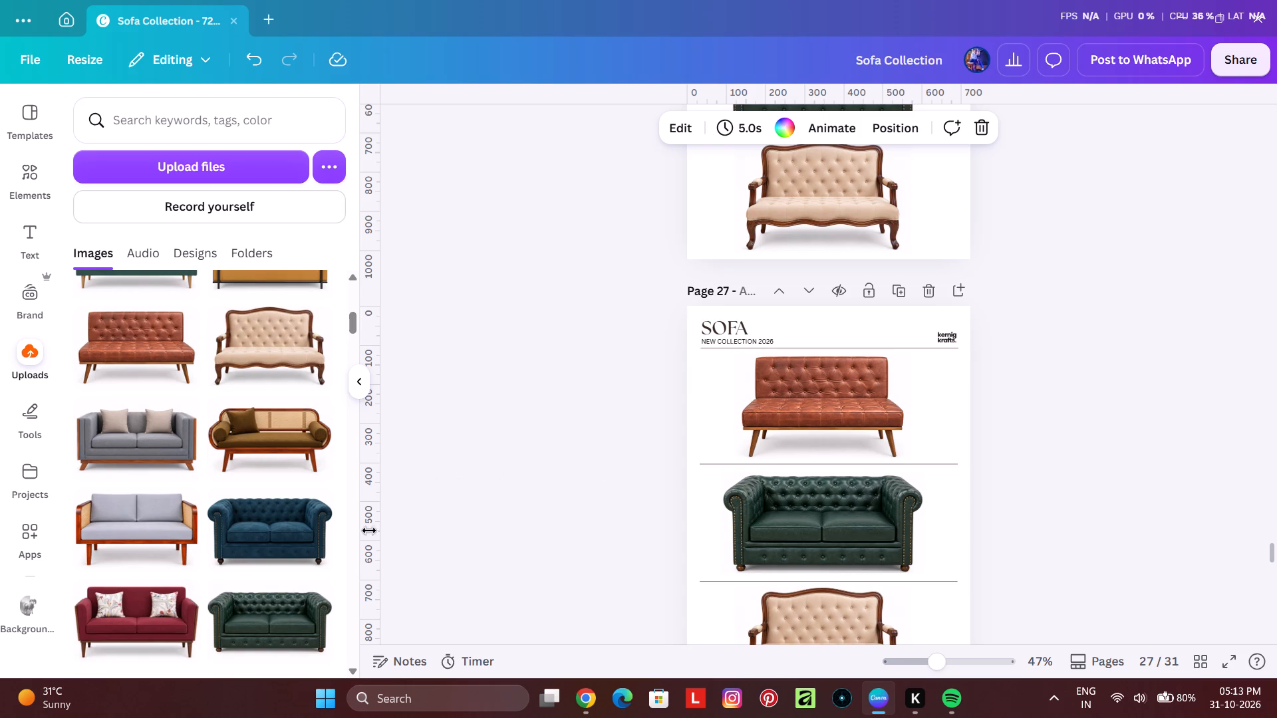
Replace the brown leather sofa on page 27 with the uploaded olive sofa with a cane back.
click(835, 396)
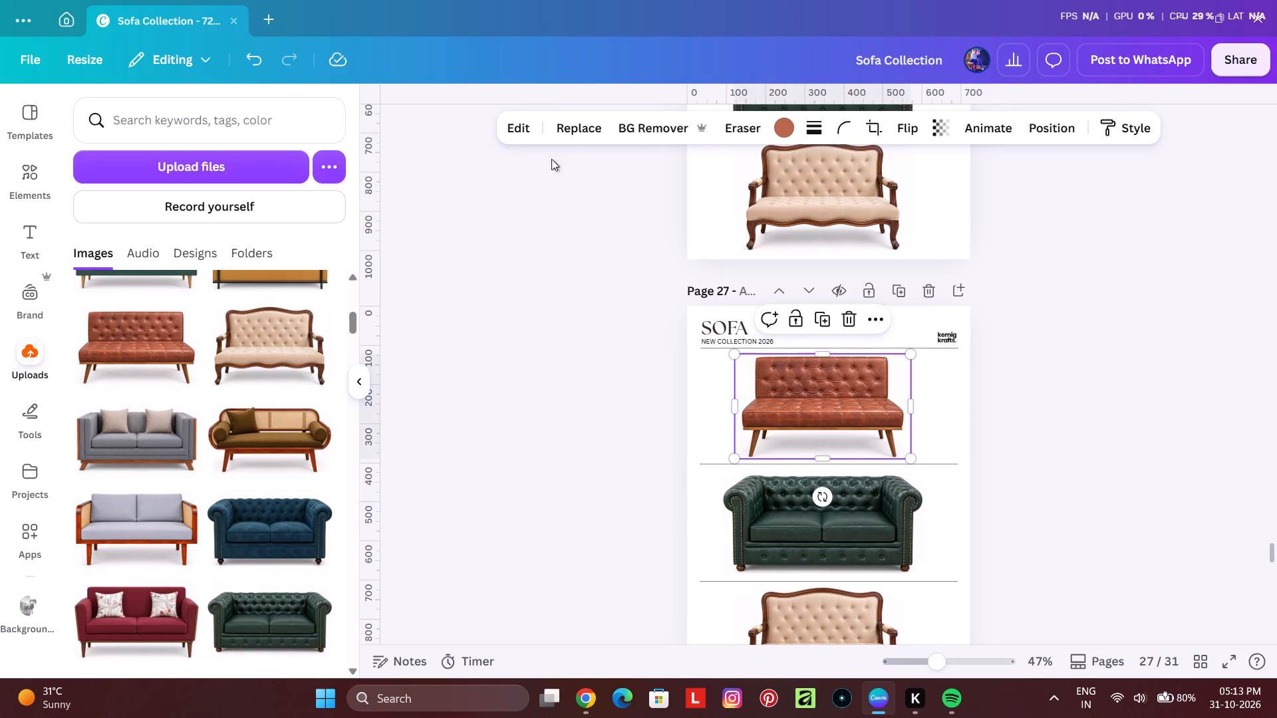
click(573, 128)
click(301, 476)
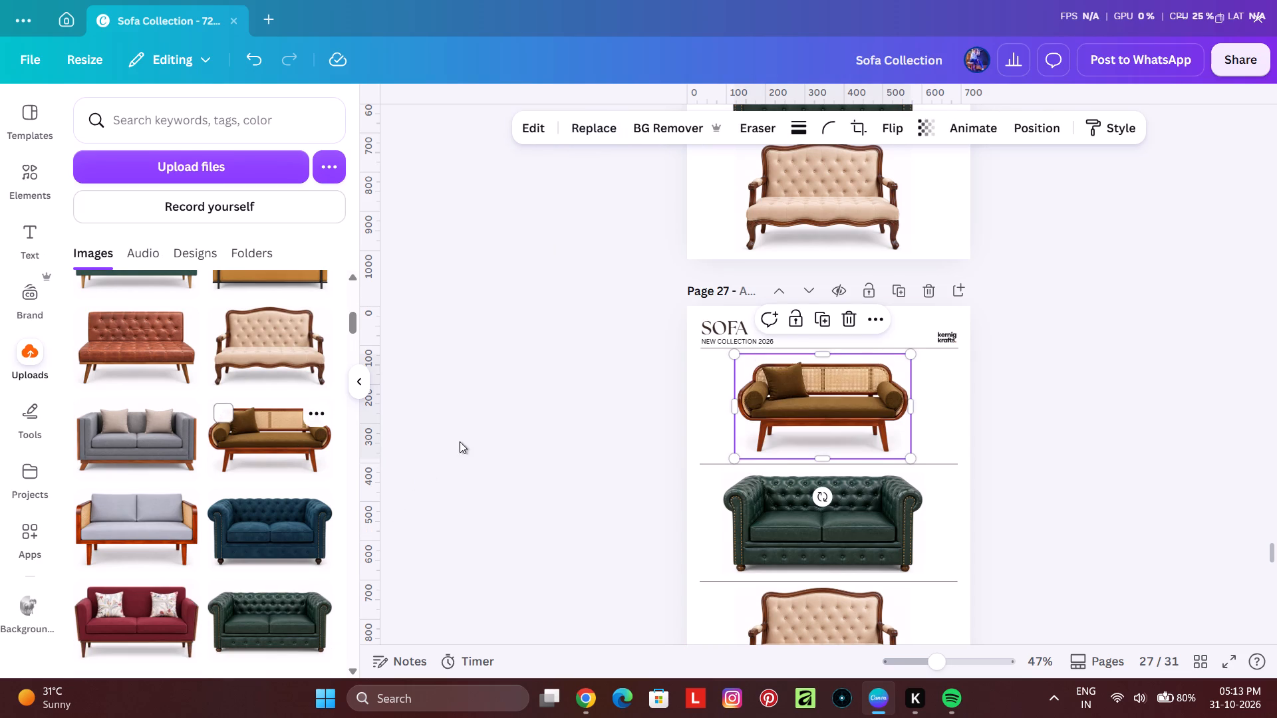
Replace the green leather sofa on page 27 with the uploaded grey sofa with cane sides.
click(817, 505)
click(790, 512)
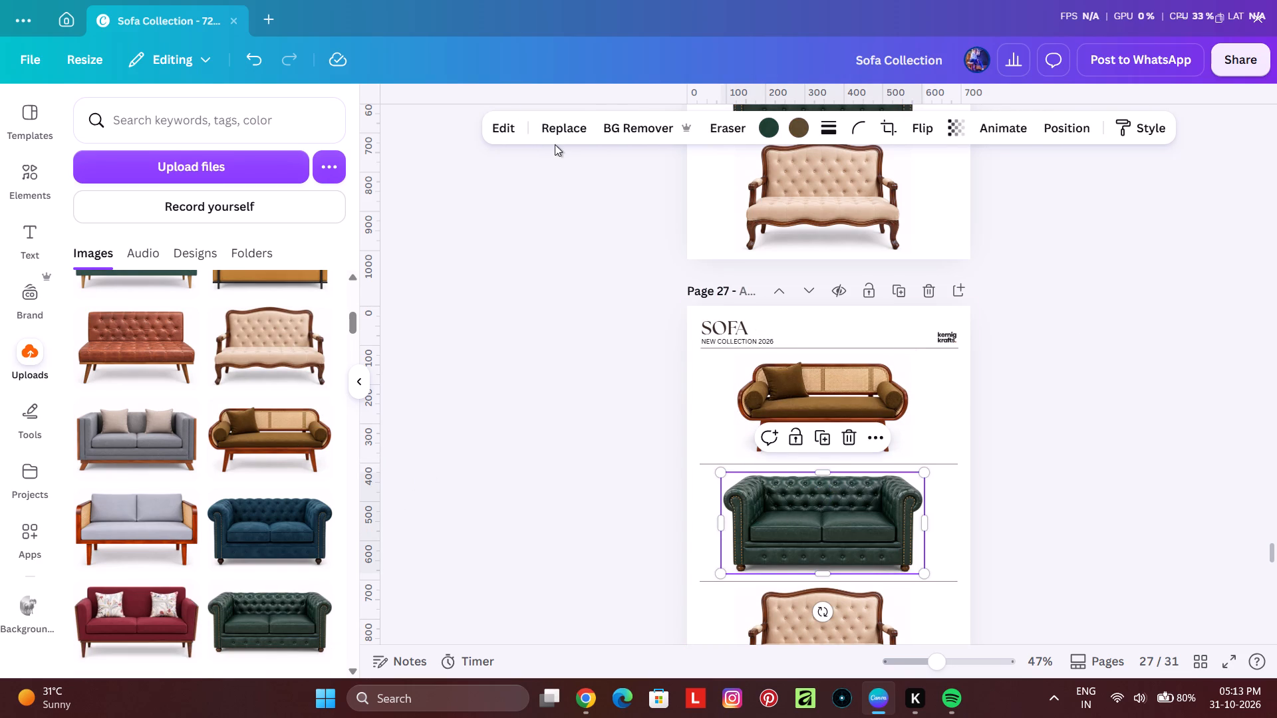
click(557, 134)
click(138, 560)
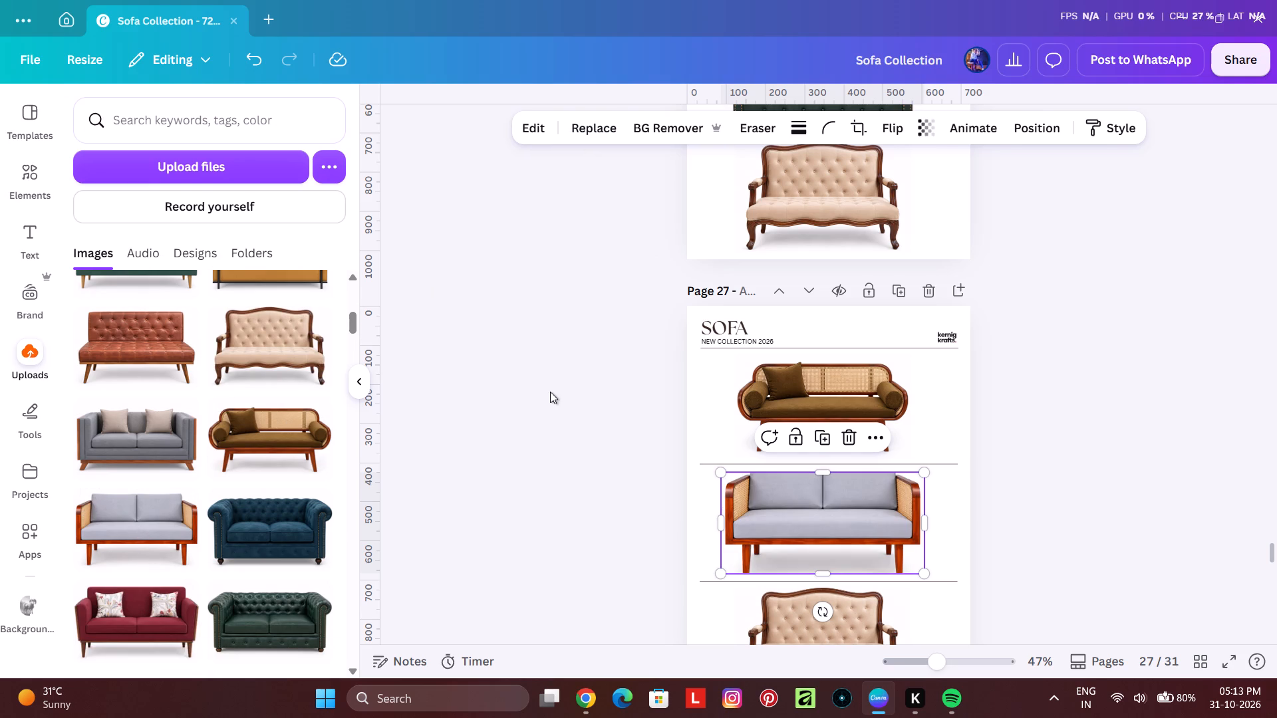
Look through the uploaded images for an unused sofa to replace the beige sofa on page 27.
scroll(166, 499, down, 6)
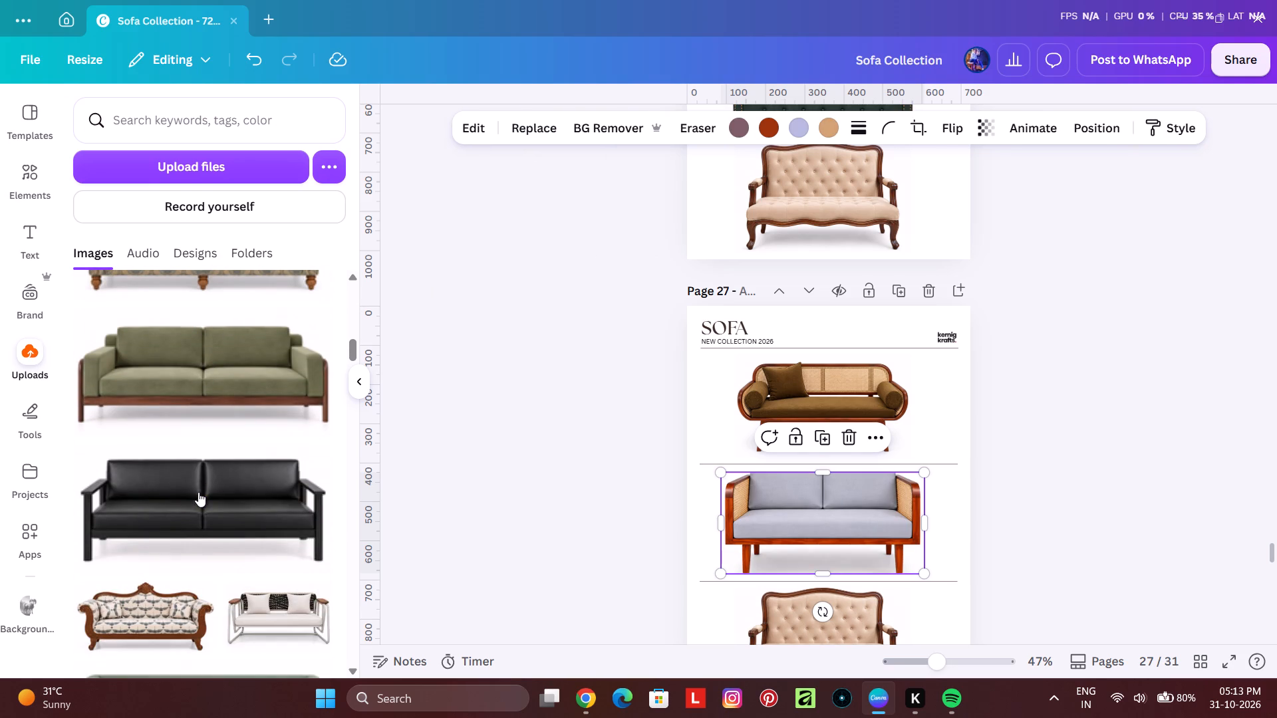
scroll(218, 490, down, 1)
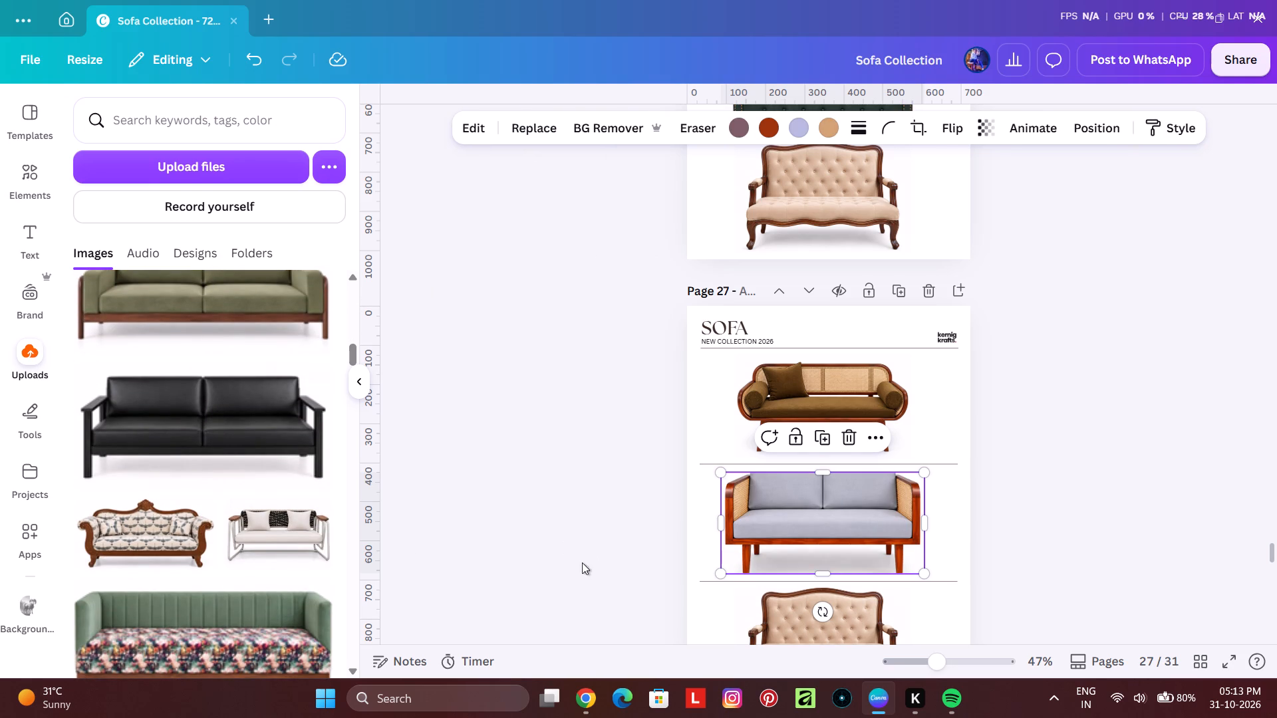
scroll(601, 499, down, 2)
click(785, 471)
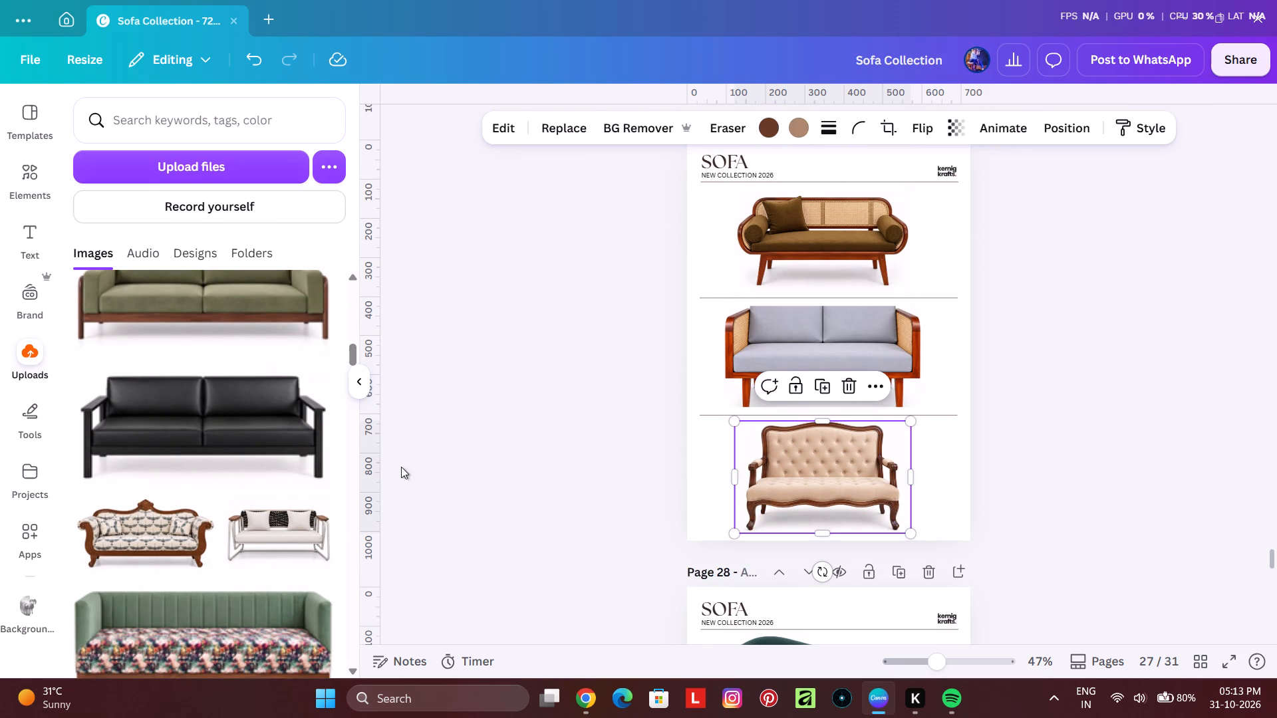
scroll(231, 477, down, 2)
scroll(234, 473, up, 1)
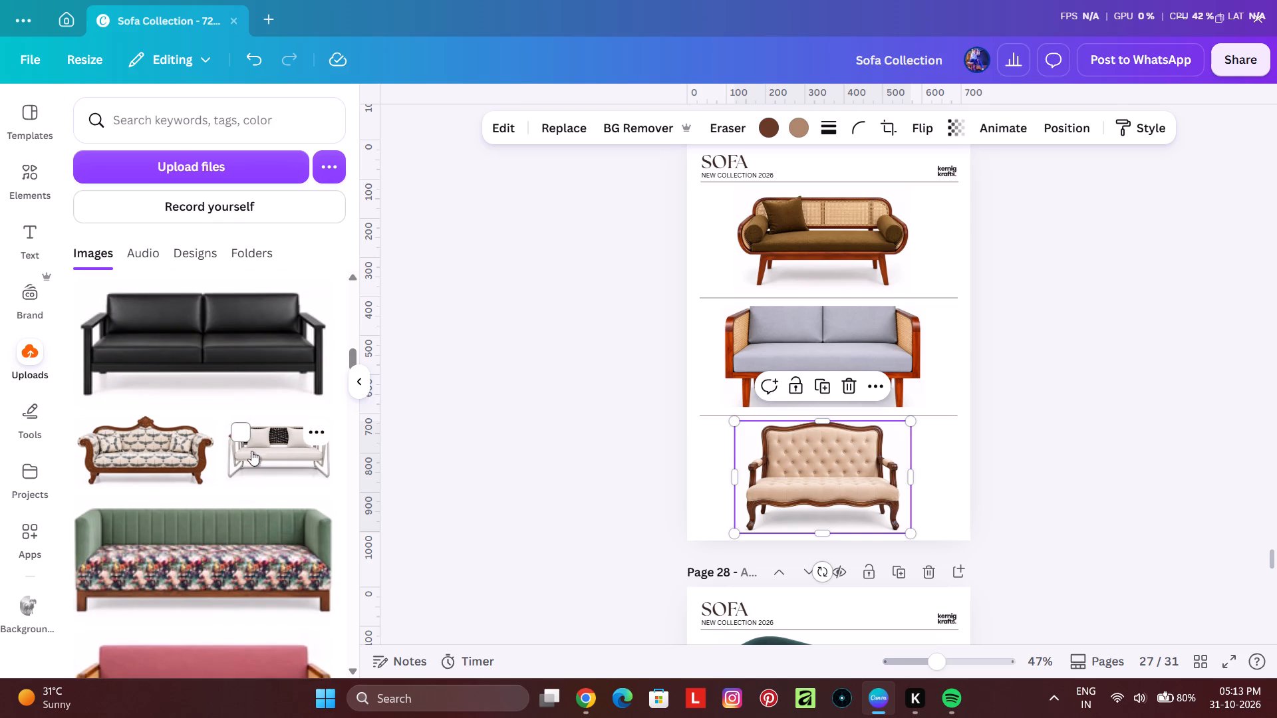
scroll(259, 445, up, 8)
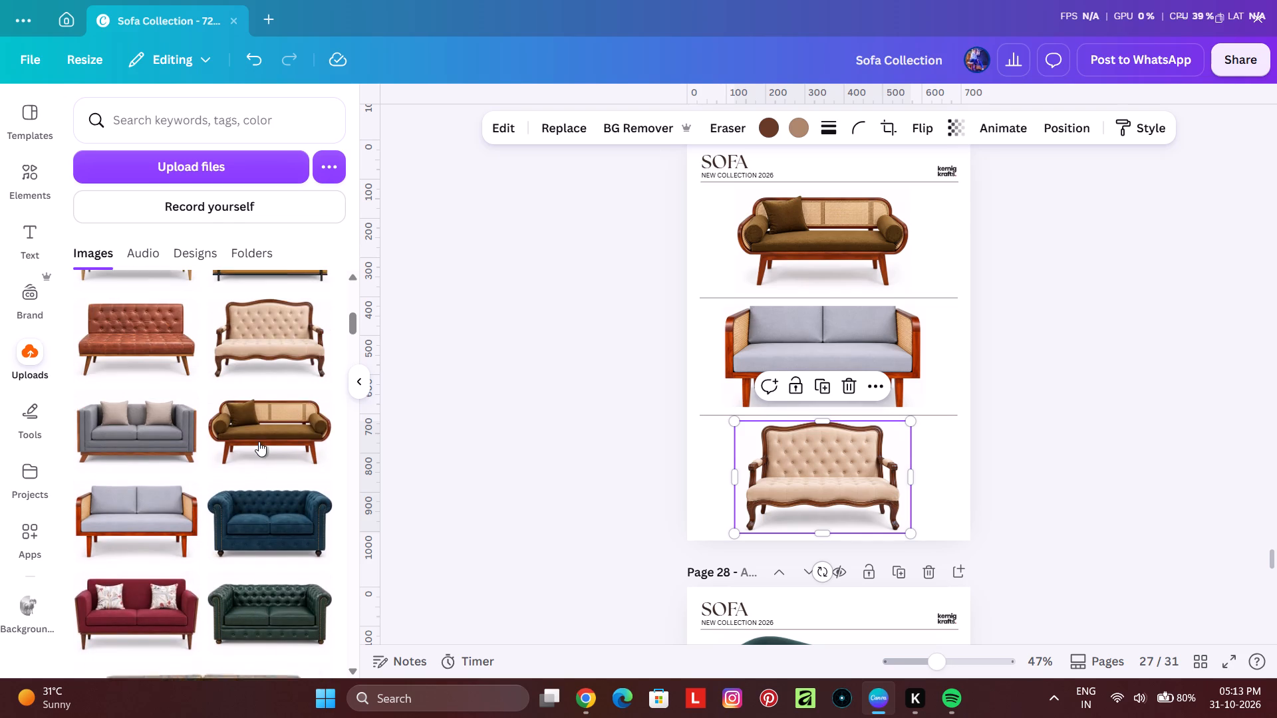
scroll(259, 441, up, 4)
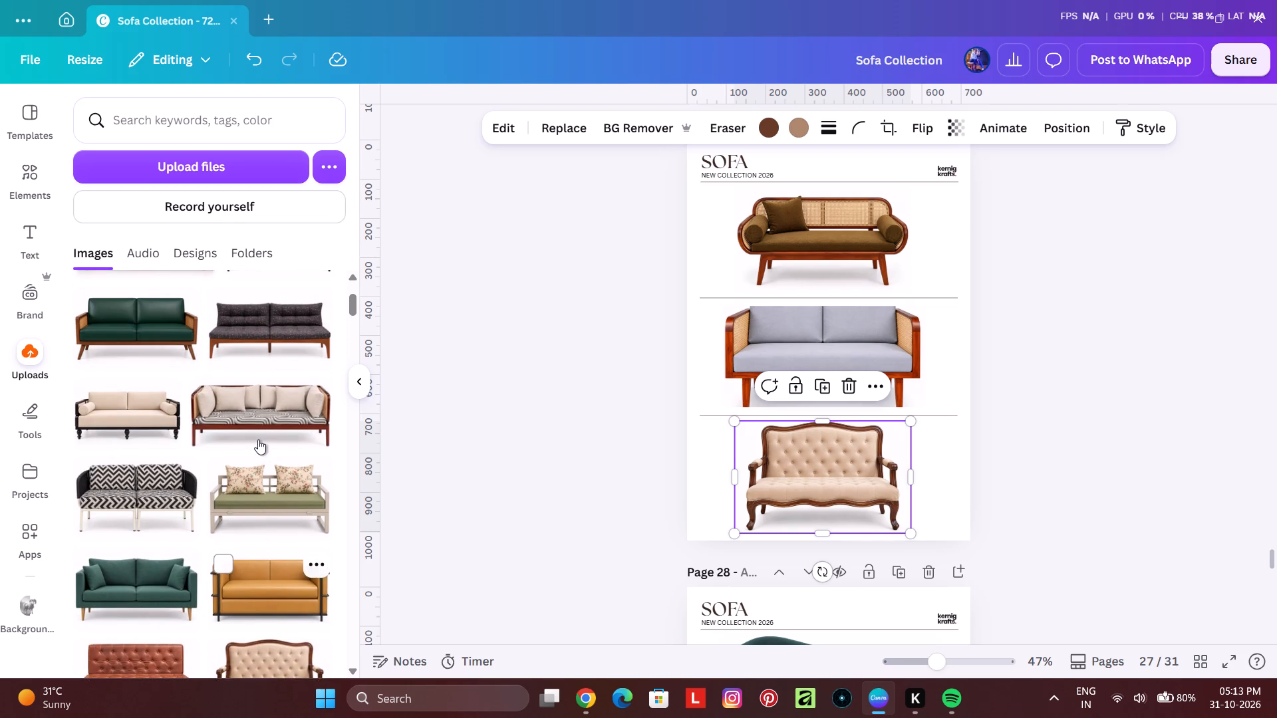
scroll(258, 439, up, 1)
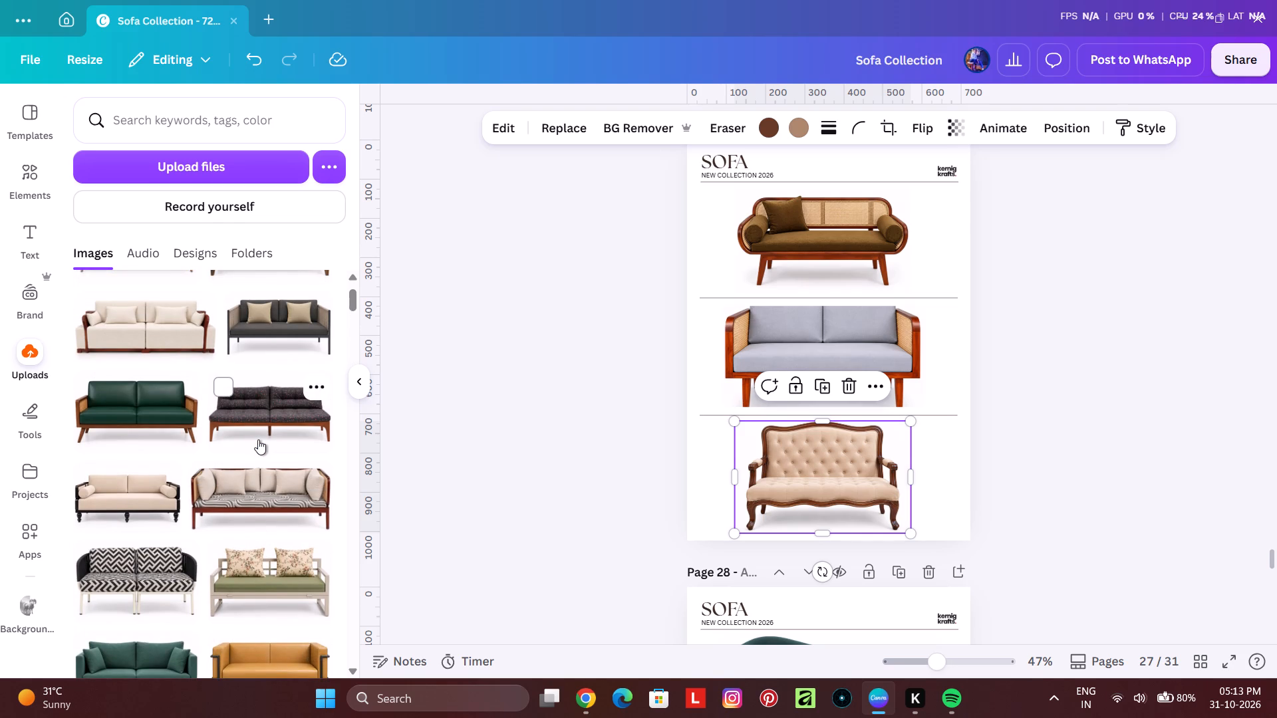
scroll(258, 439, up, 3)
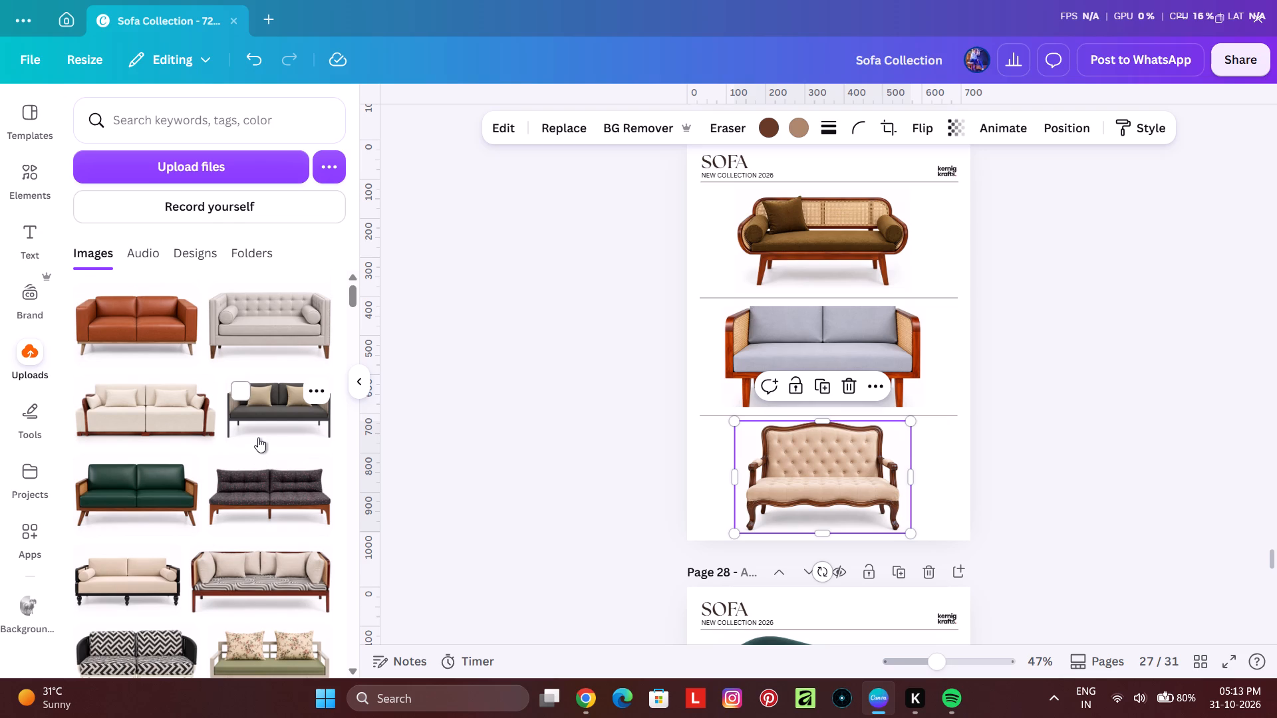
scroll(258, 437, down, 3)
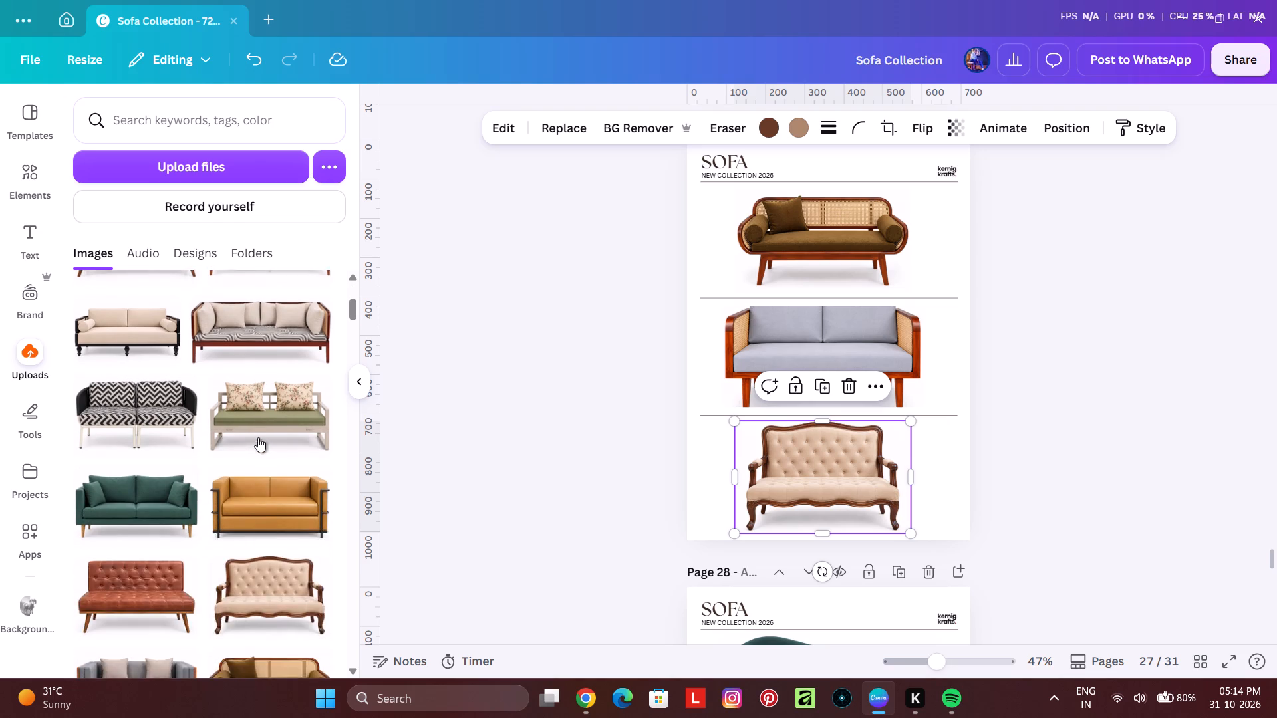
scroll(258, 437, down, 5)
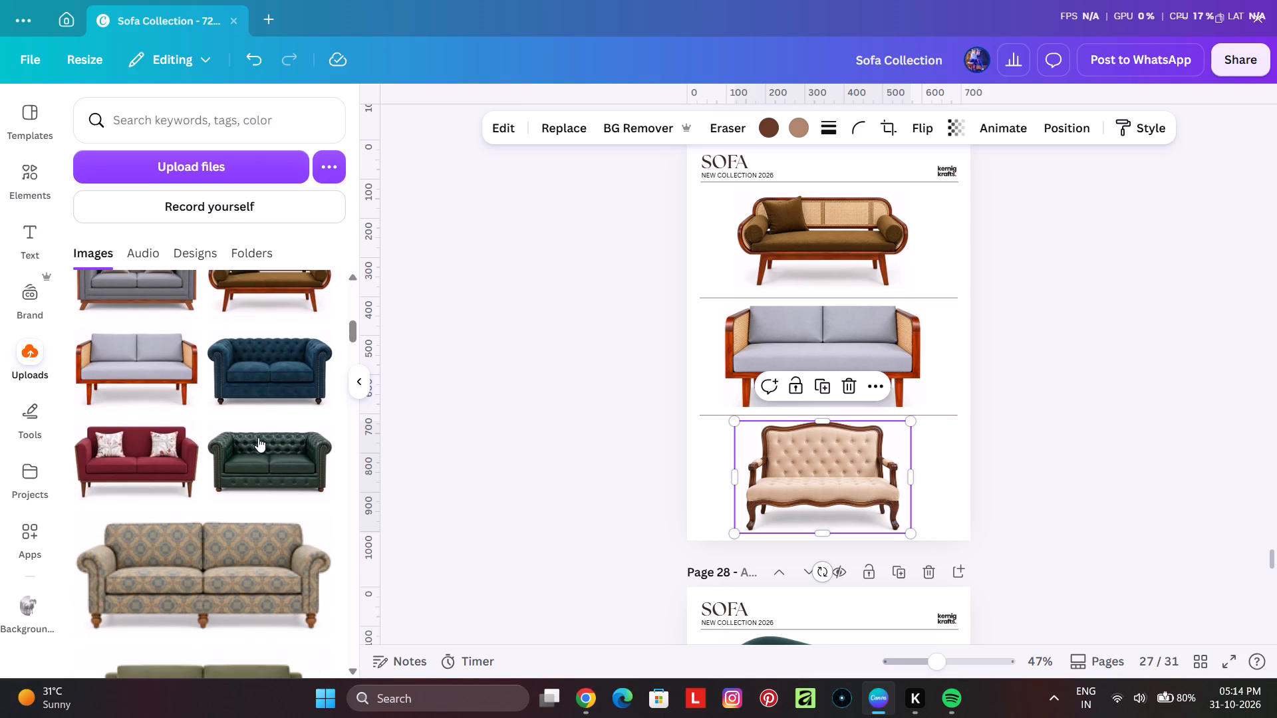
scroll(258, 437, down, 5)
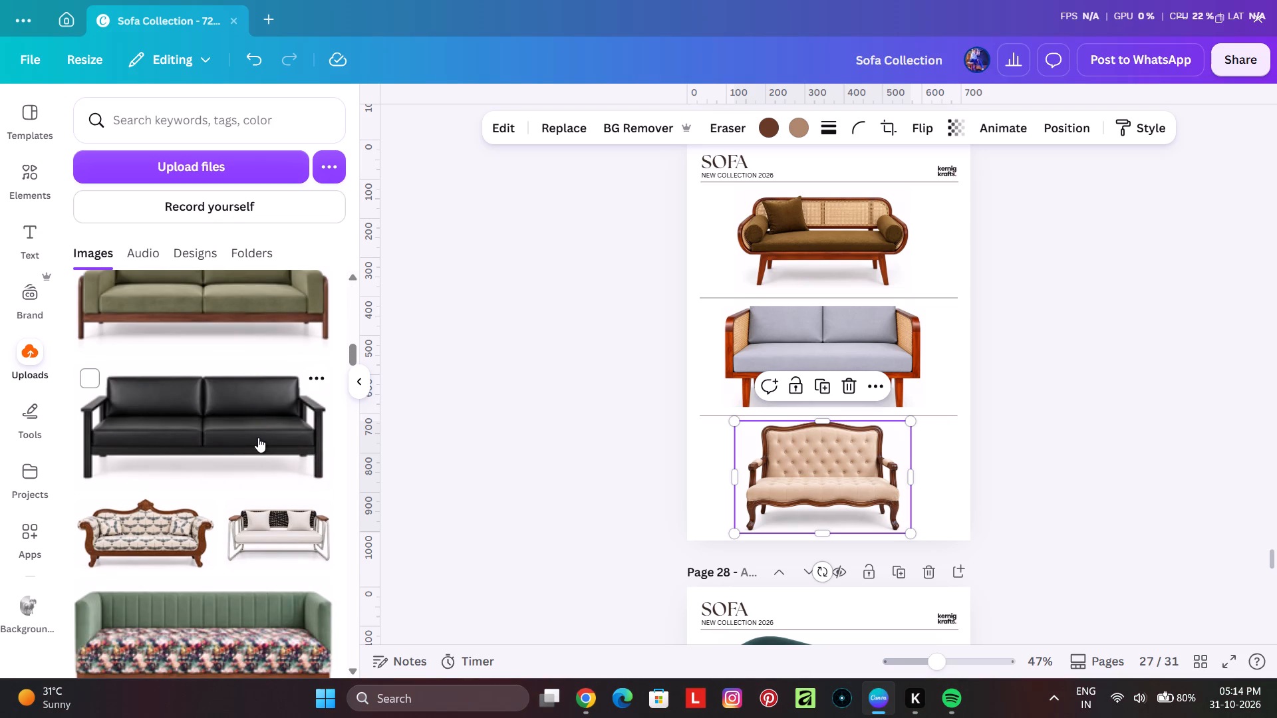
scroll(258, 437, down, 1)
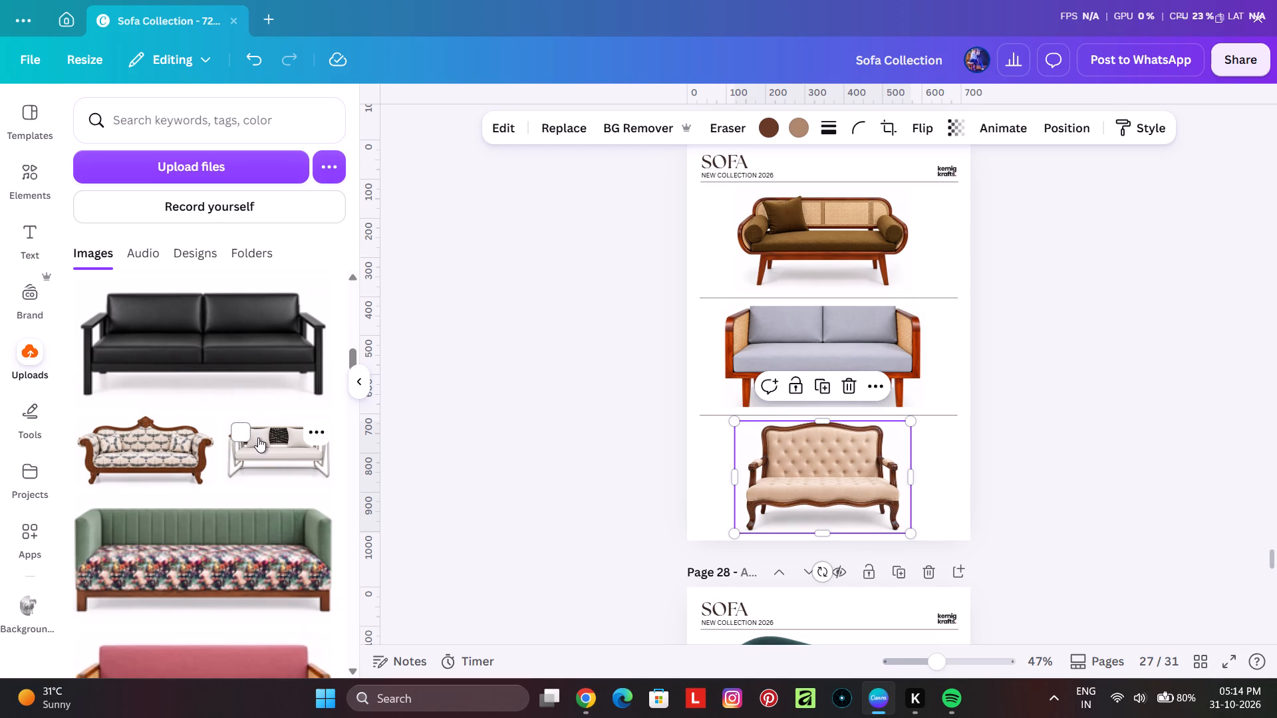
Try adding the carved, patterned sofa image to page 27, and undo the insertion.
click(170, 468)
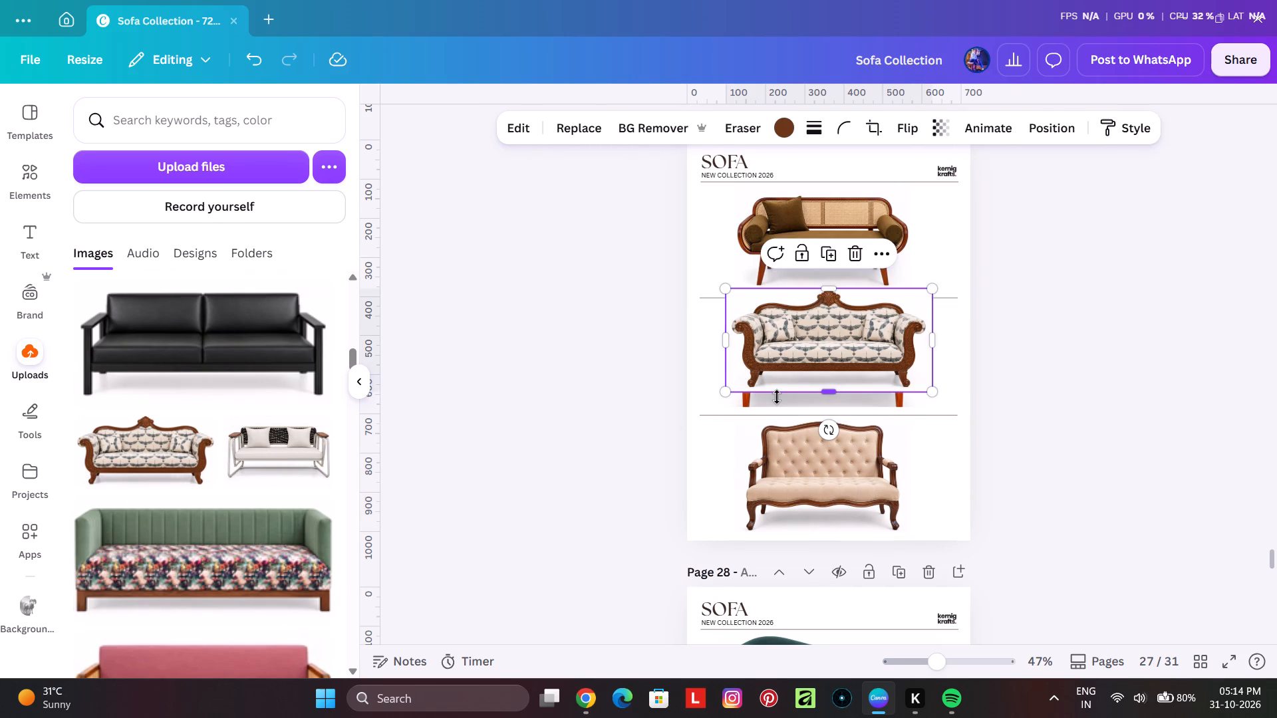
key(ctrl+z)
Replace the beige sofa on page 27 with the uploaded green sofa with a floral seat.
click(864, 494)
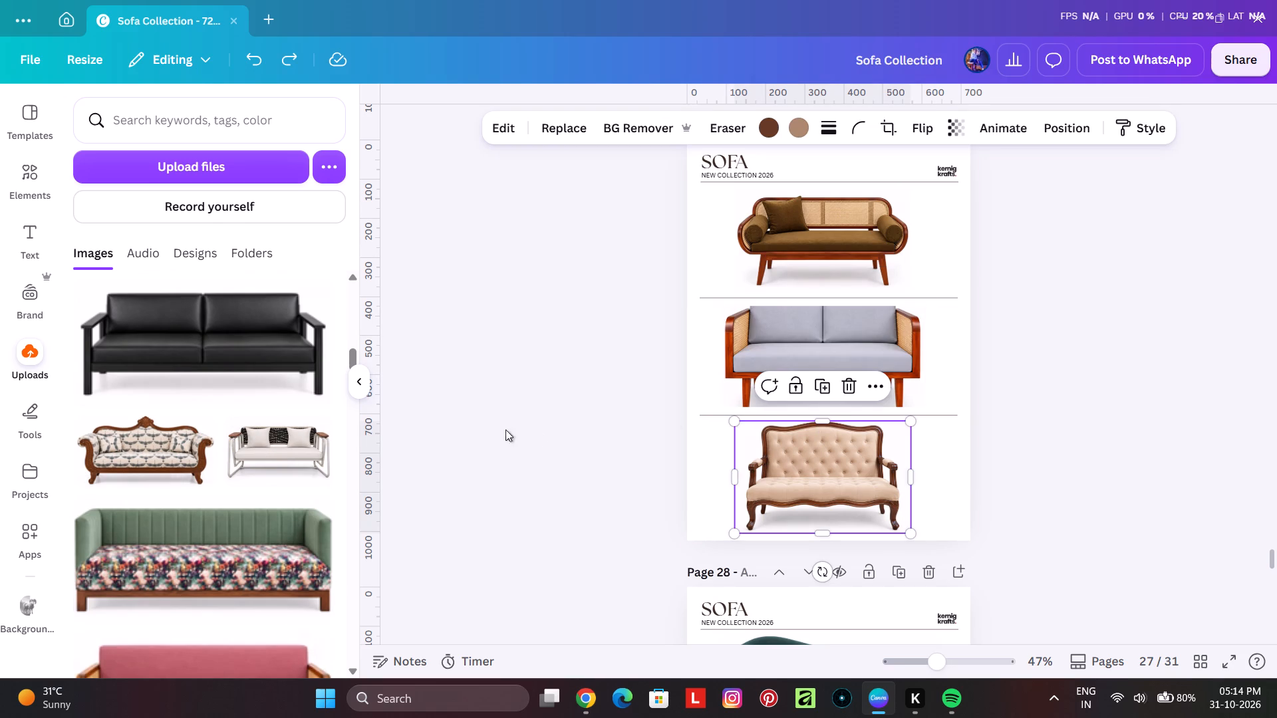
scroll(317, 419, down, 2)
scroll(482, 402, down, 1)
scroll(261, 448, up, 3)
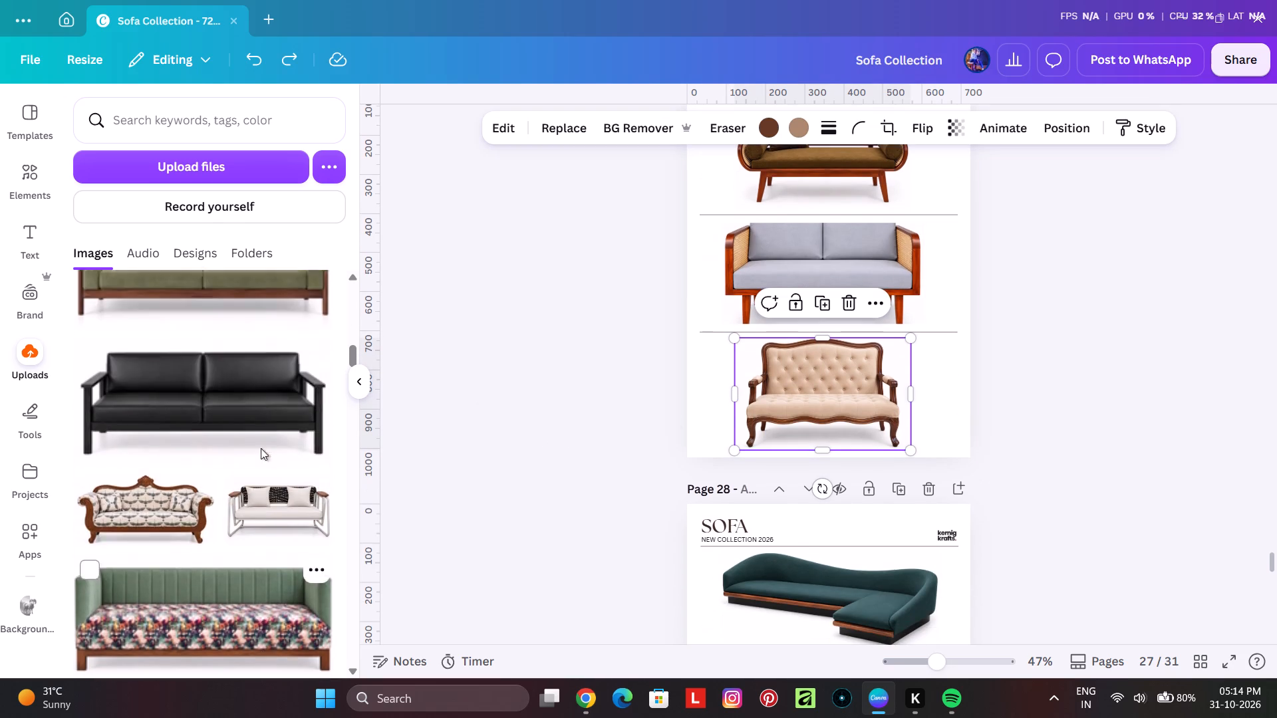
scroll(260, 449, down, 2)
click(573, 138)
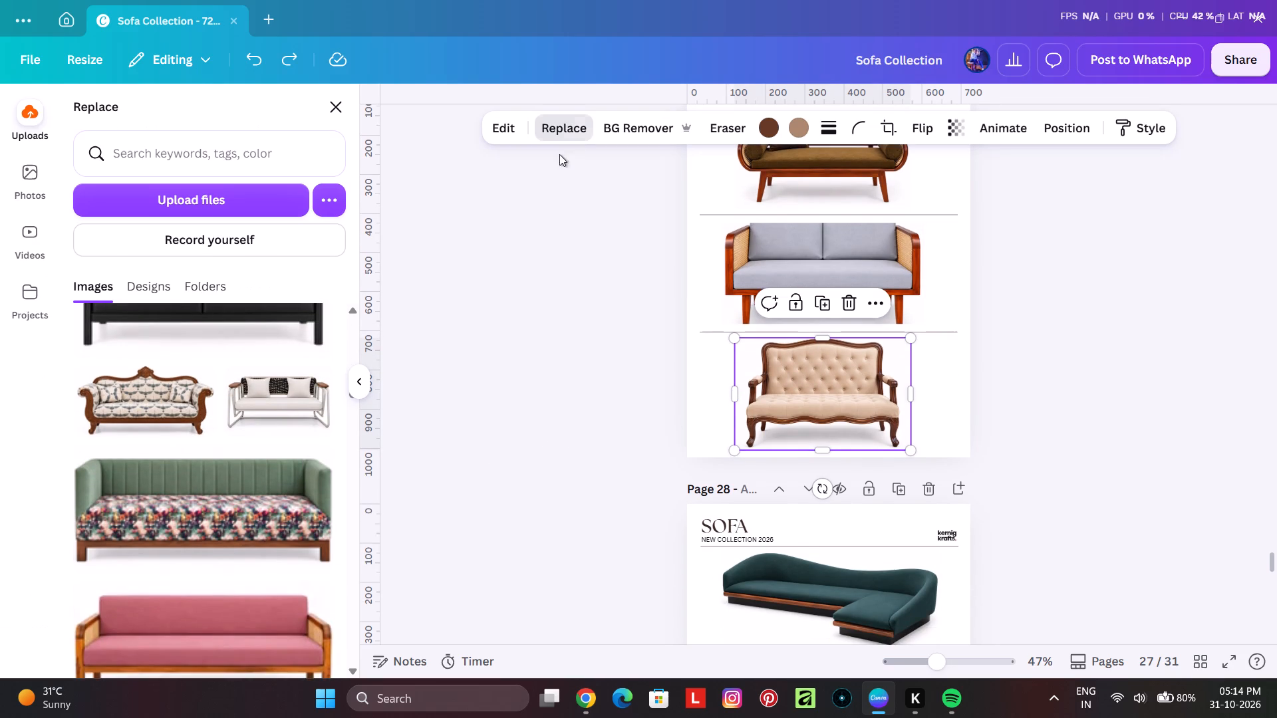
click(206, 467)
click(470, 412)
Review the sofas on pages 20 to 27 to check which images are already used.
scroll(603, 302, up, 3)
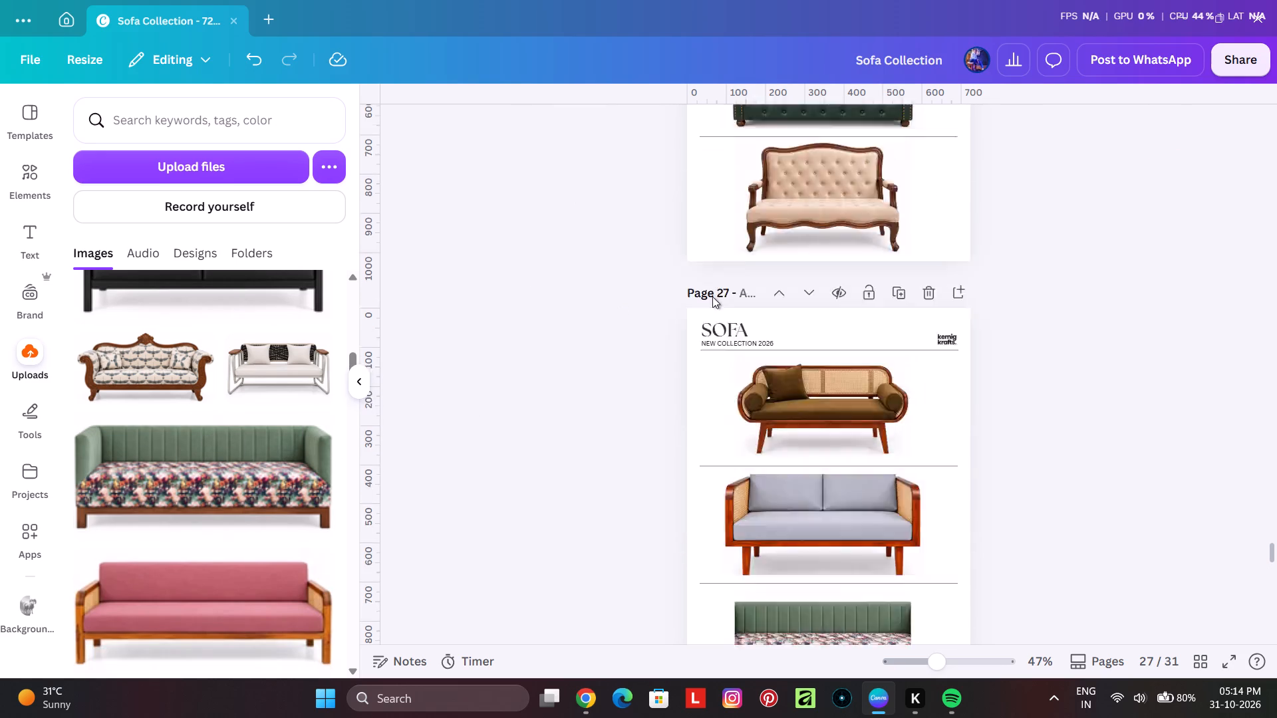
scroll(712, 297, up, 8)
scroll(809, 291, up, 9)
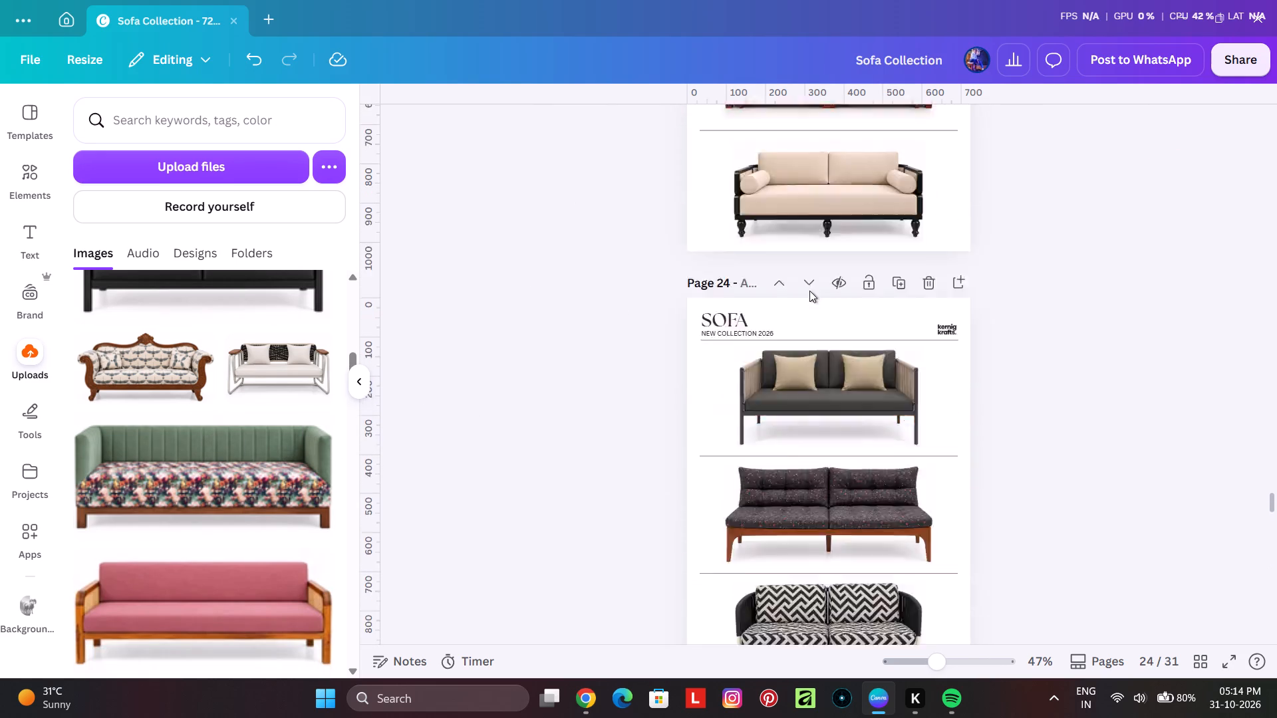
scroll(809, 291, up, 13)
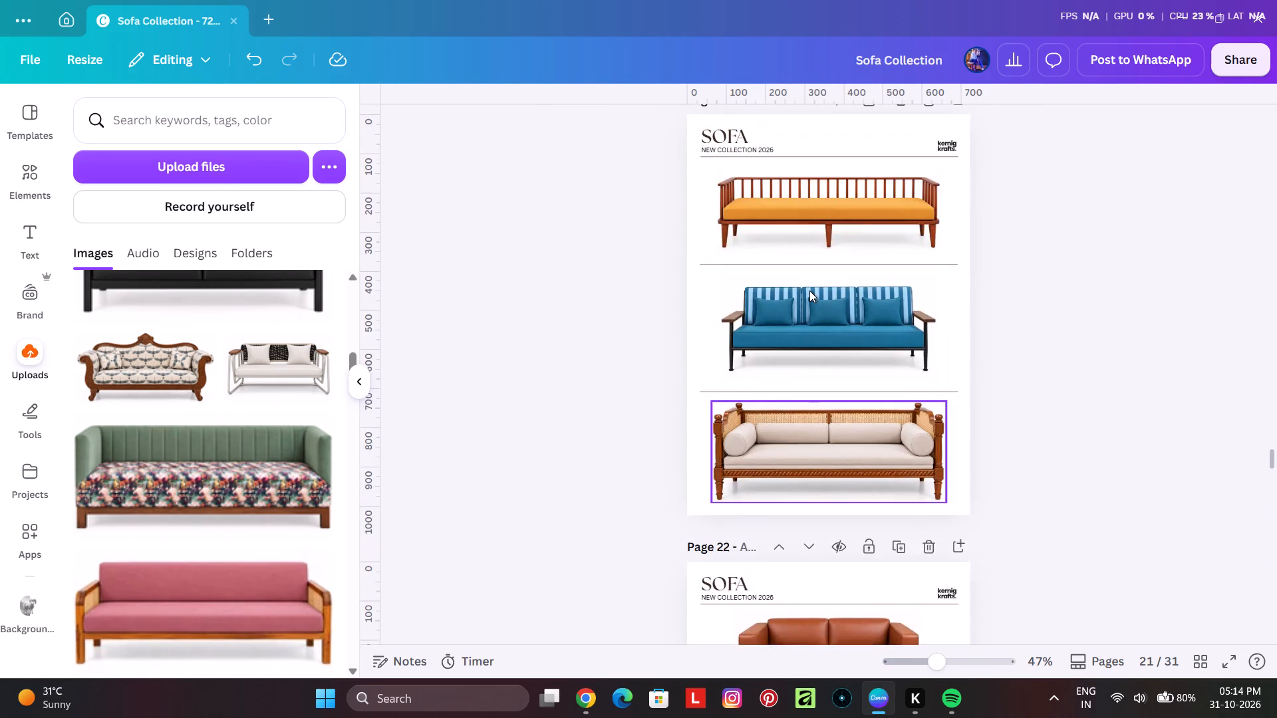
scroll(809, 291, up, 10)
scroll(809, 291, down, 8)
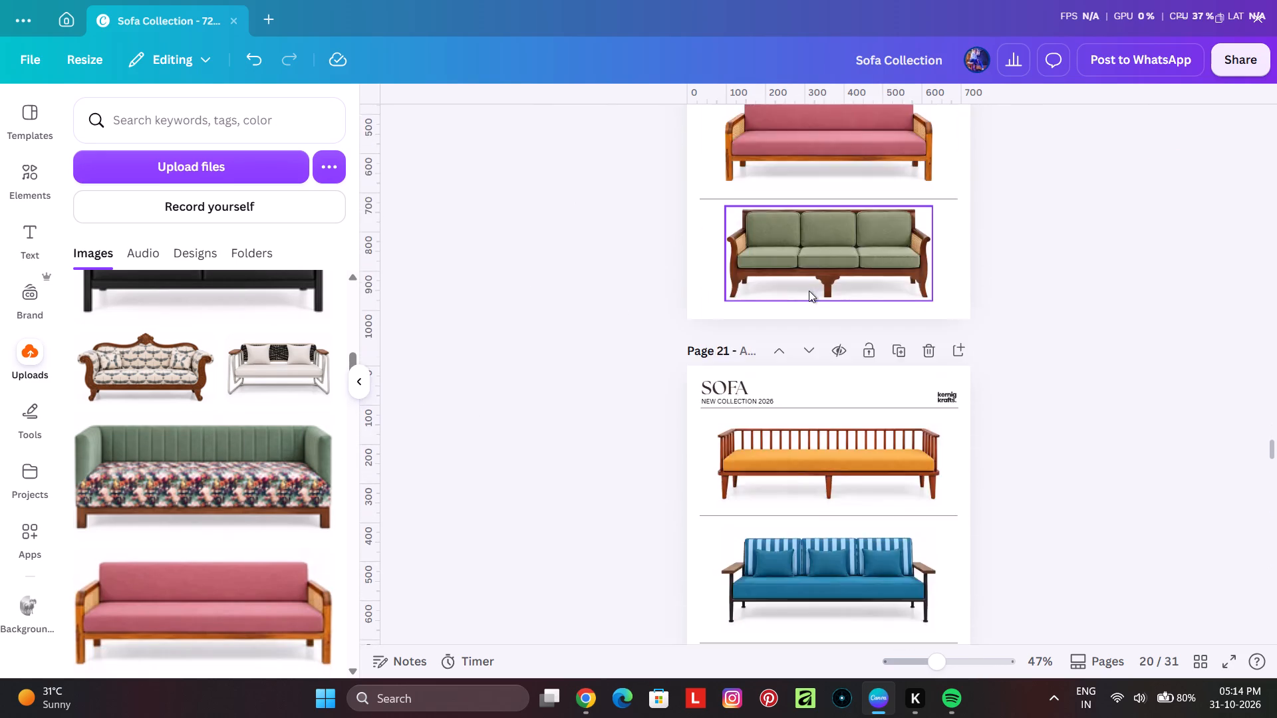
scroll(809, 291, down, 20)
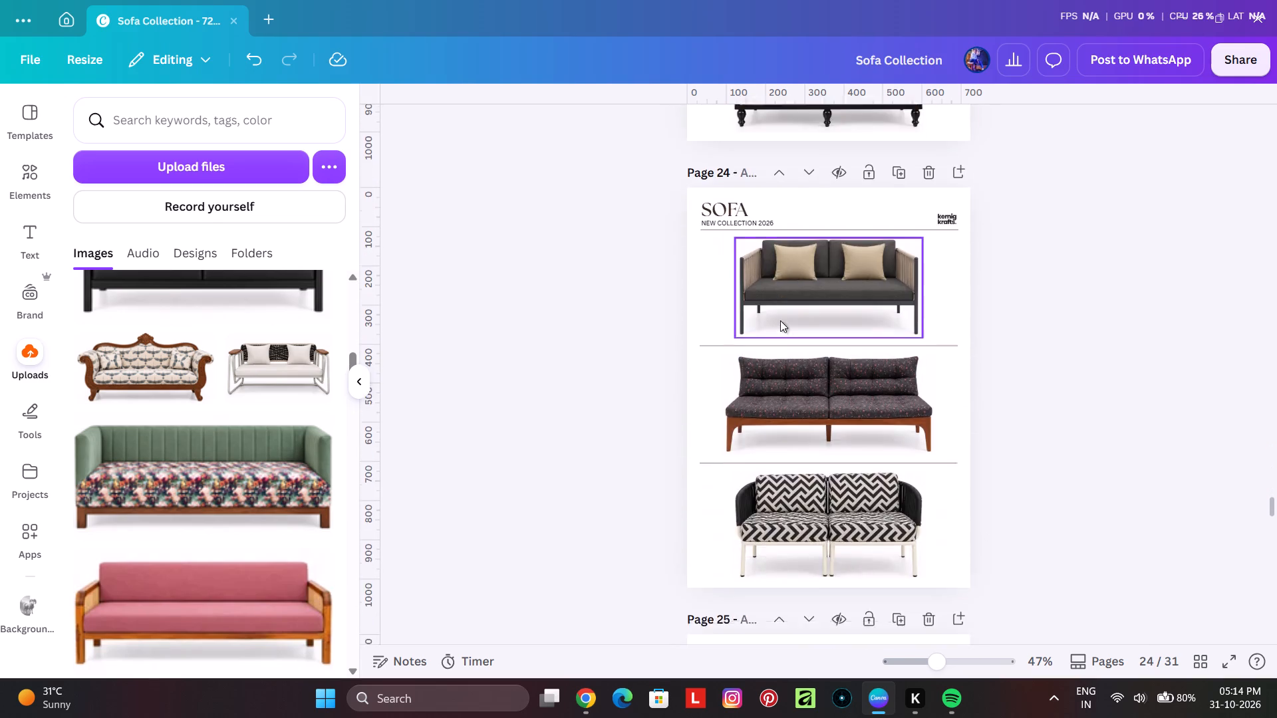
scroll(802, 332, down, 9)
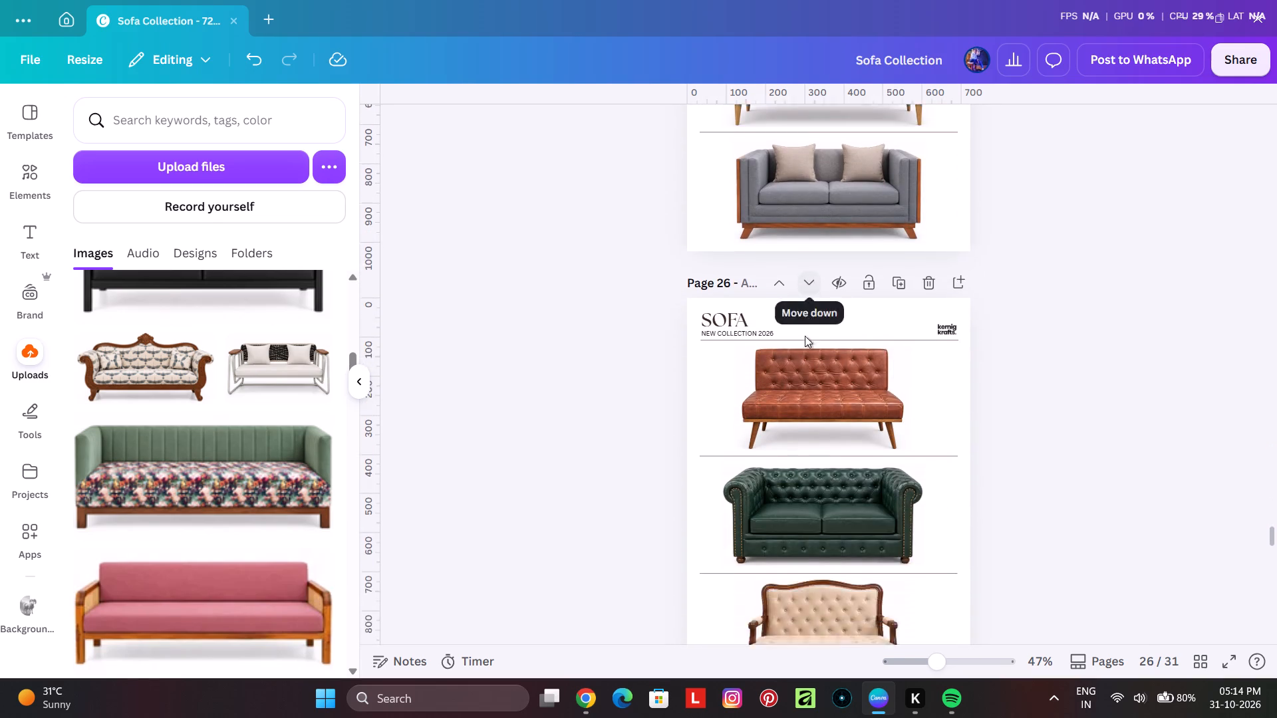
scroll(827, 380, down, 7)
Replace the green floral-seat sofa on page 27 with the uploaded white metal-frame sofa with a black woven back.
click(828, 344)
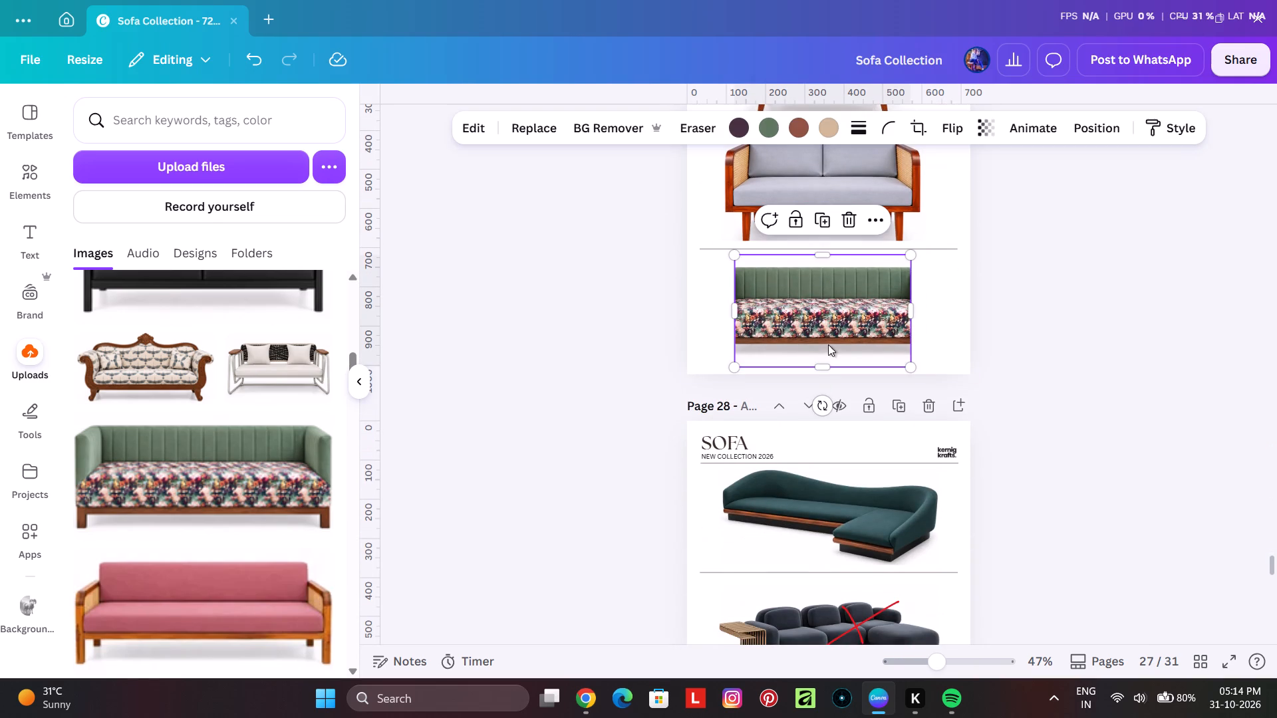
click(528, 128)
click(268, 416)
click(470, 324)
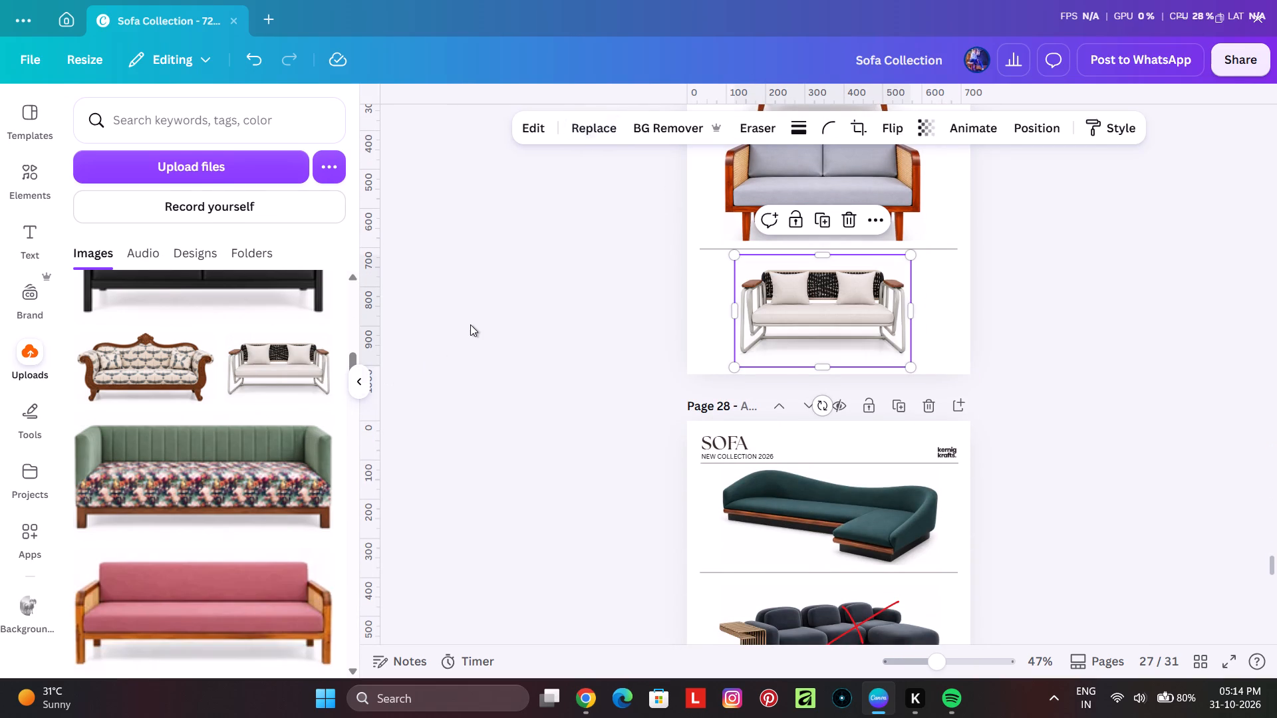
Set the white metal-frame sofa's width to 500 px and centre it horizontally in the space below the lower divider.
click(816, 321)
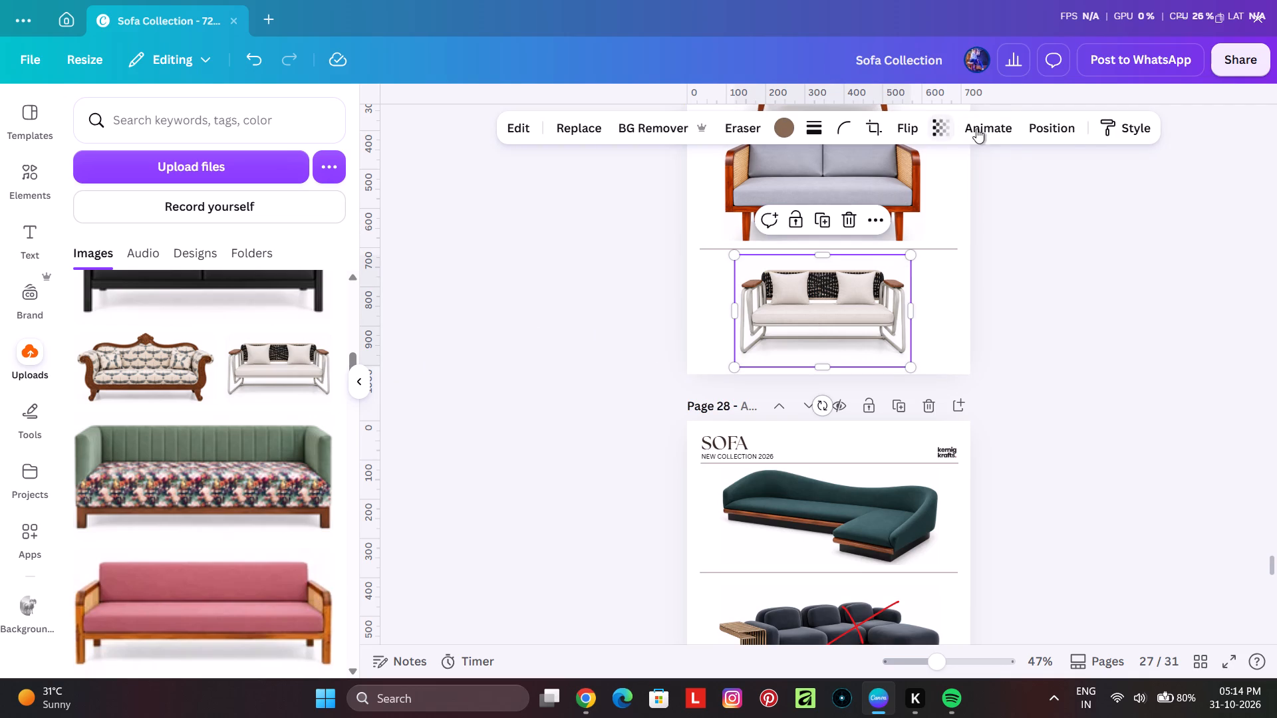
click(1057, 126)
drag(102, 489, 63, 478)
drag(132, 483, 71, 483)
text(500)
key(Return)
ctrl+scroll(819, 287, up, 2)
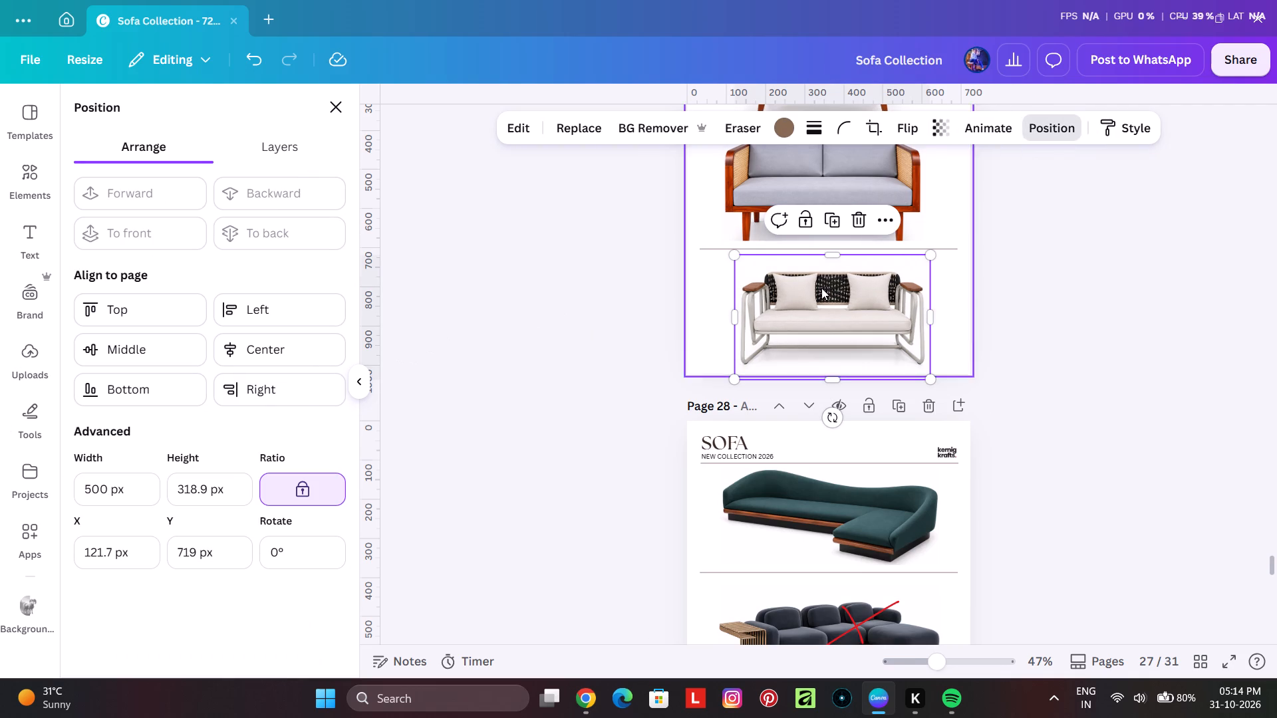
drag(874, 335, 868, 325)
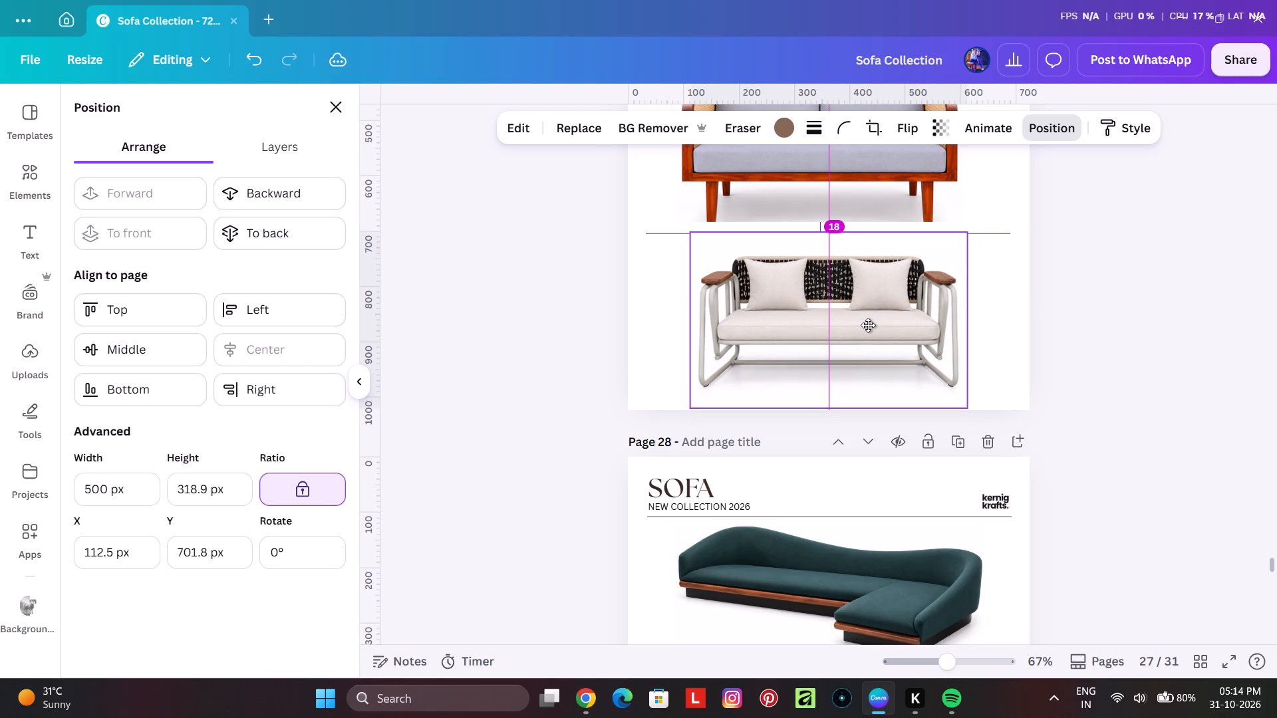
drag(868, 325, 867, 330)
Crop the white metal-frame sofa image at its top and bottom edges to a height of about 272 px.
ctrl+scroll(824, 236, up, 4)
drag(823, 236, 827, 259)
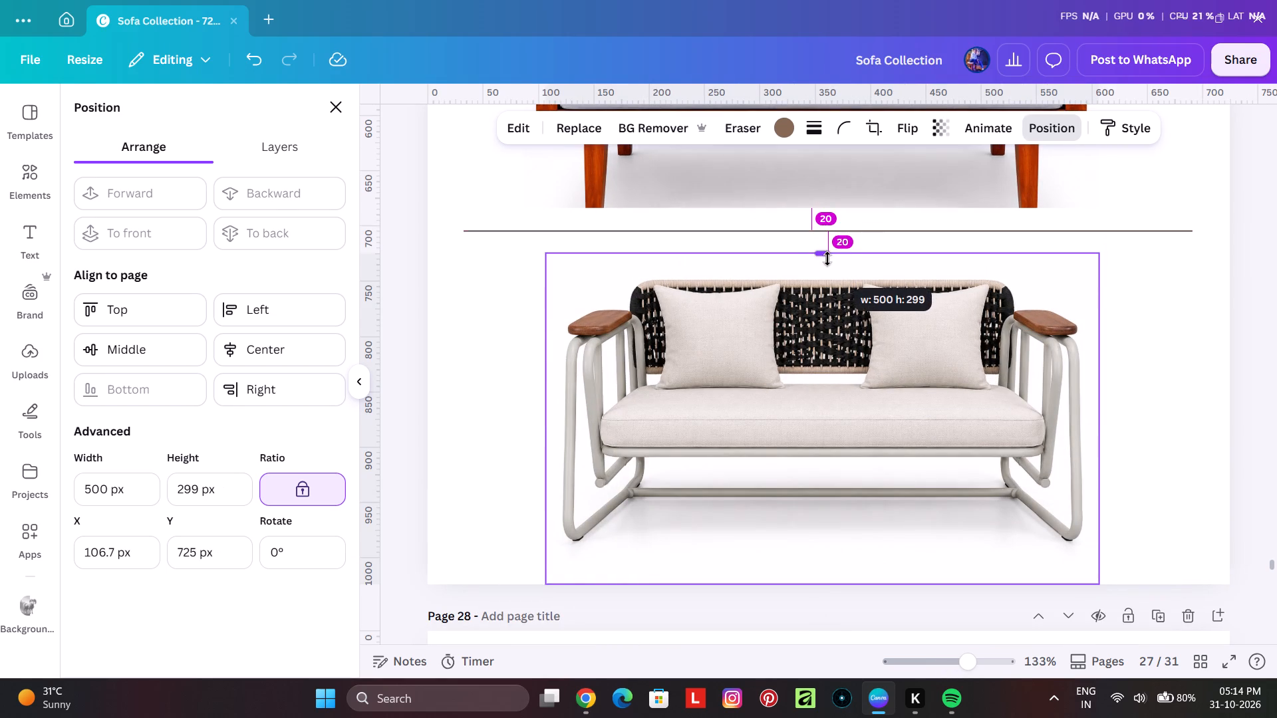
drag(827, 259, 829, 265)
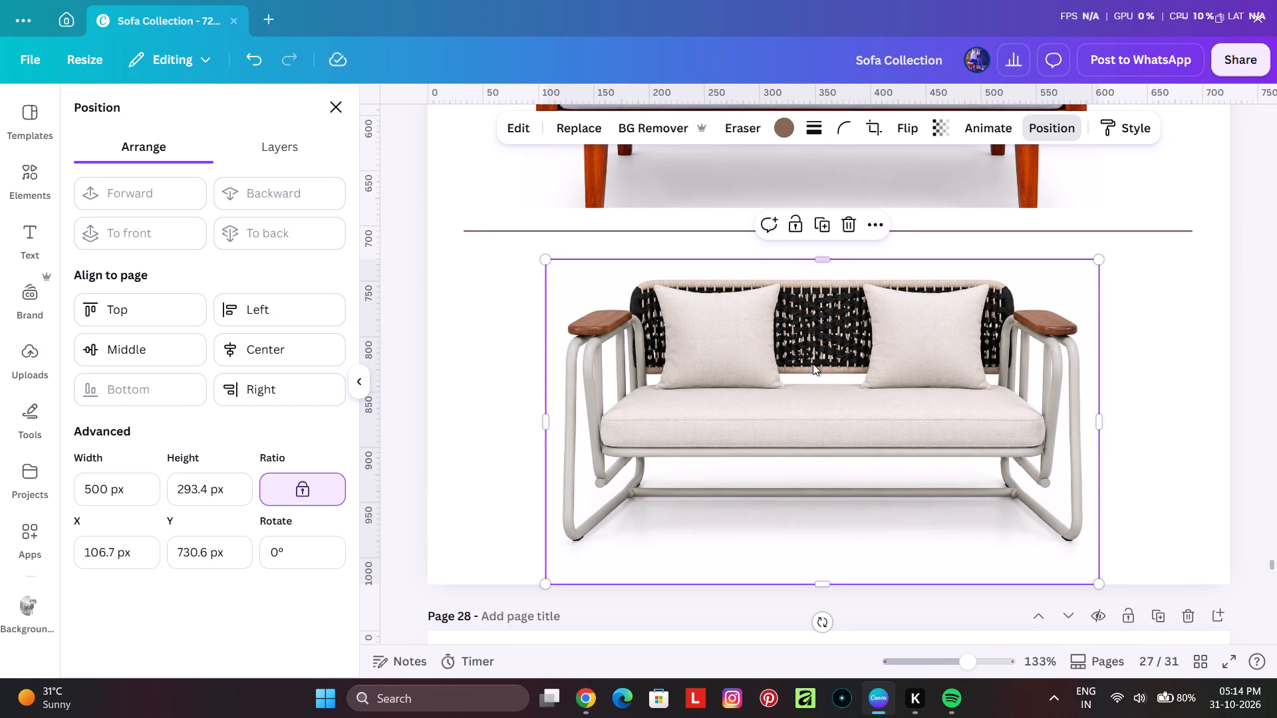
drag(820, 578, 826, 556)
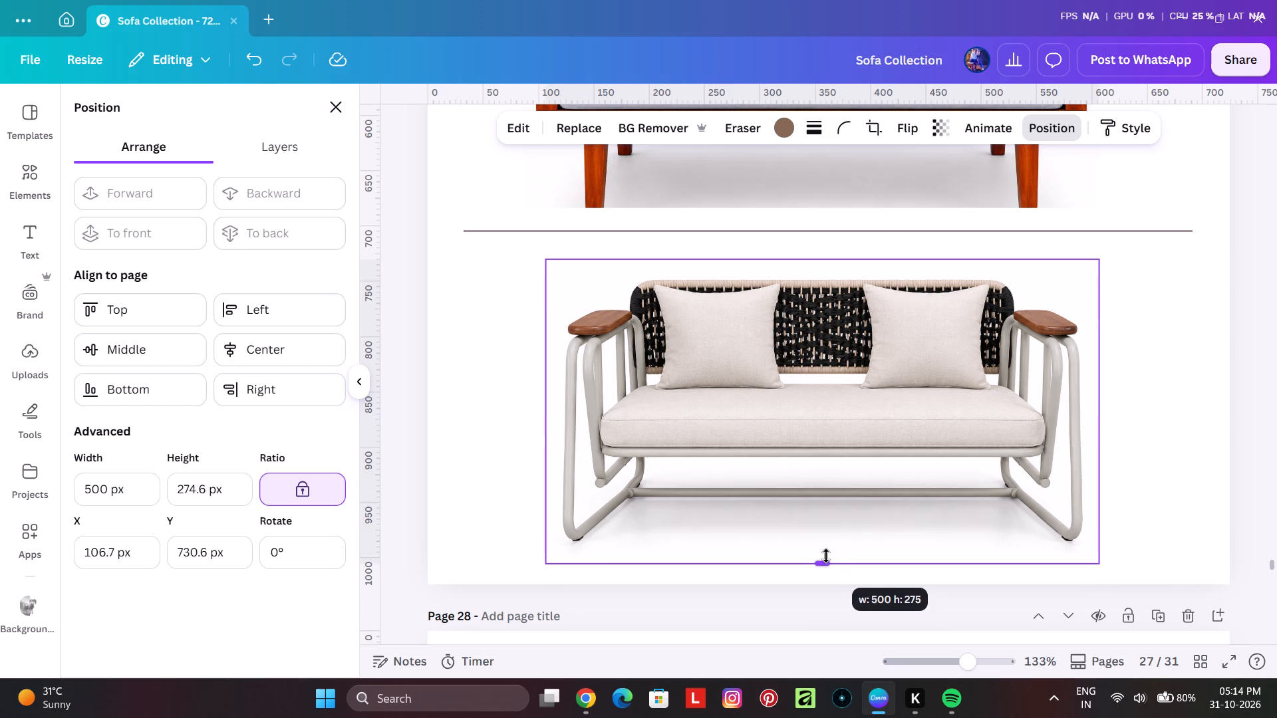
drag(826, 556, 827, 554)
ctrl+scroll(750, 431, down, 3)
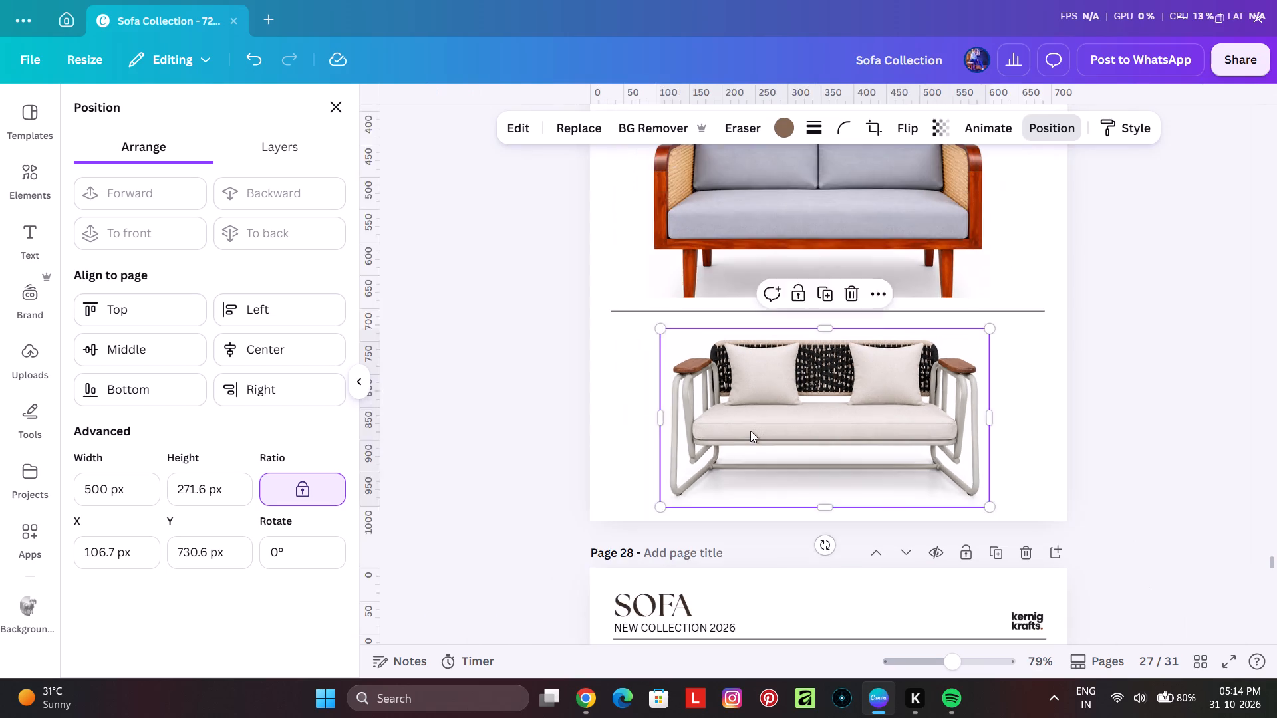
ctrl+scroll(750, 431, down, 1)
click(614, 370)
click(549, 369)
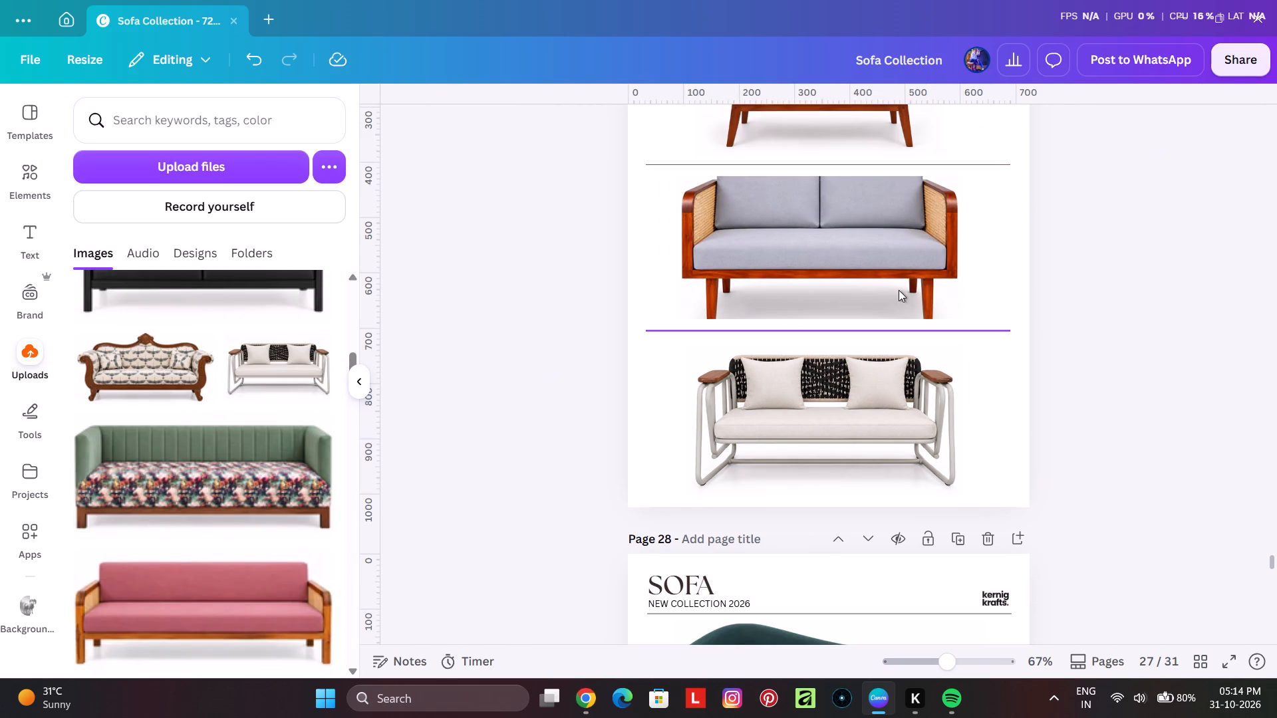
Extend the crop of page 27's grey cane-sided sofa at the bottom and top so the legs and backrest show fully.
click(816, 251)
ctrl+scroll(807, 291, up, 3)
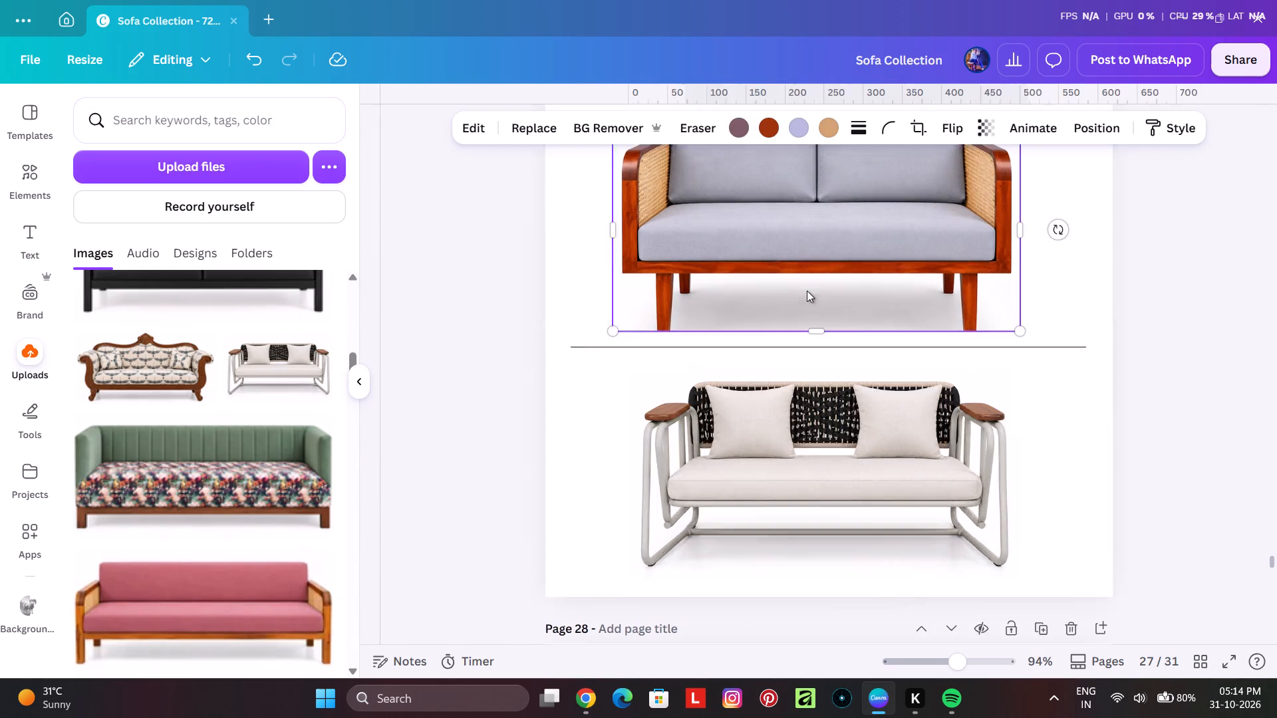
drag(813, 336, 820, 356)
scroll(845, 290, up, 3)
ctrl+scroll(825, 340, up, 4)
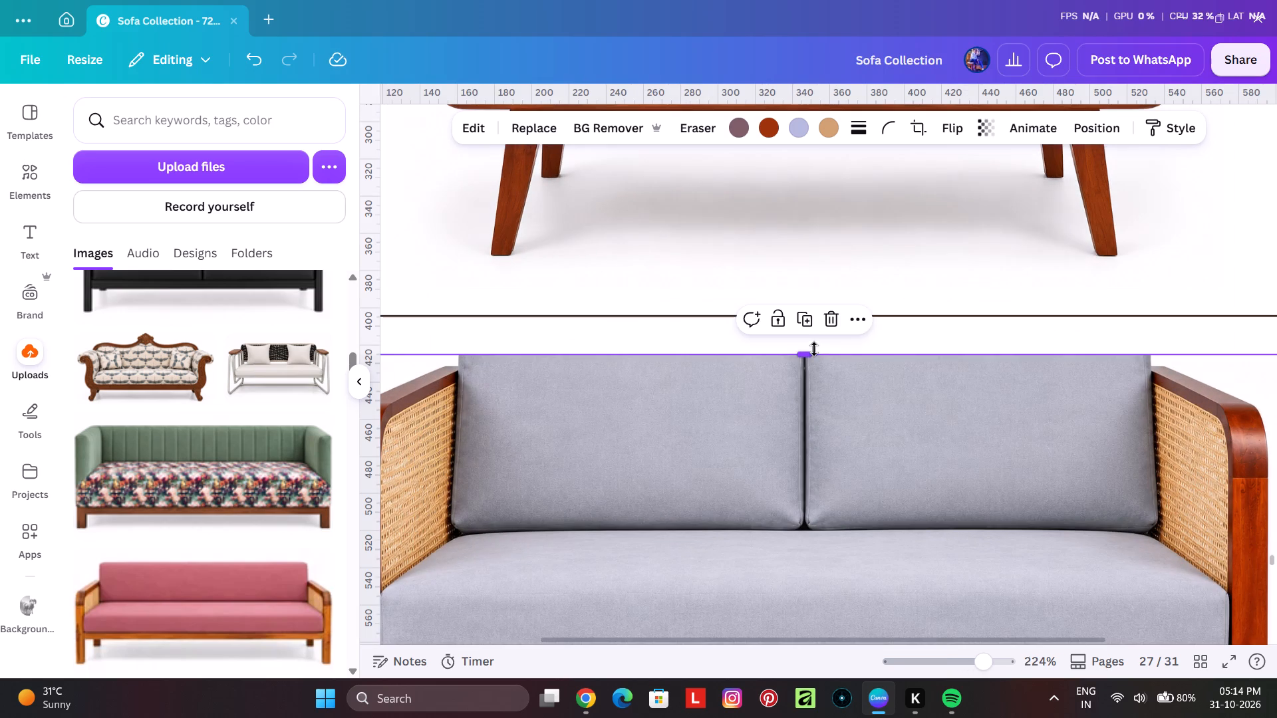
drag(812, 355, 824, 318)
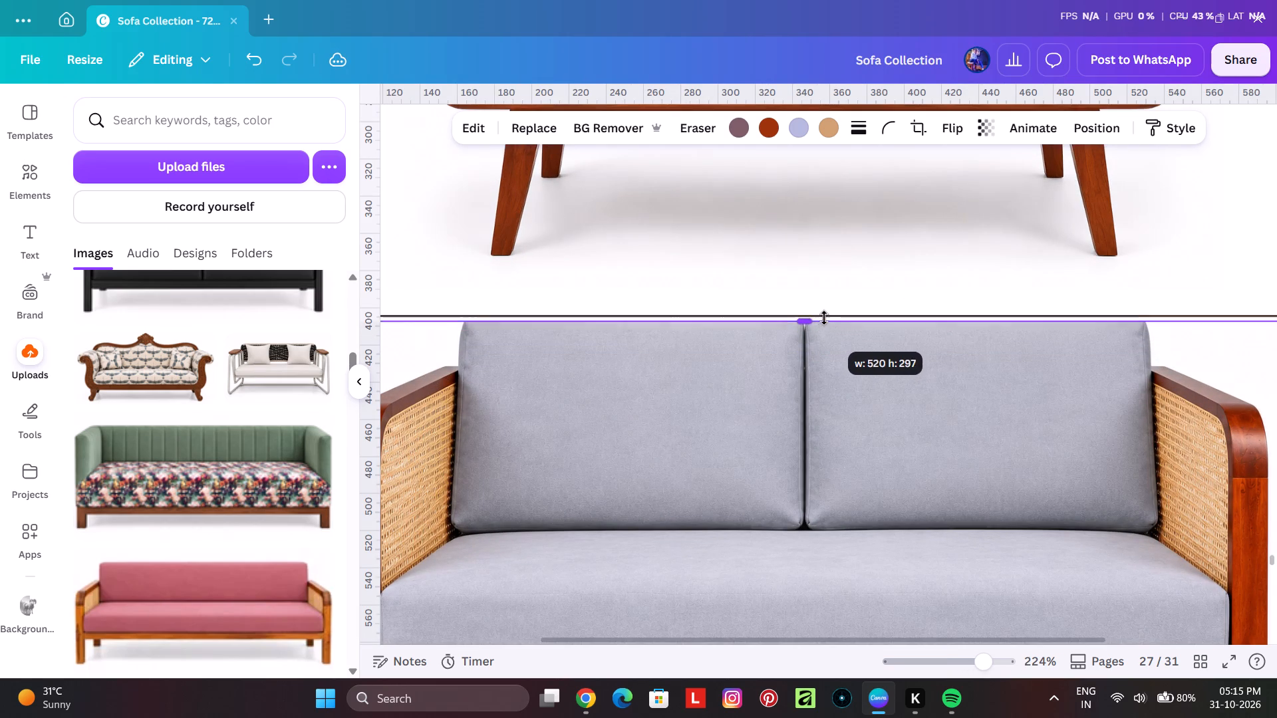
drag(824, 318, 829, 303)
ctrl+scroll(831, 307, down, 3)
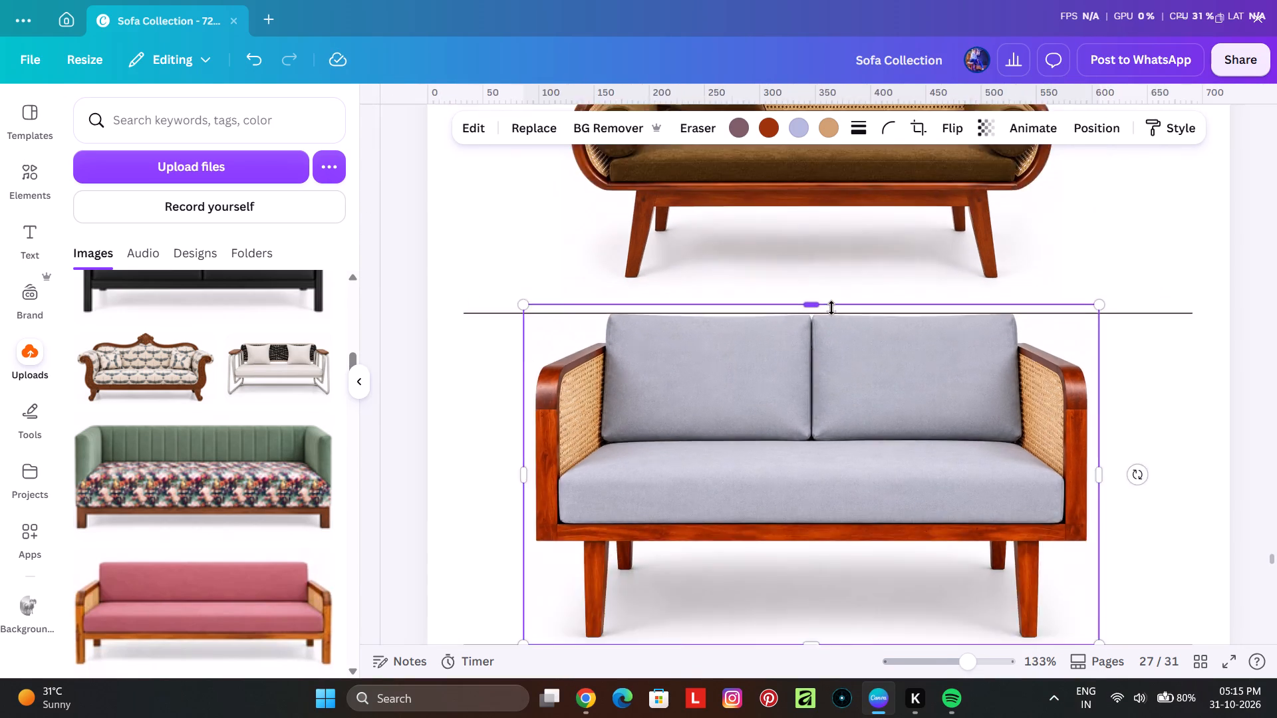
ctrl+scroll(831, 308, down, 3)
Set the grey sofa's width to 480 px and centre it between the two dividers at about X 117, Y 412 px.
click(1068, 128)
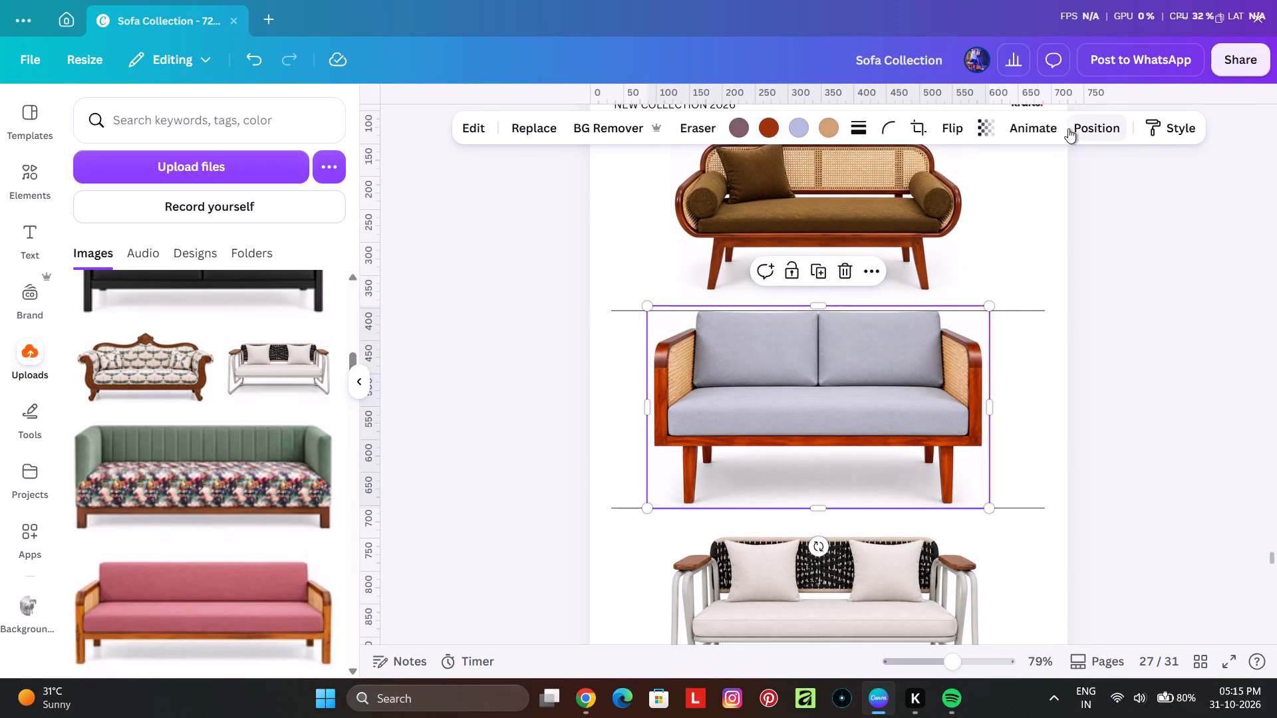
drag(139, 487, 17, 470)
key(4)
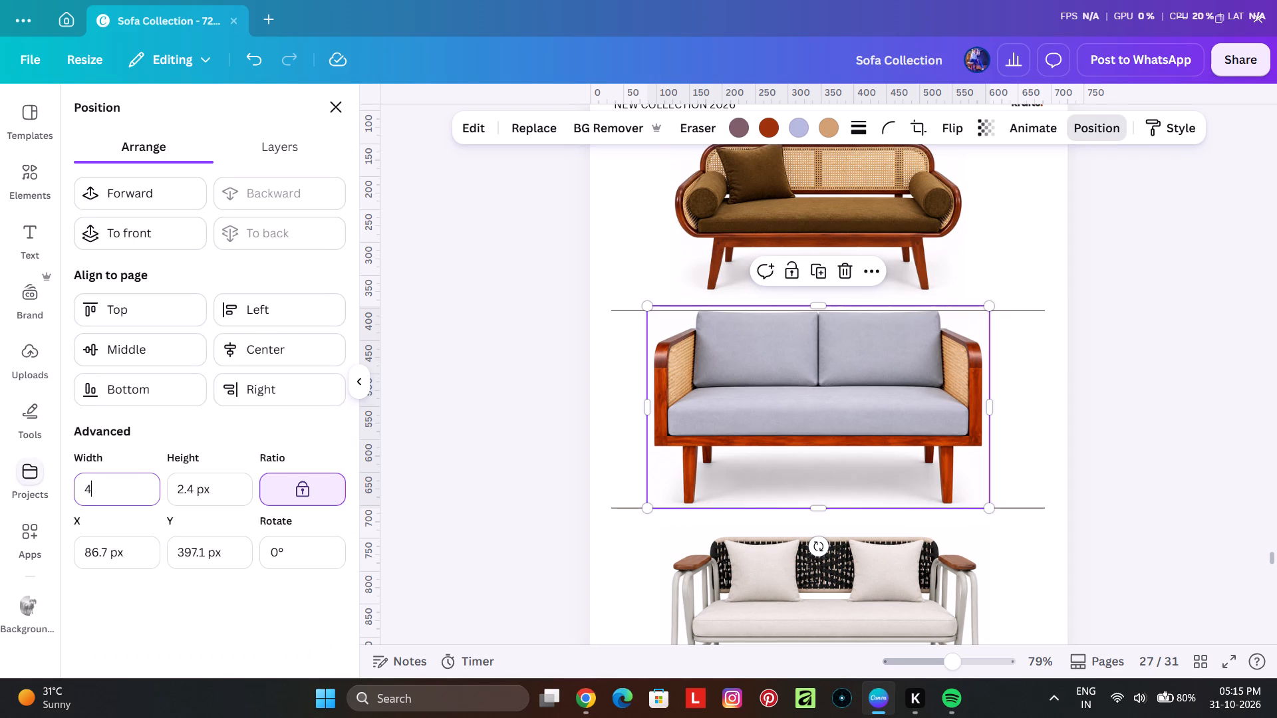
key(8)
key(0)
key(Return)
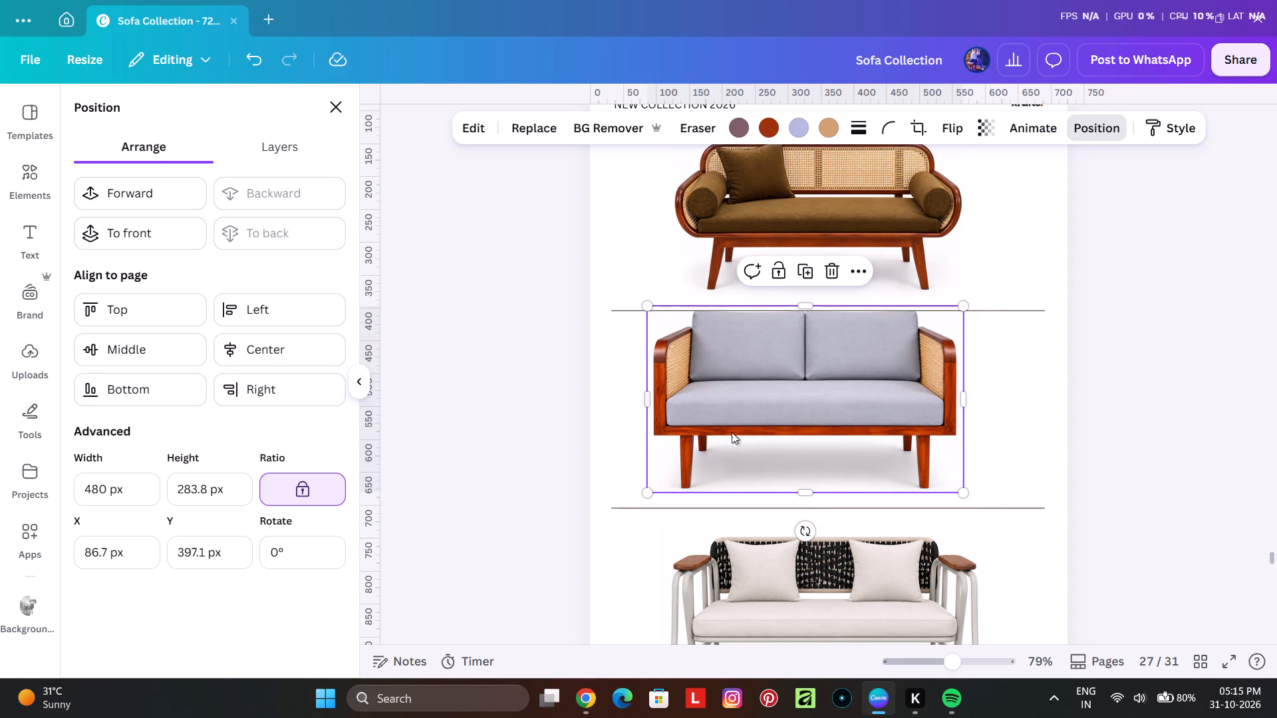
drag(796, 410, 815, 423)
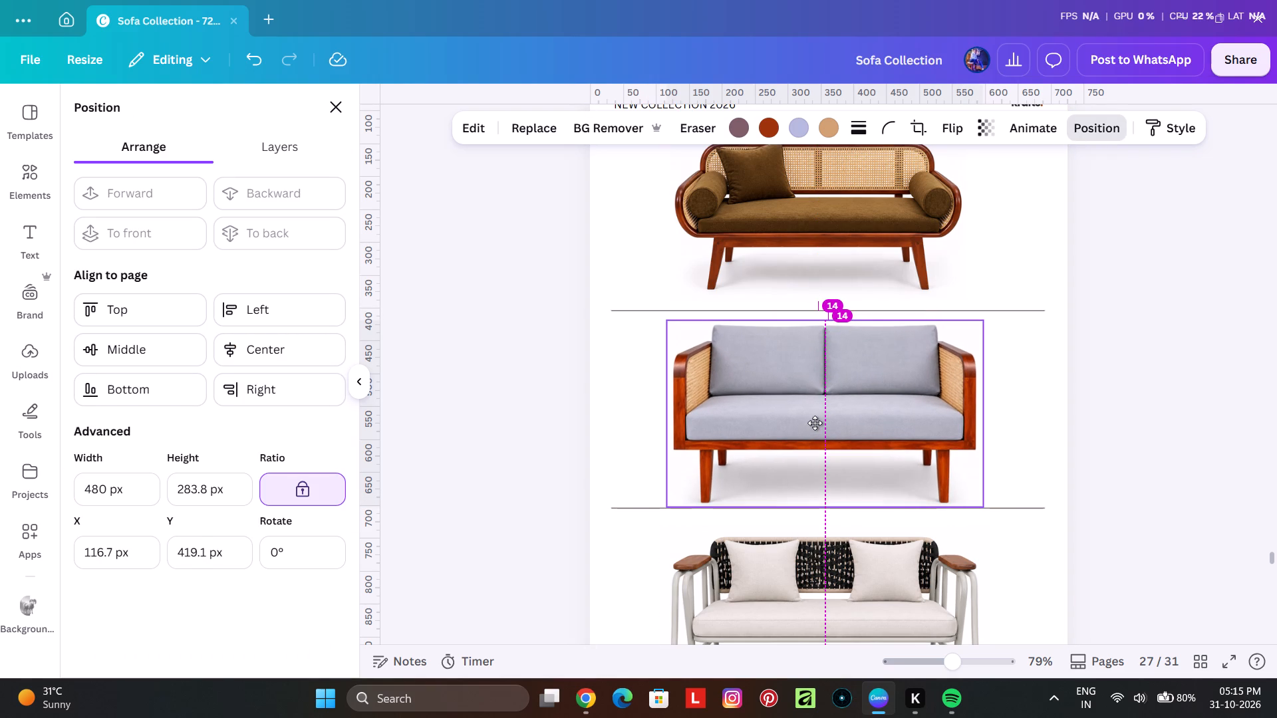
drag(815, 423, 815, 419)
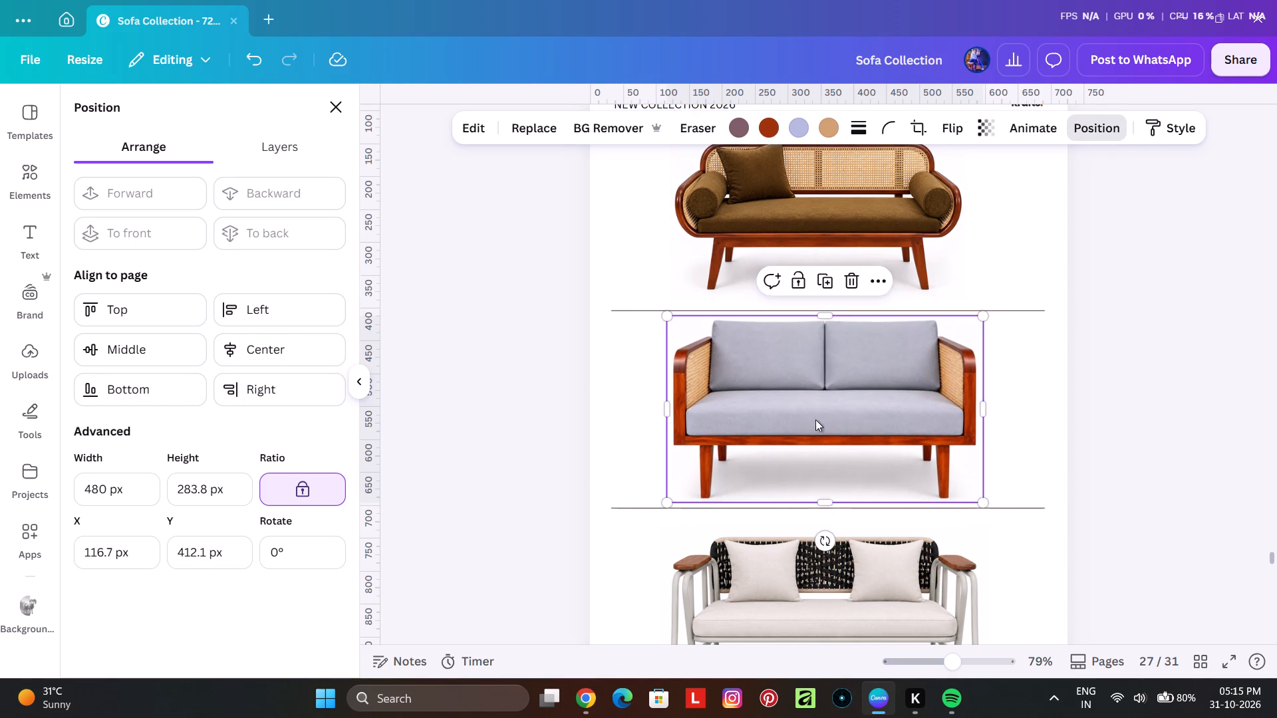
click(1187, 453)
click(1187, 453)
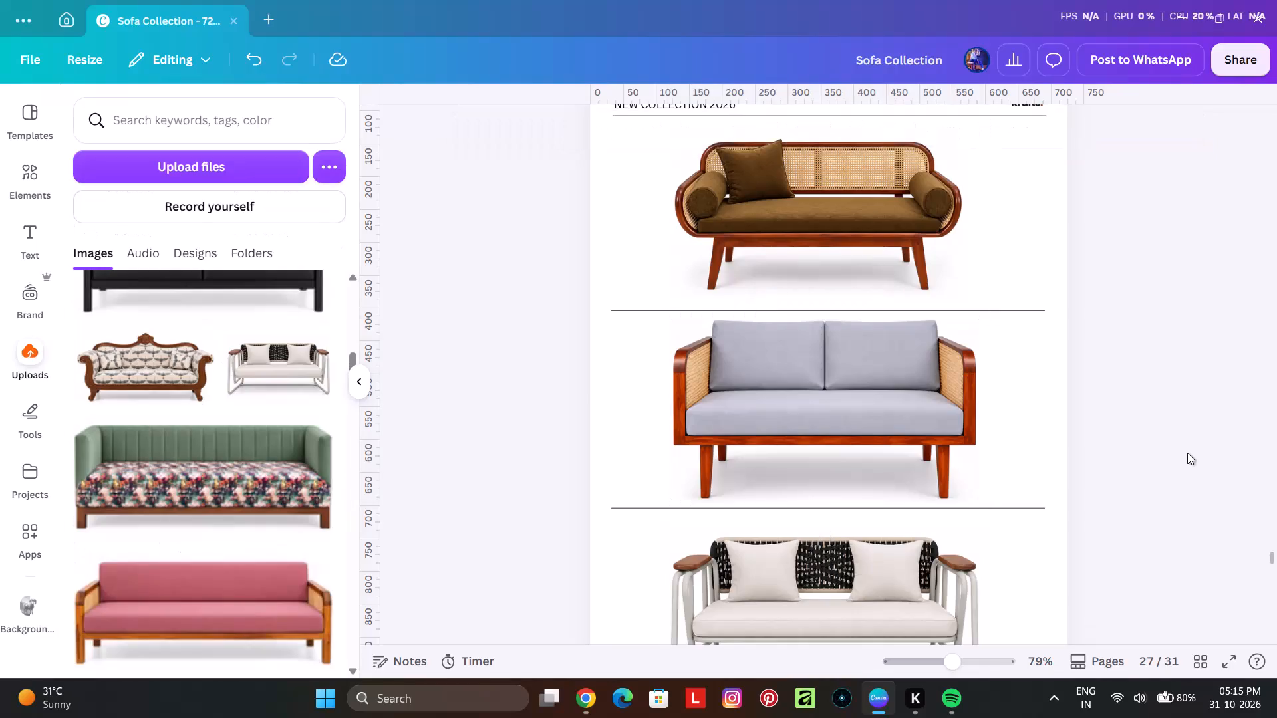
Set the brown cane-back sofa's width to 480 px and centre it below the page header at about X 117, Y 114 px.
click(825, 352)
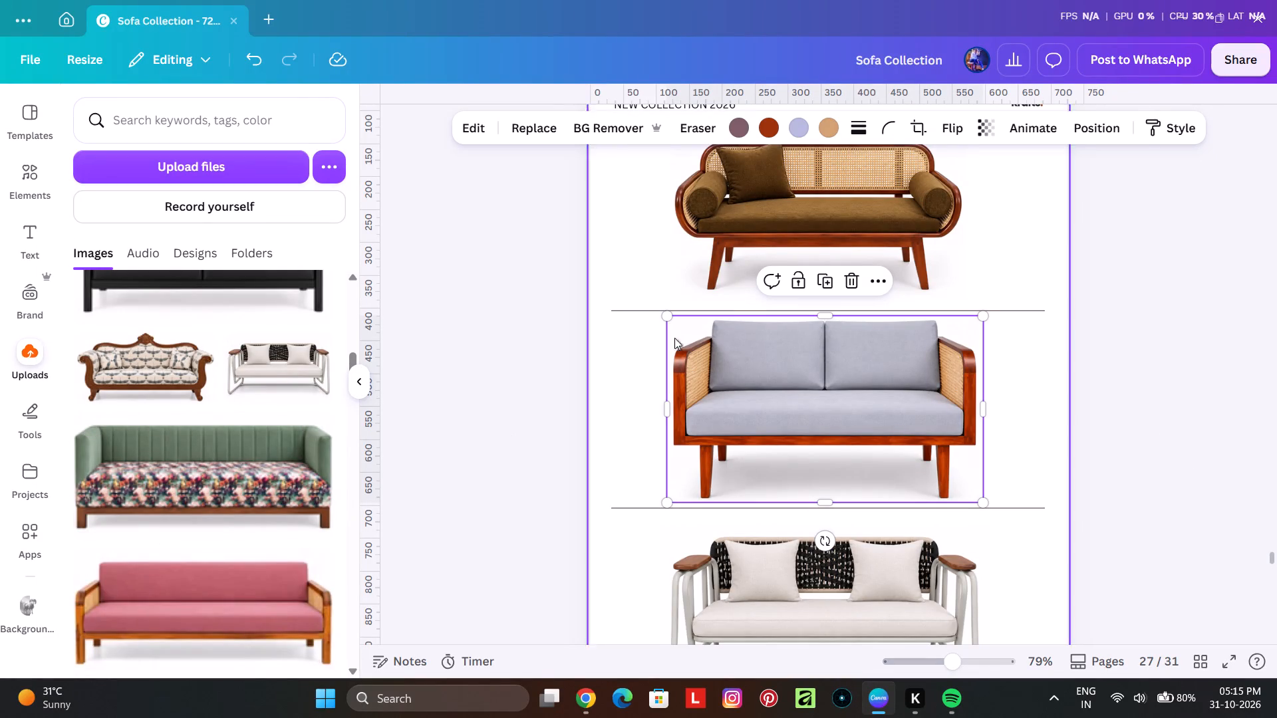
scroll(823, 263, up, 2)
click(901, 345)
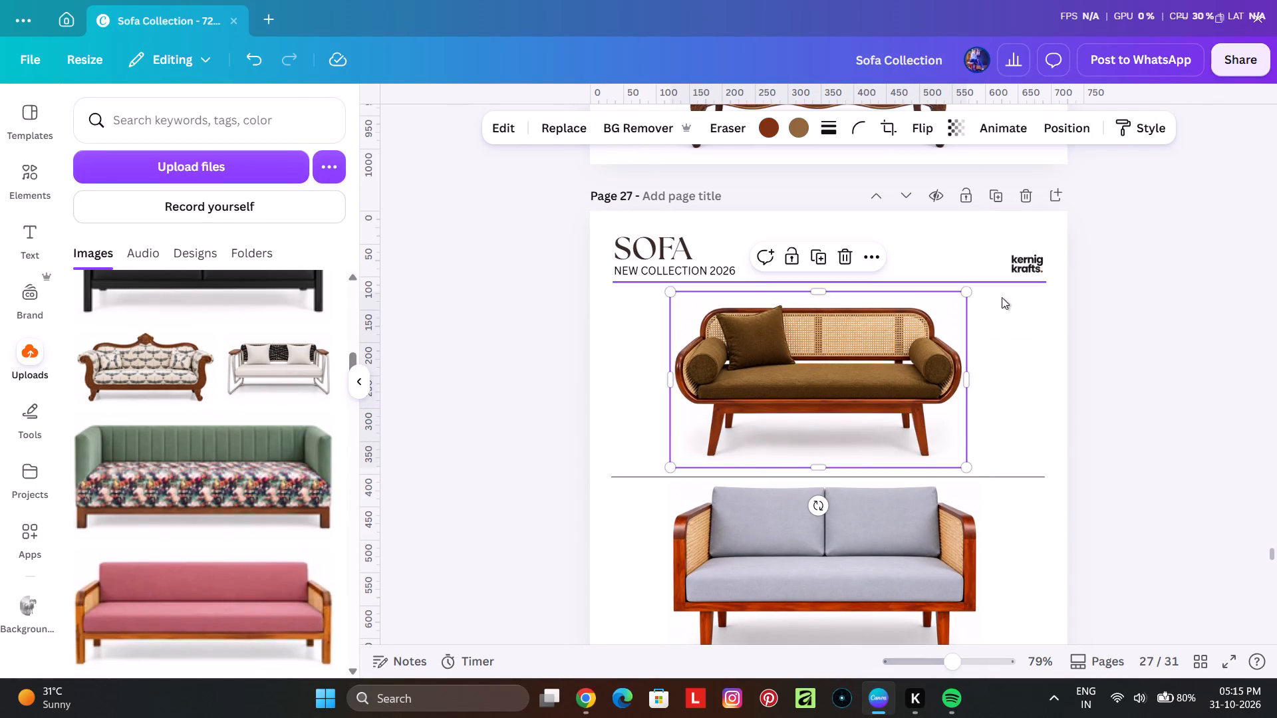
click(1080, 140)
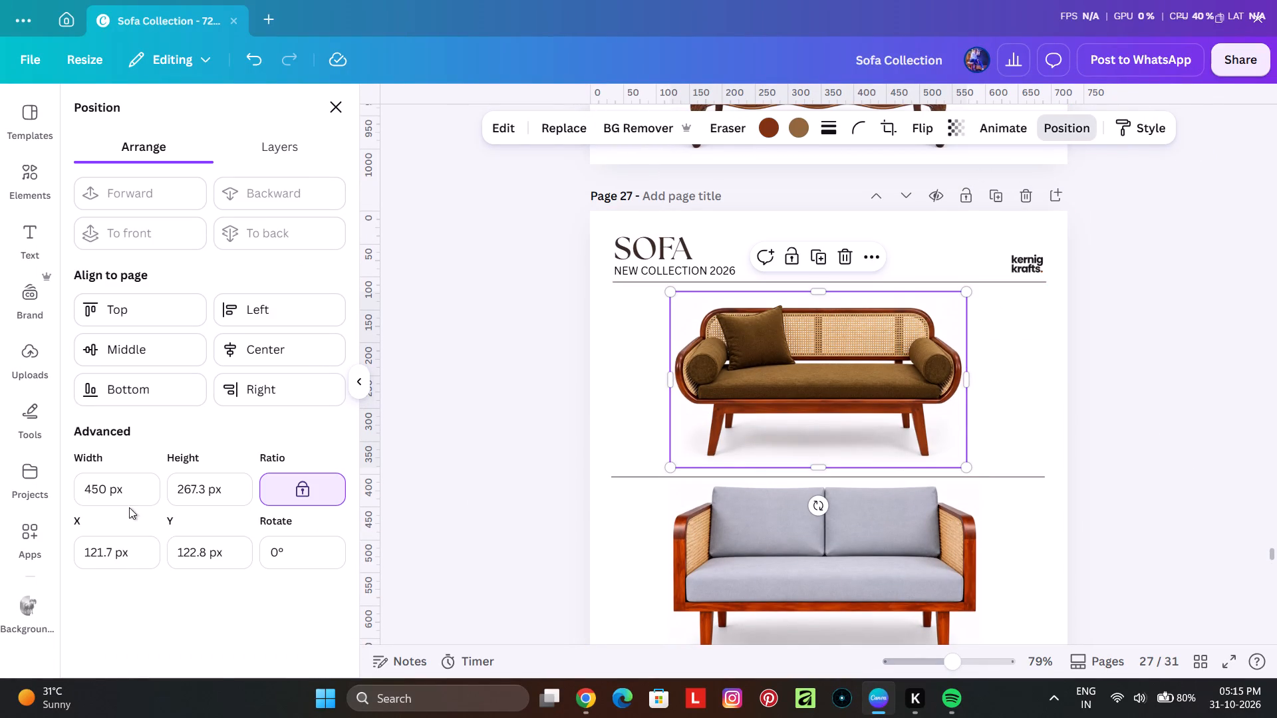
drag(115, 488, 45, 481)
text(480)
key(Return)
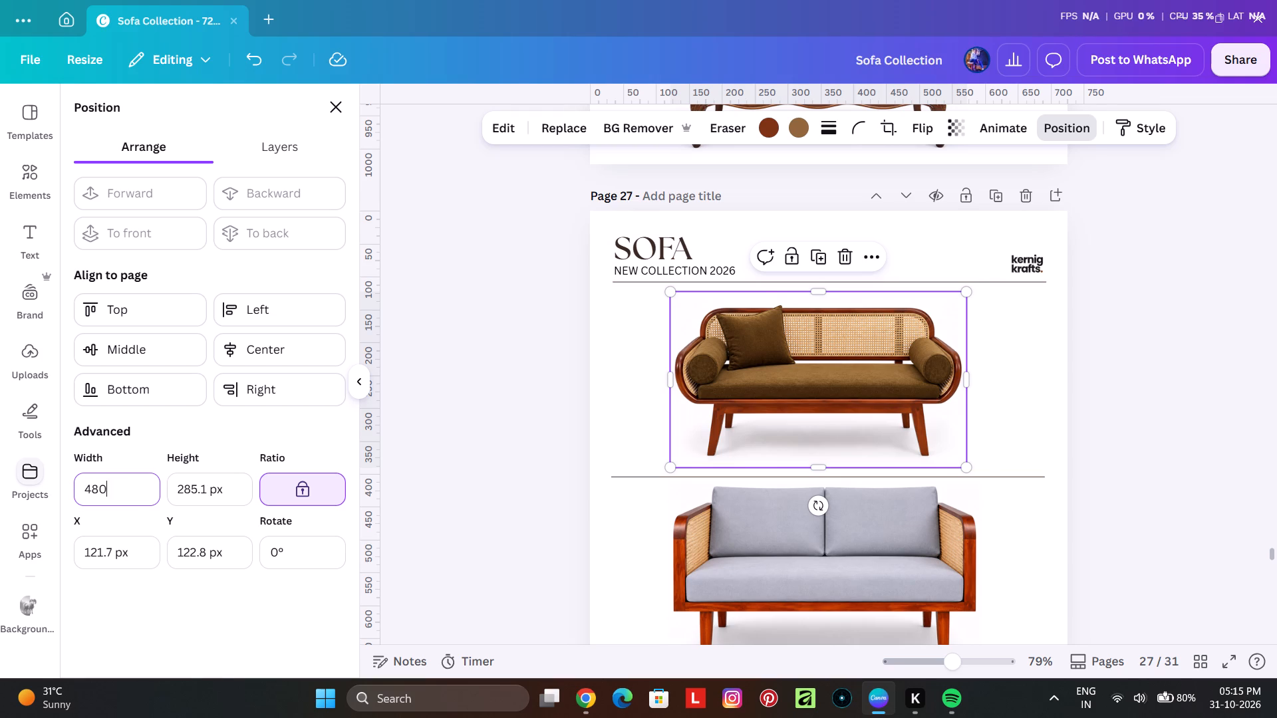
click(863, 382)
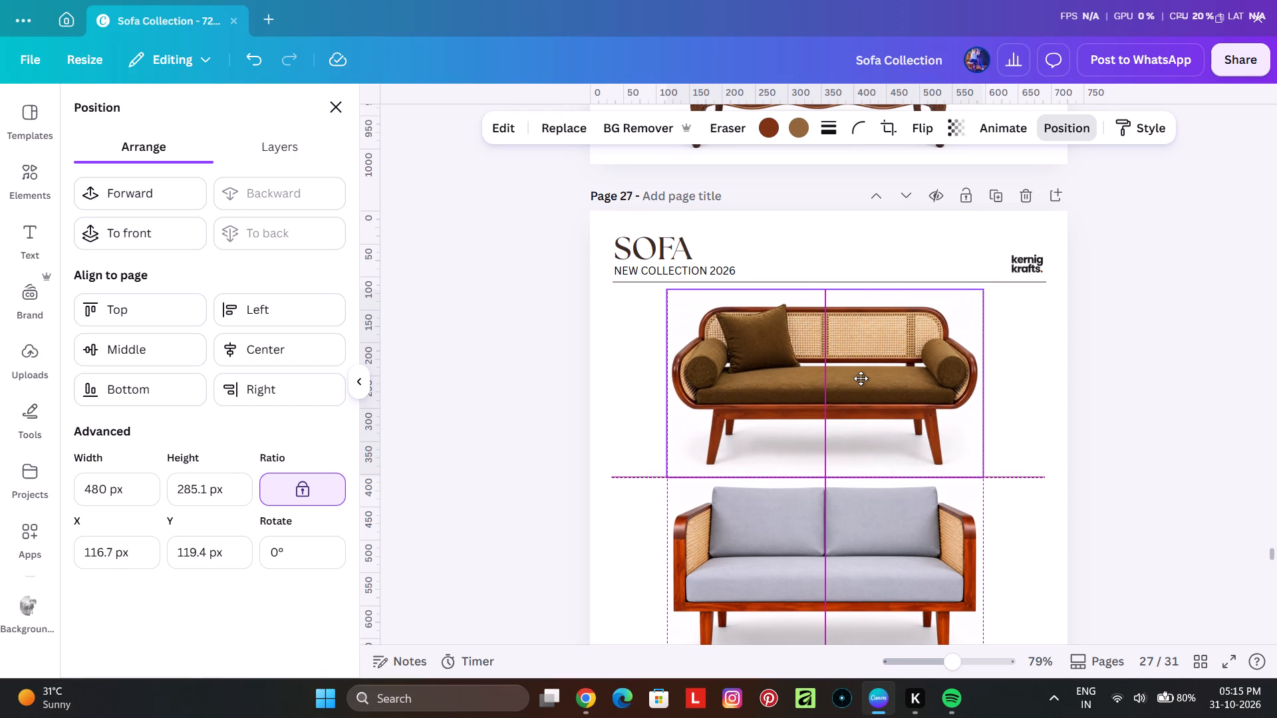
Crop the brown cane-back sofa image at its top and bottom edges to a height of about 261 px.
ctrl+scroll(851, 356, up, 3)
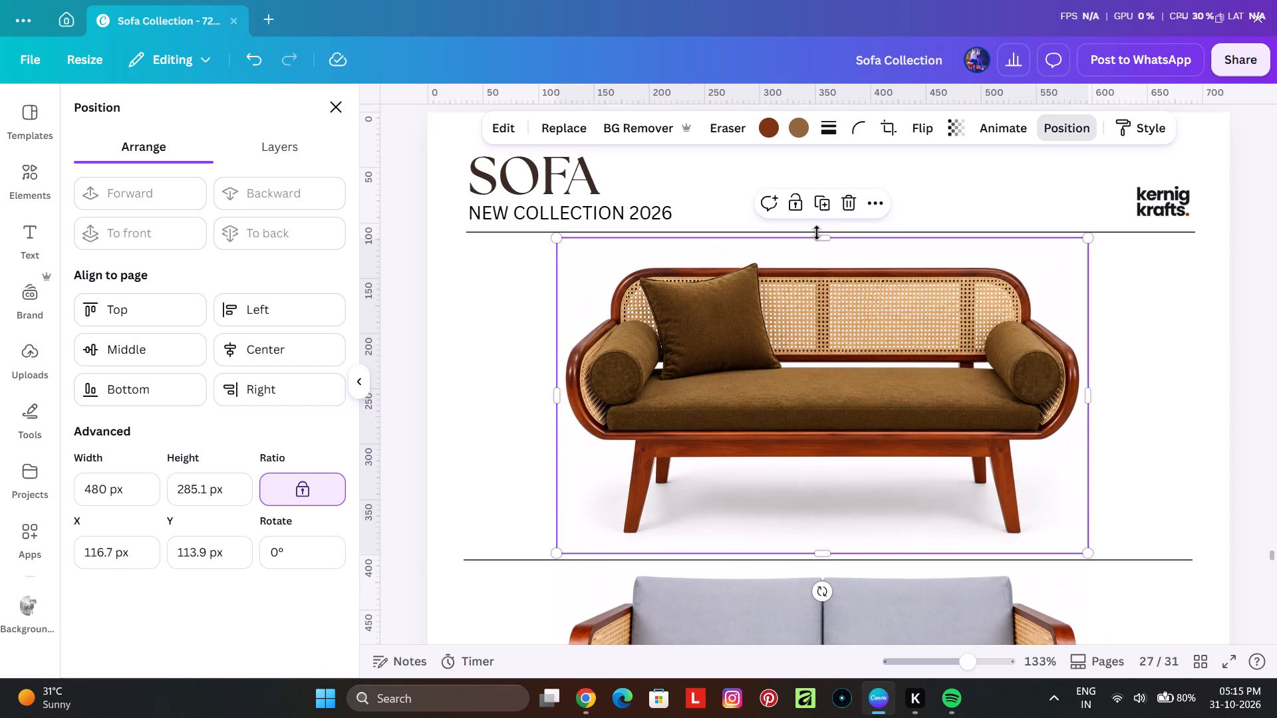
drag(824, 240, 826, 250)
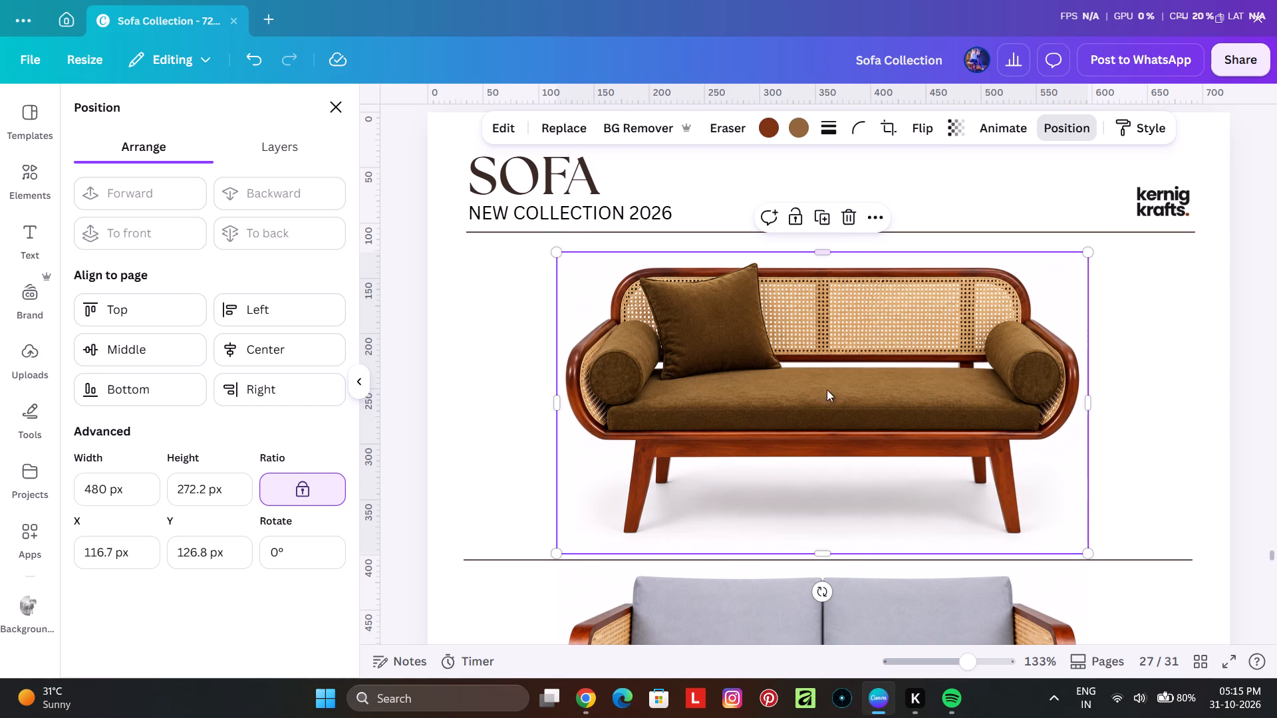
drag(822, 551, 829, 539)
ctrl+scroll(907, 381, down, 5)
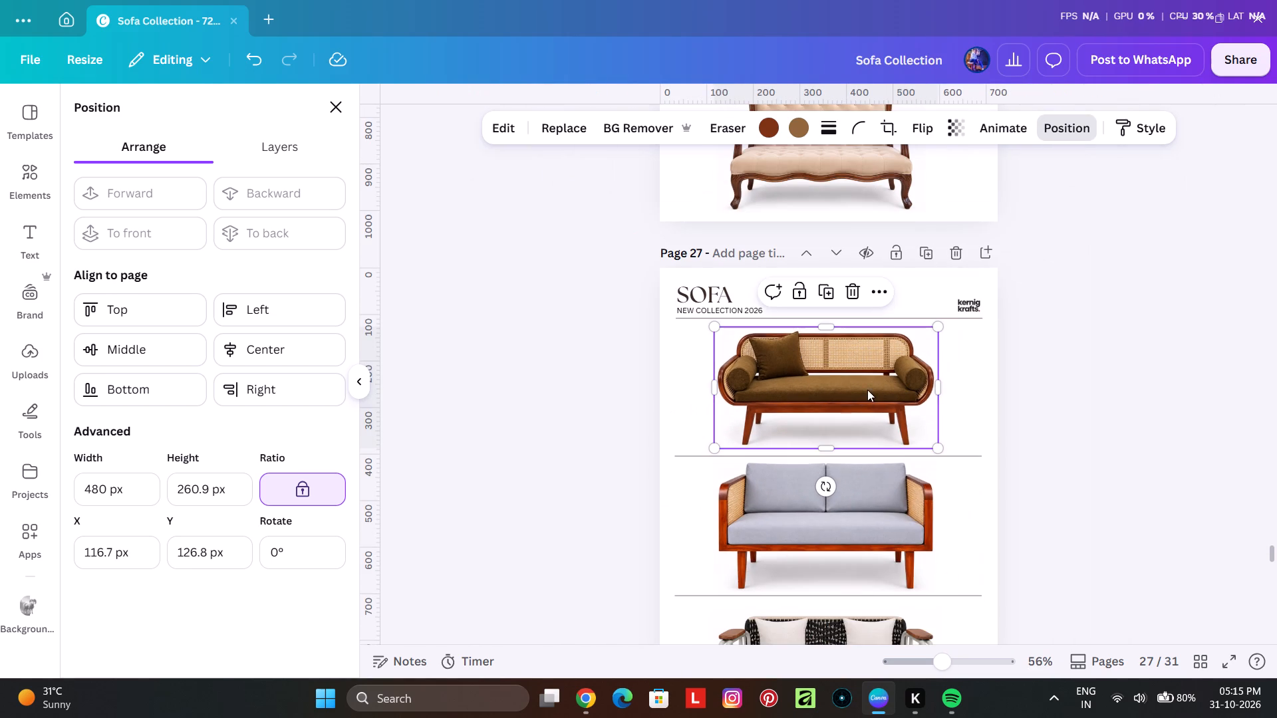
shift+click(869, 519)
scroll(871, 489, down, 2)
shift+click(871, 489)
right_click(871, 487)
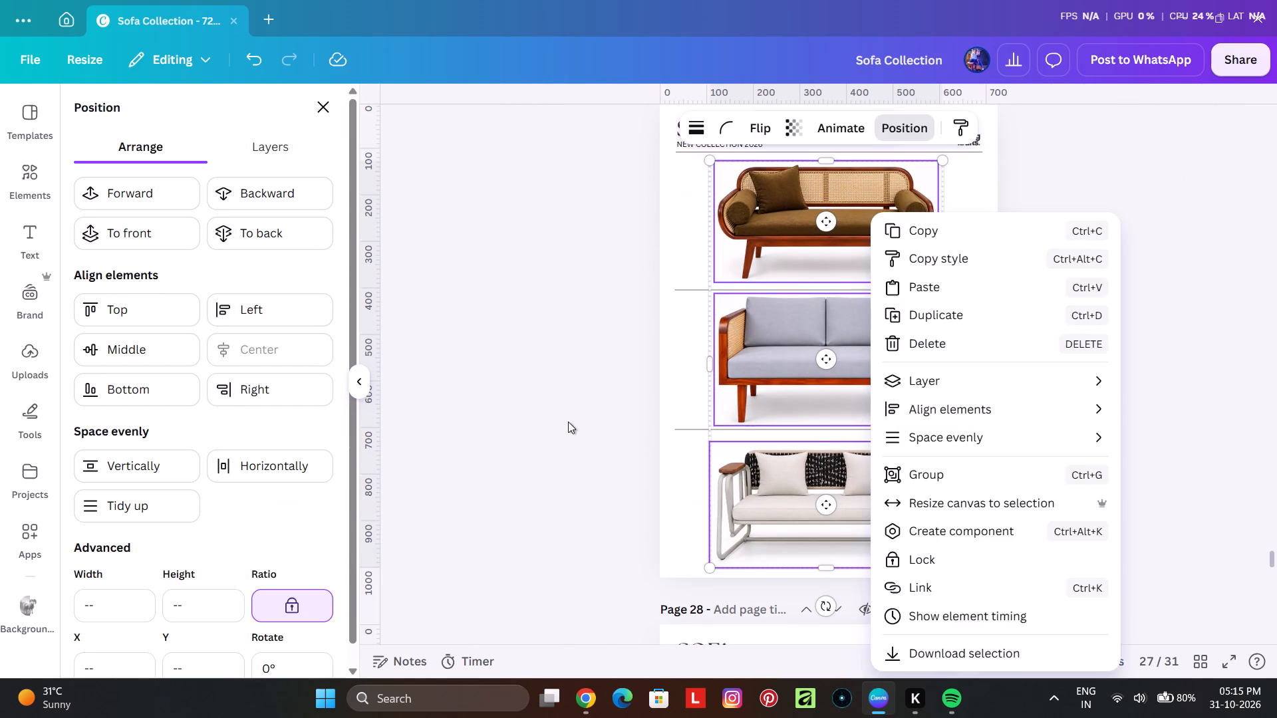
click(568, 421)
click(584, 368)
Select page 27's three sofas with both dividers, align them to a common centre, and space them evenly vertically.
drag(574, 225, 868, 516)
right_click(868, 516)
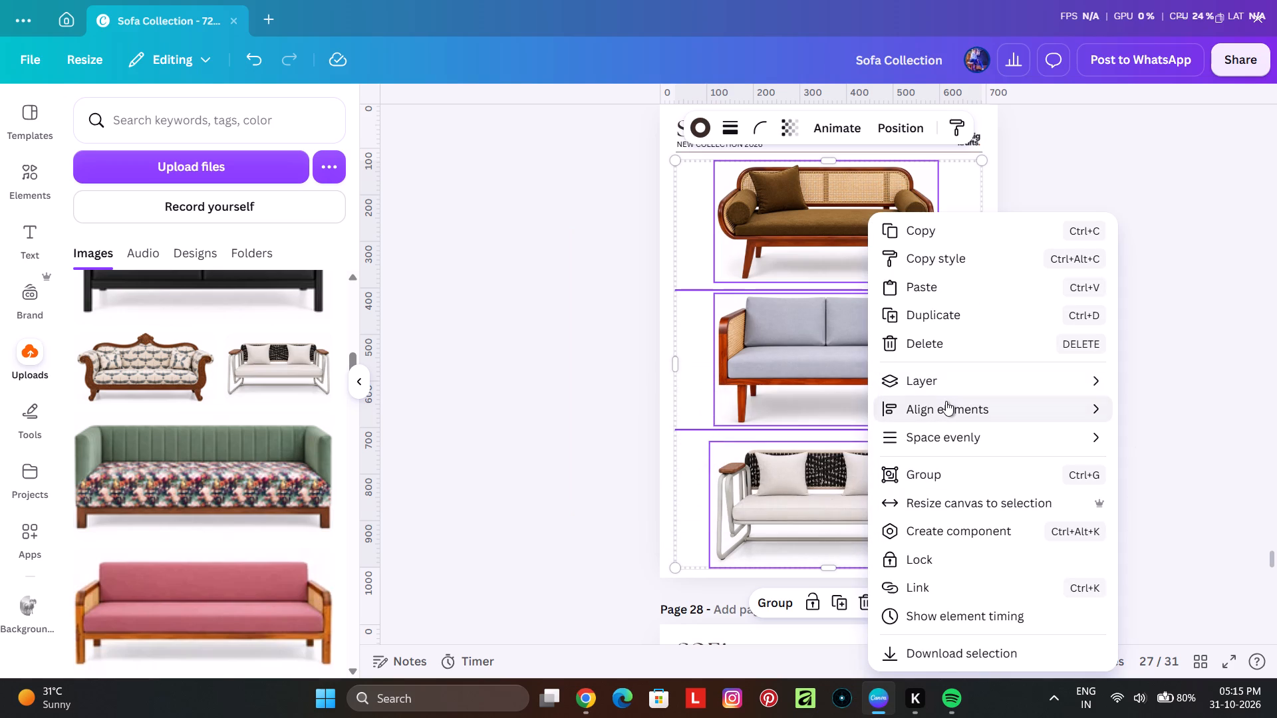
click(1145, 444)
right_click(879, 366)
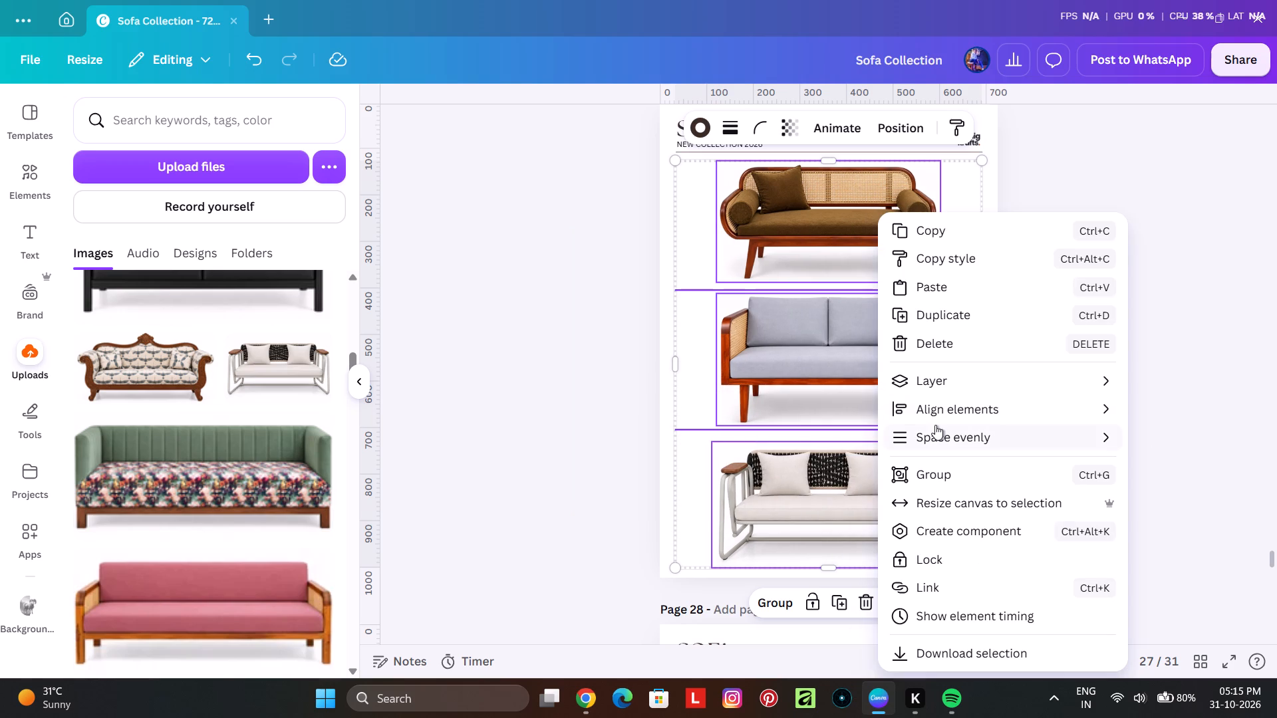
click(813, 433)
click(486, 298)
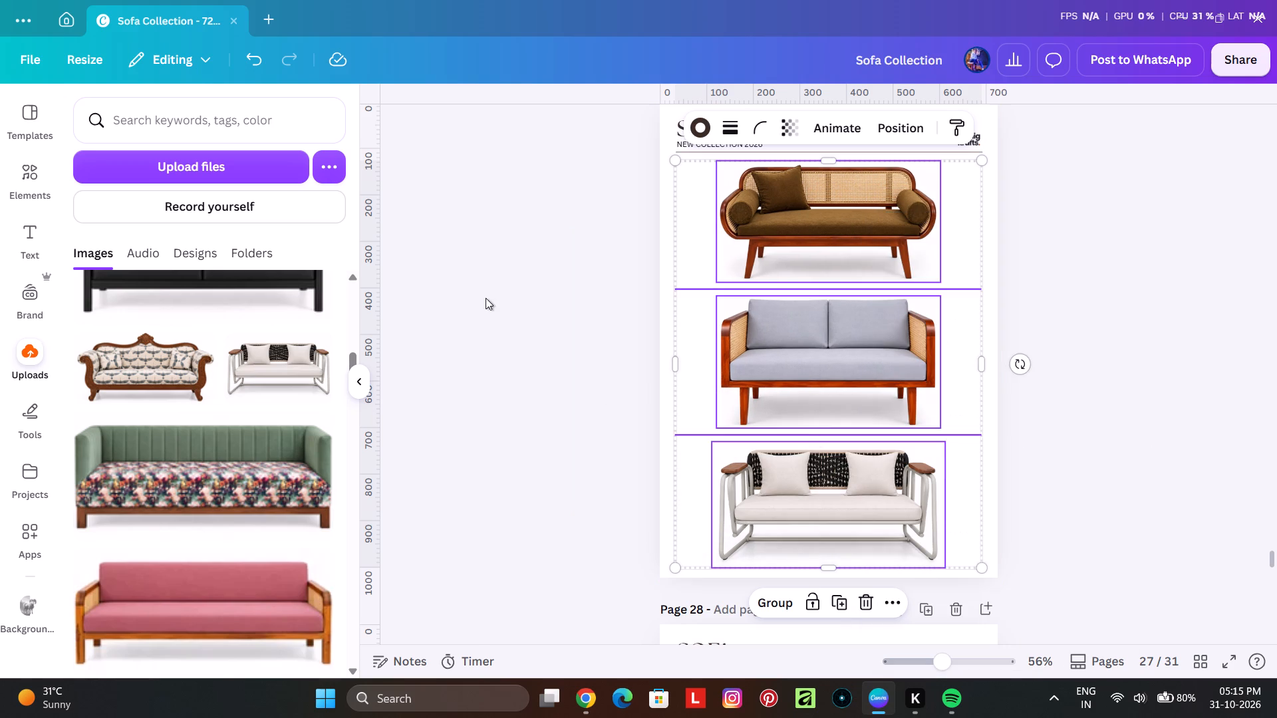
Nudge the three sofas and both dividers on page 27 slightly downward together.
drag(536, 181, 792, 495)
key(Down)
key(Down)
key(Down)
key(Down)
key(Down)
key(Up)
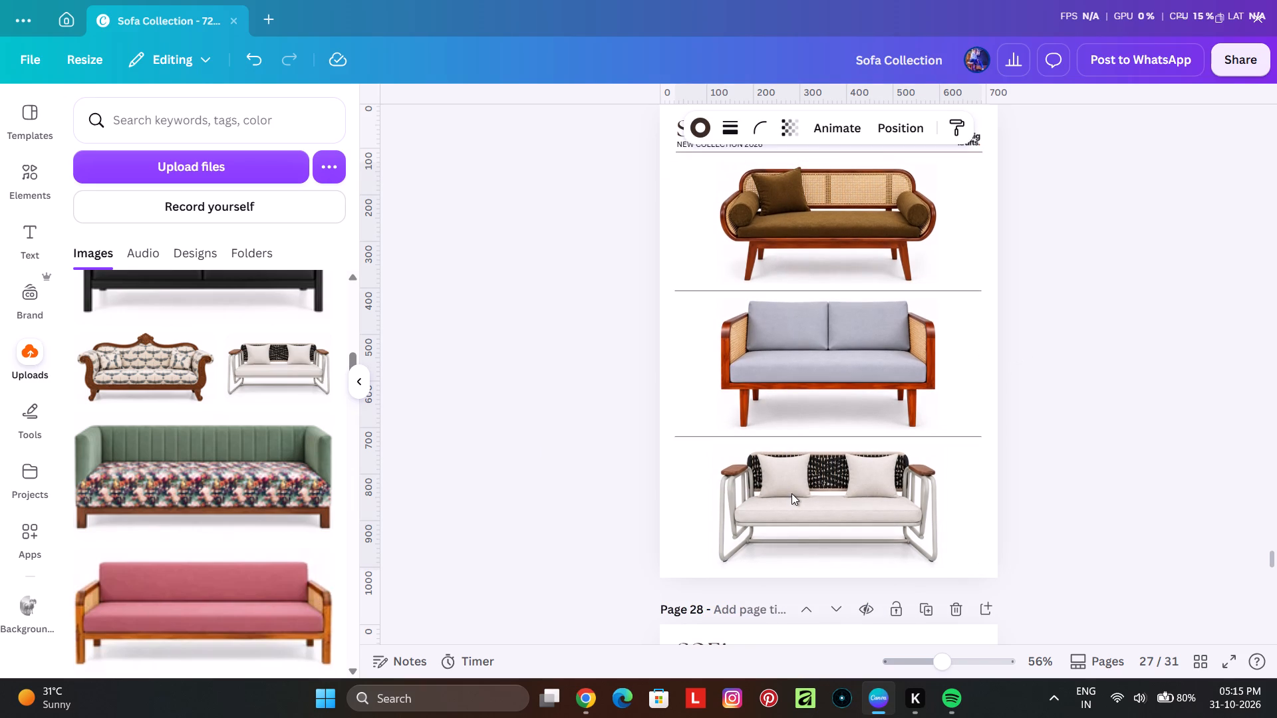
scroll(1020, 494, up, 5)
click(1109, 398)
scroll(1109, 400, up, 2)
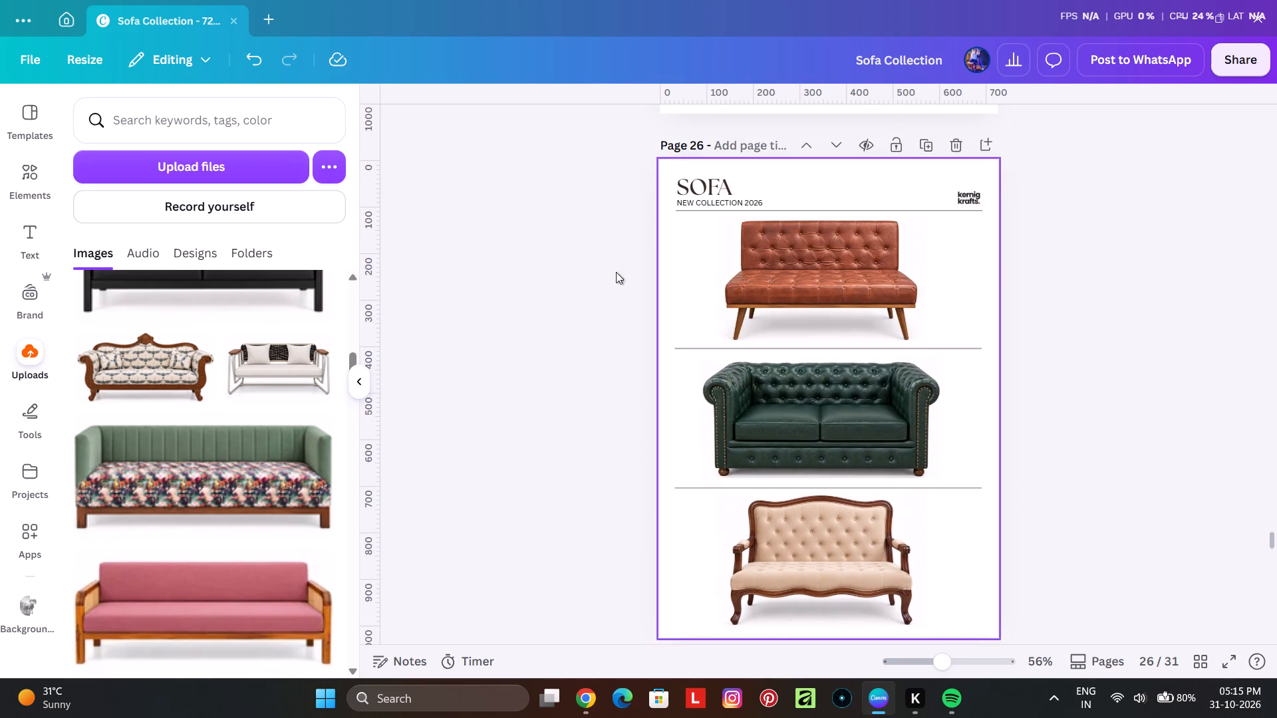
Select page 26's three sofas with both dividers and tidy them up into an evenly spaced, centred column.
drag(582, 259, 787, 590)
right_click(807, 557)
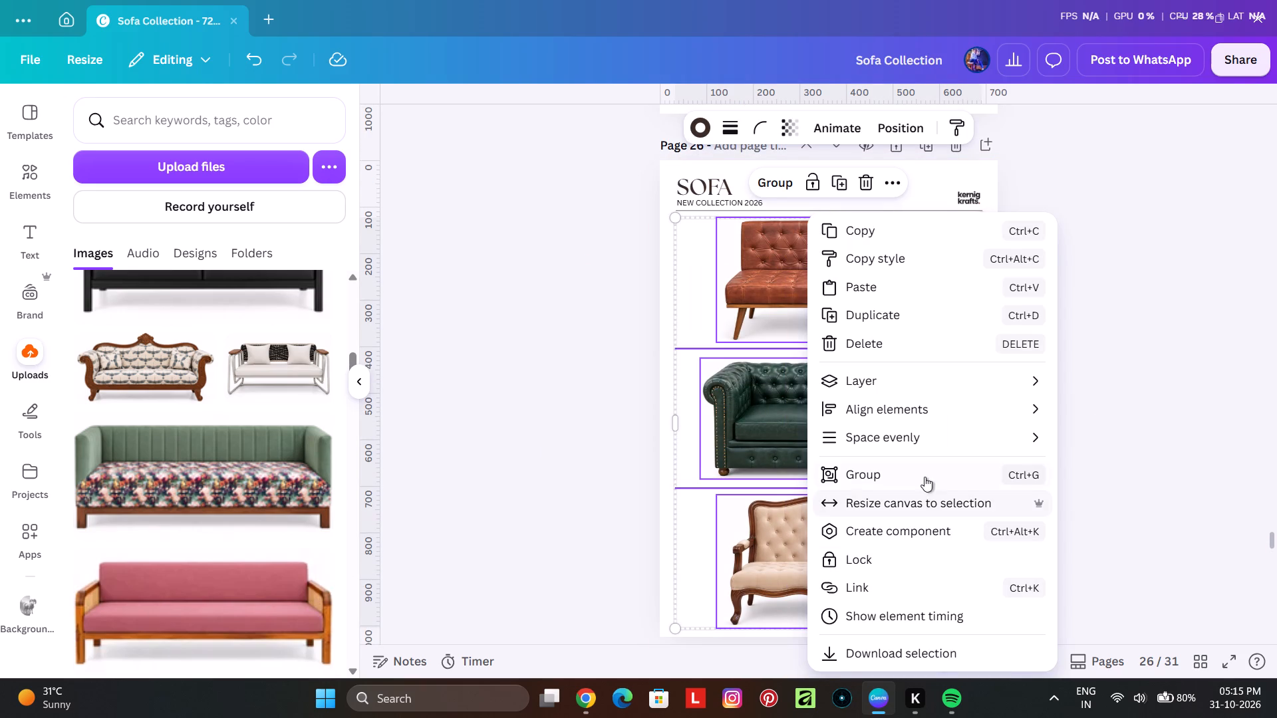
click(1095, 441)
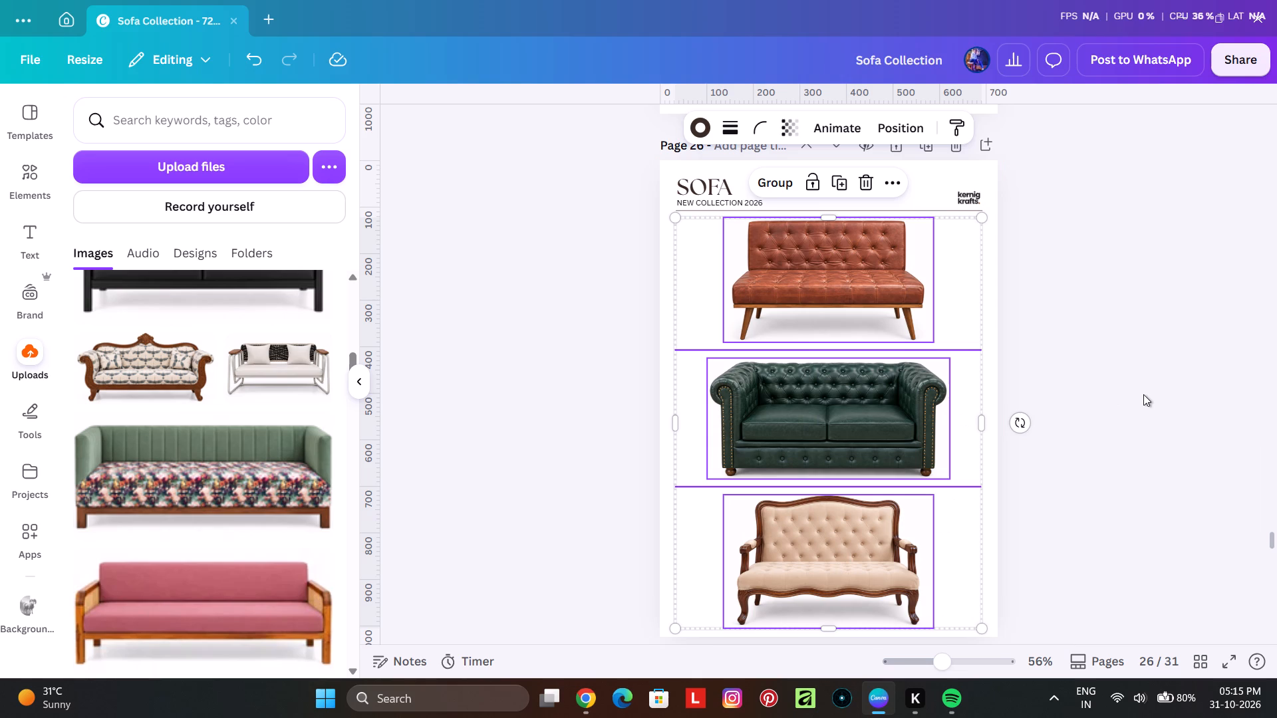
key(Down)
key(Down)
click(1147, 382)
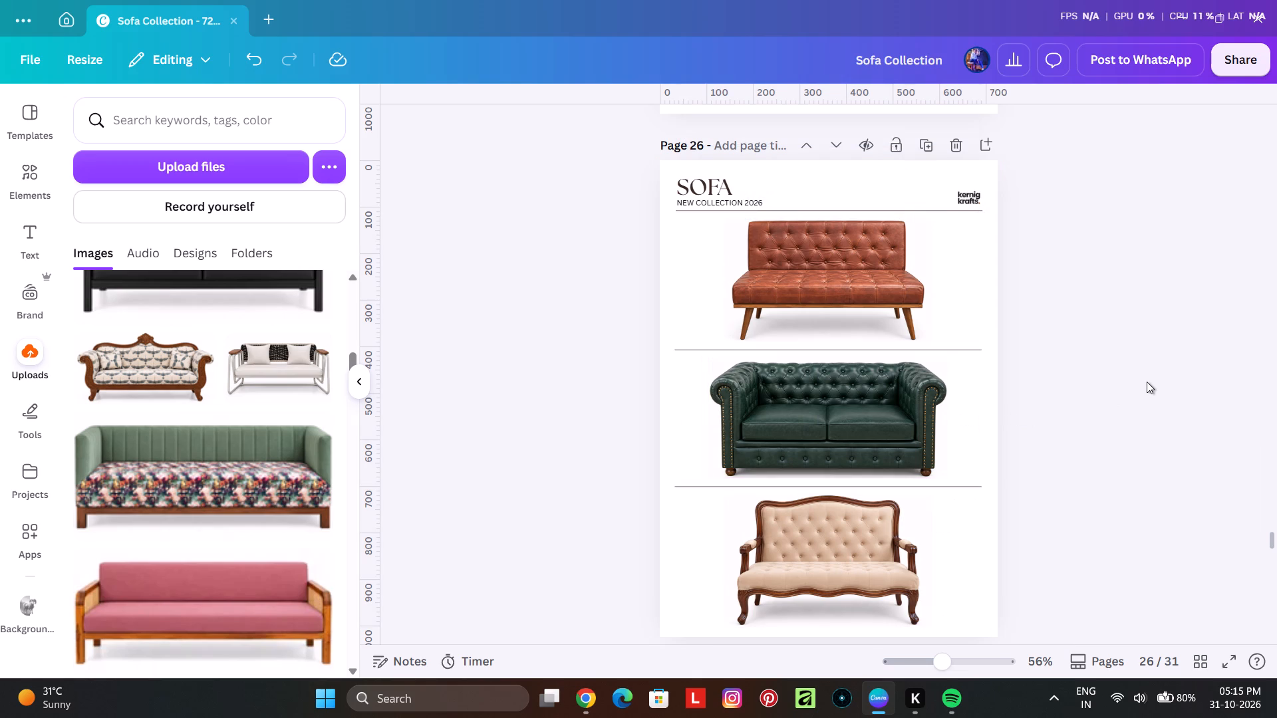
Nudge the three sofas and both dividers on page 26 slightly downward together.
scroll(1147, 380, down, 2)
scroll(1091, 431, up, 1)
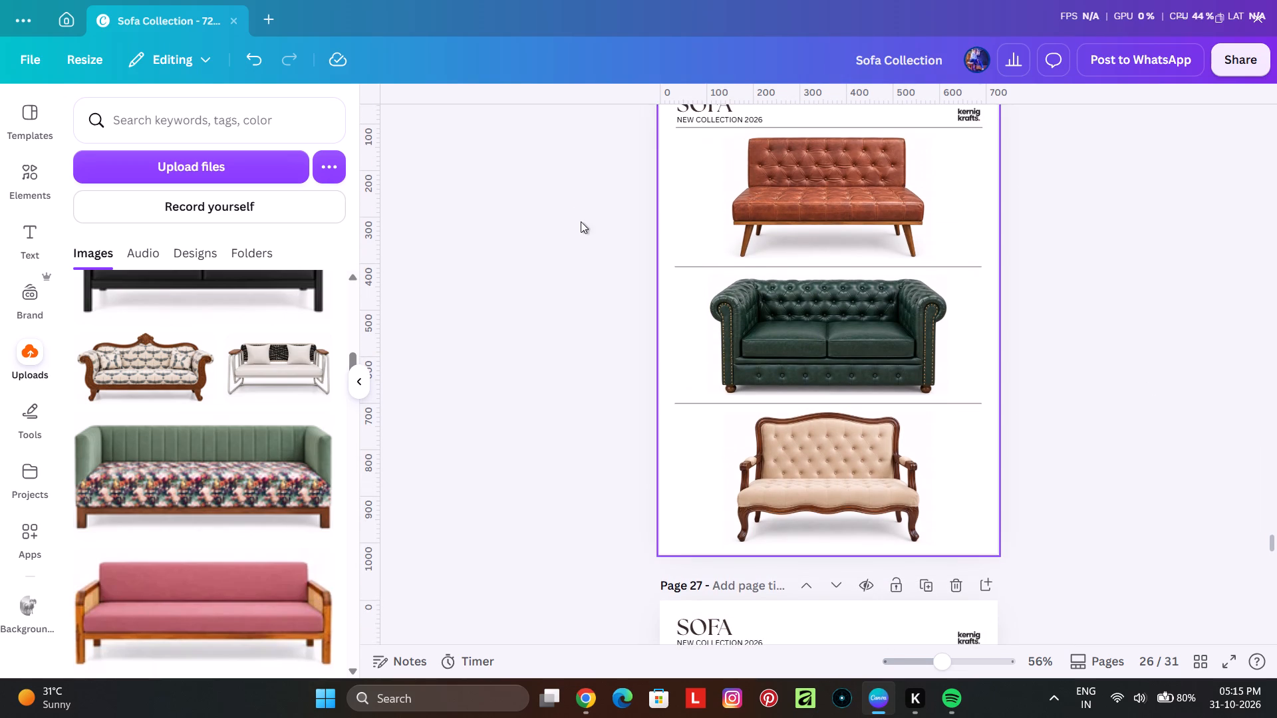
drag(586, 194, 840, 433)
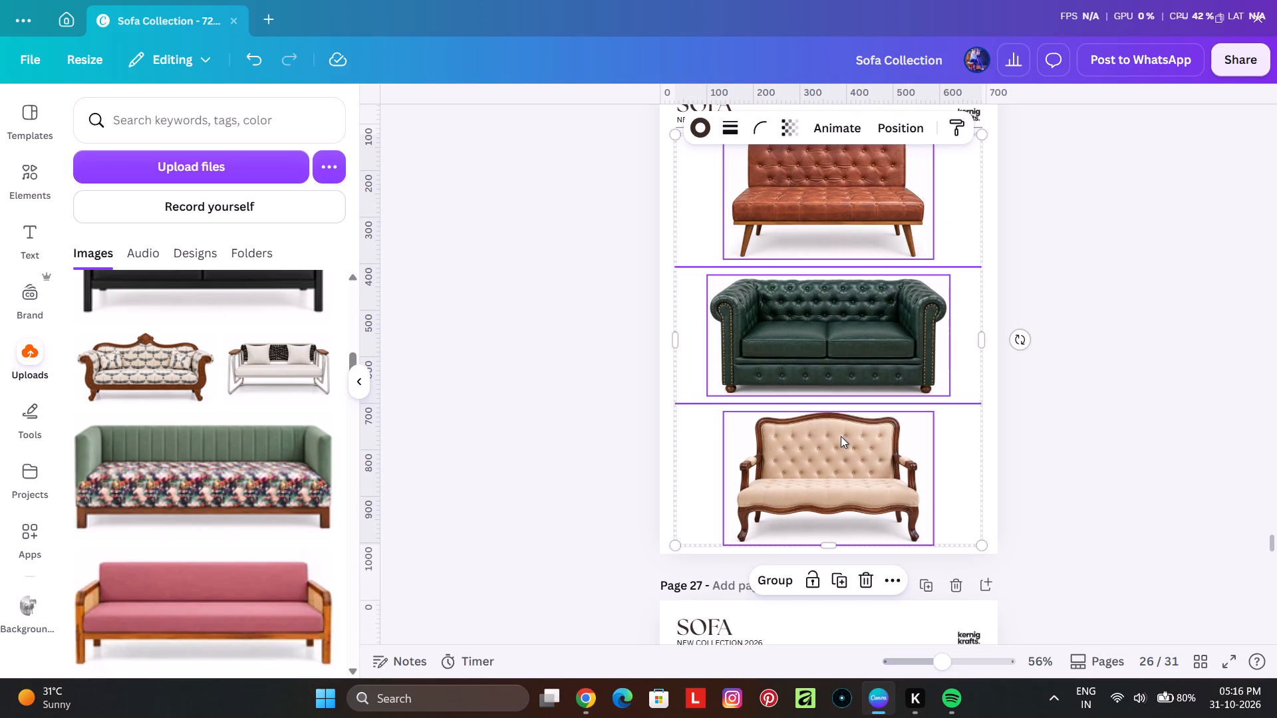
key(Down)
key(Down)
click(1145, 399)
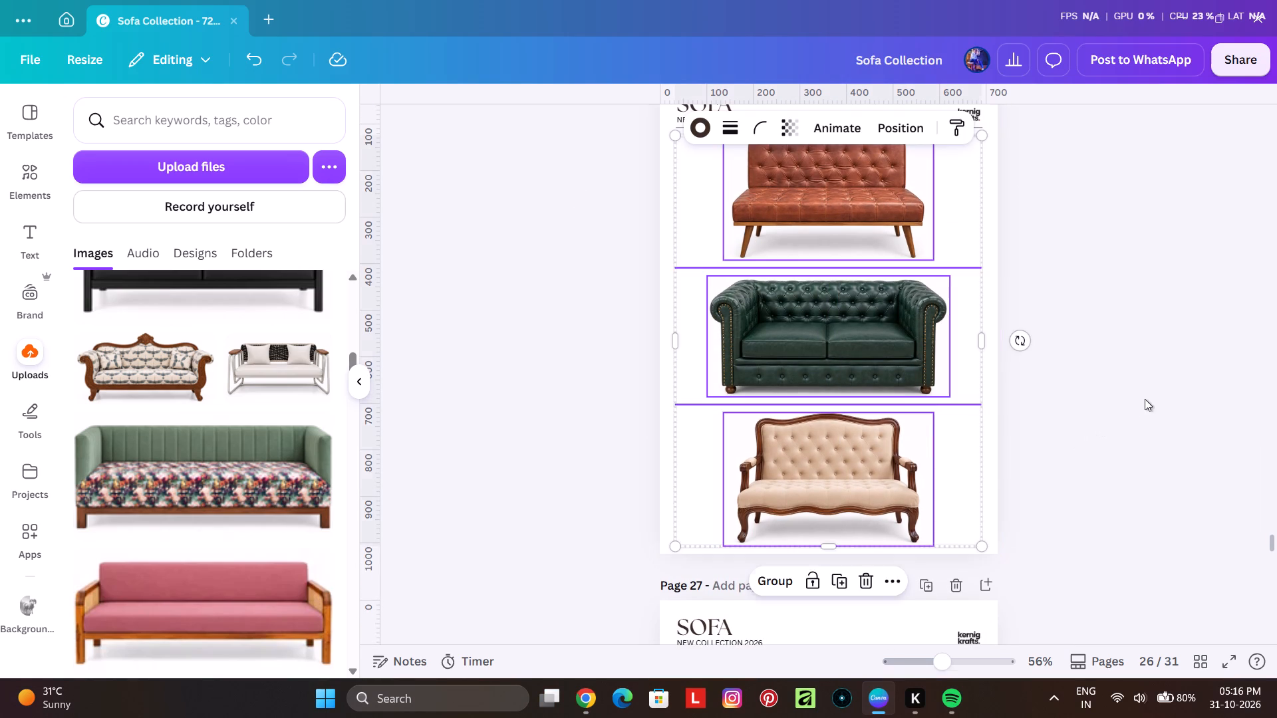
Select page 25's three sofas with both dividers and check whether their vertical spacing still needs evening out.
scroll(1177, 446, up, 7)
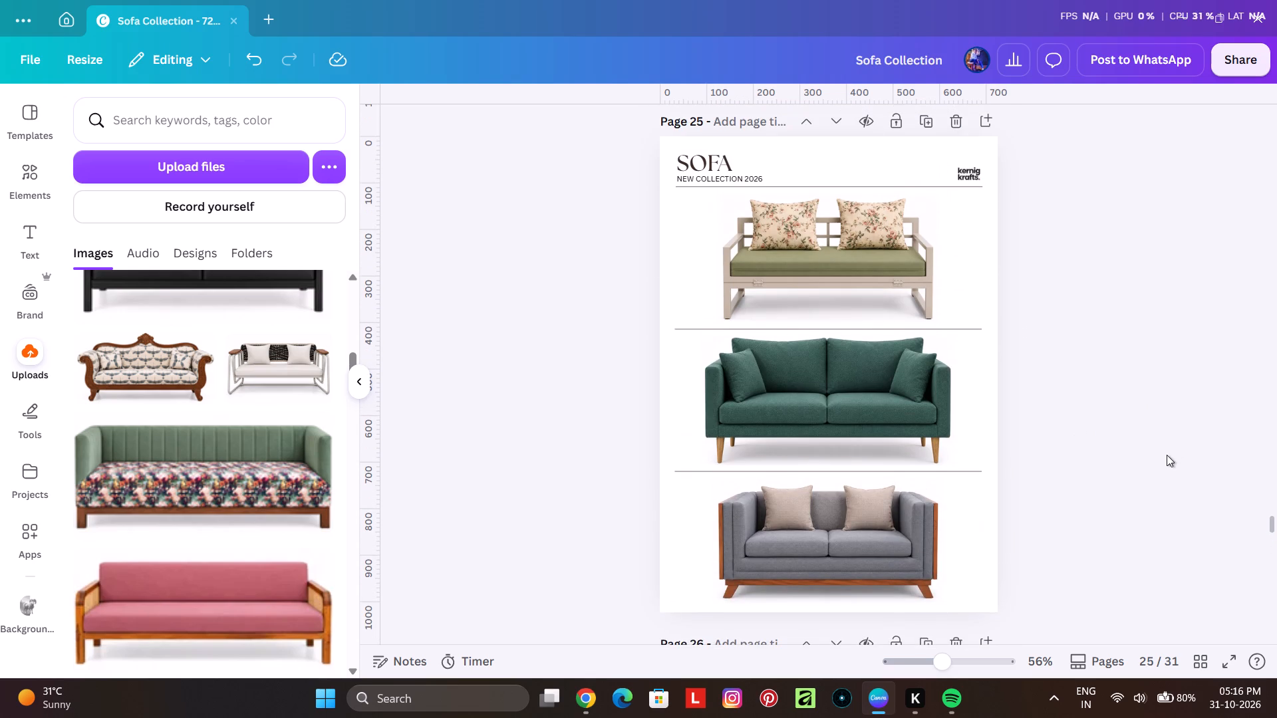
drag(578, 227, 821, 542)
right_click(831, 529)
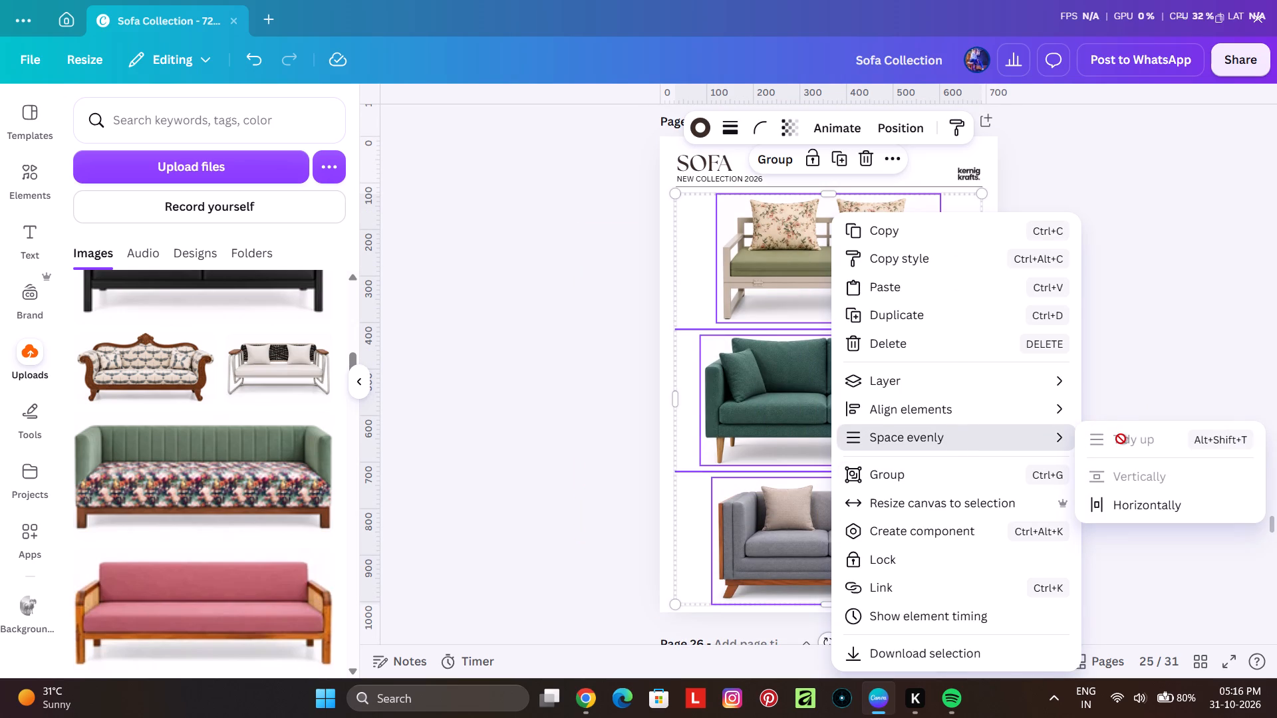
click(1153, 365)
click(1153, 365)
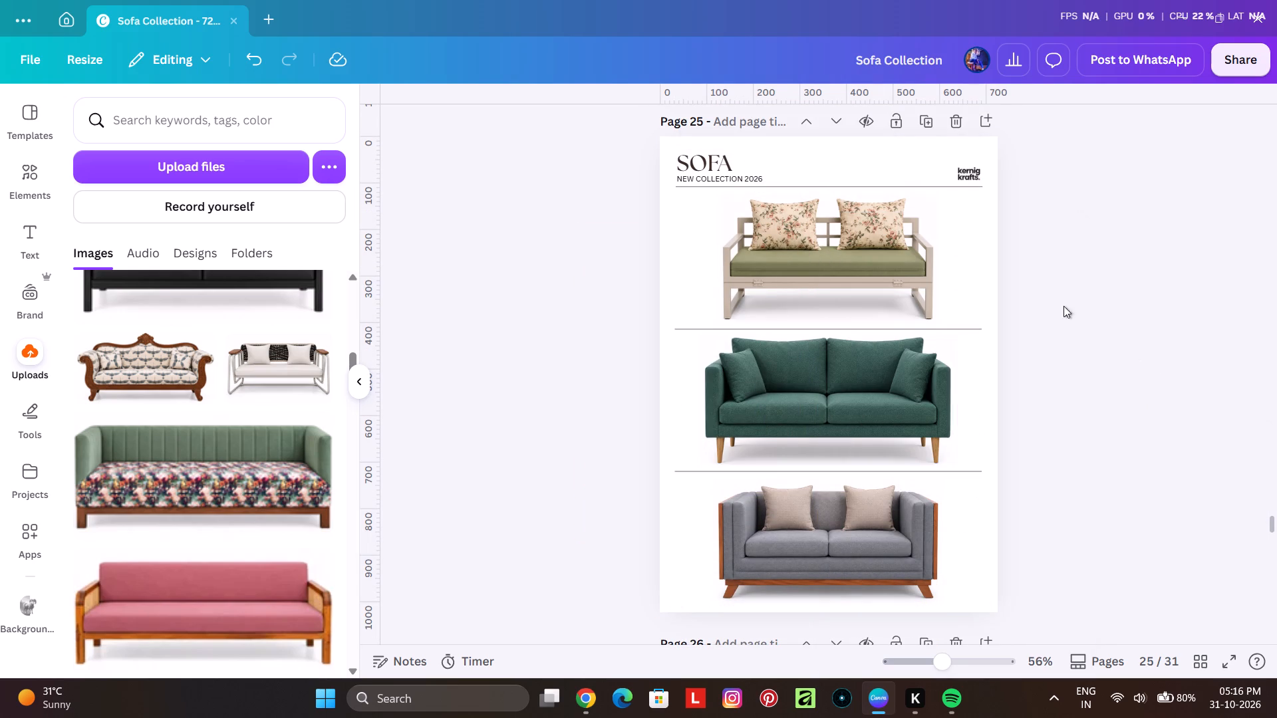
Review the pages from 26 through 31 for items that still need replacing.
ctrl+scroll(817, 294, down, 2)
scroll(817, 294, down, 7)
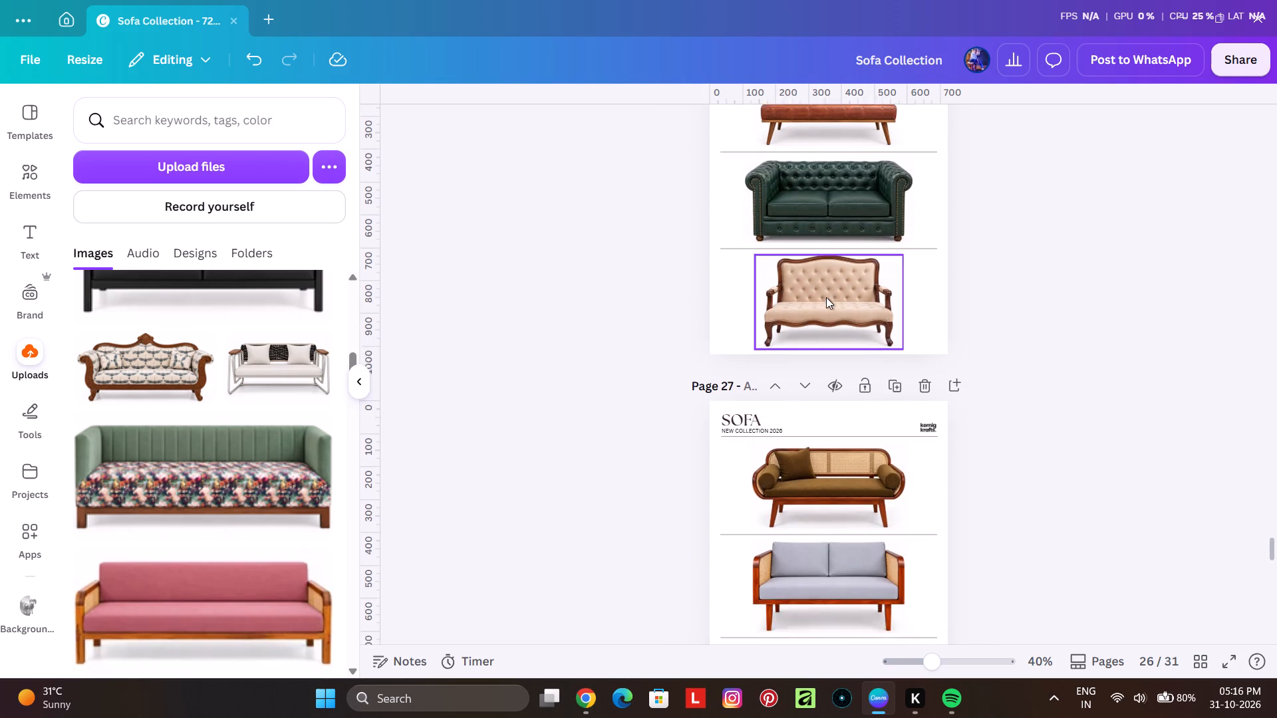
scroll(861, 370, down, 8)
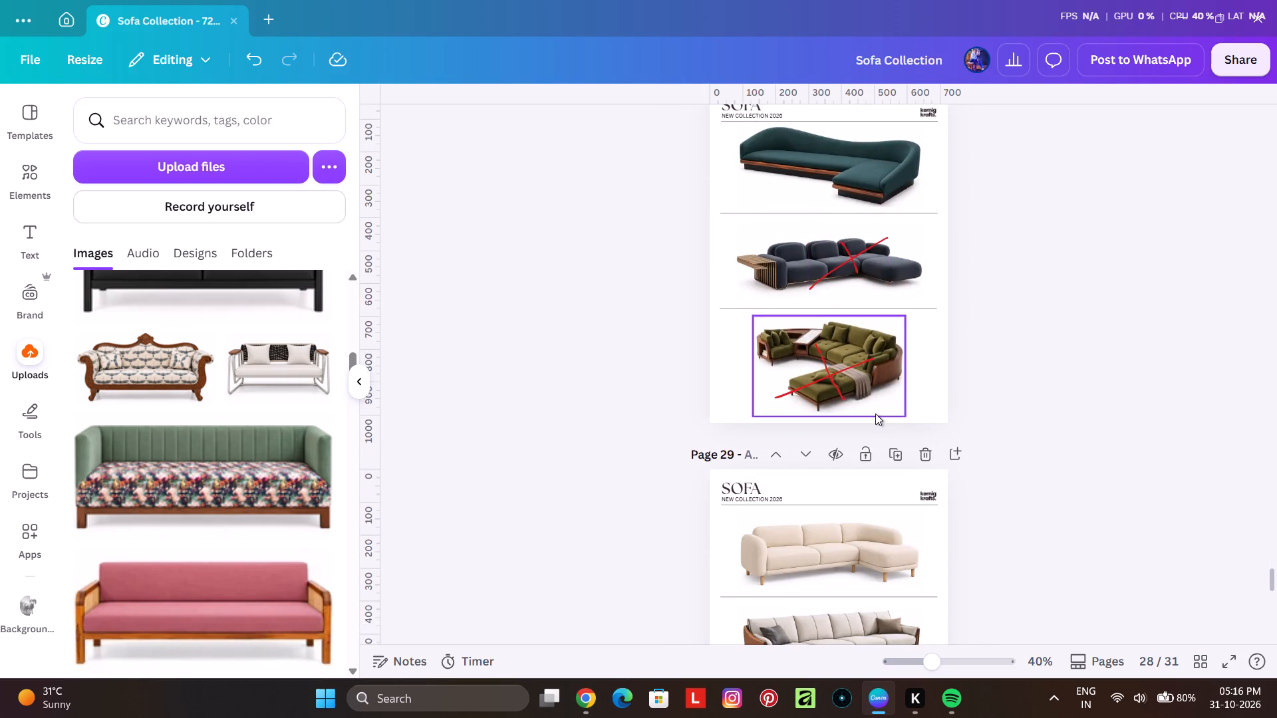
scroll(877, 415, up, 2)
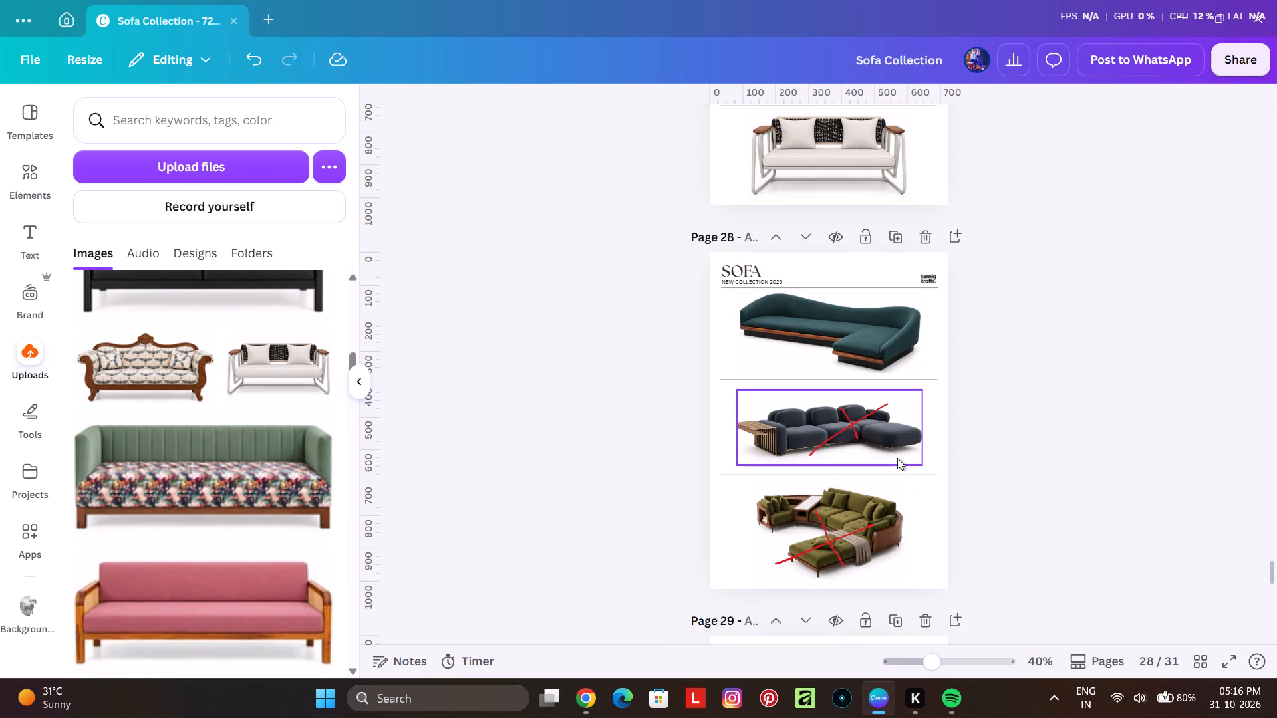
scroll(933, 448, down, 9)
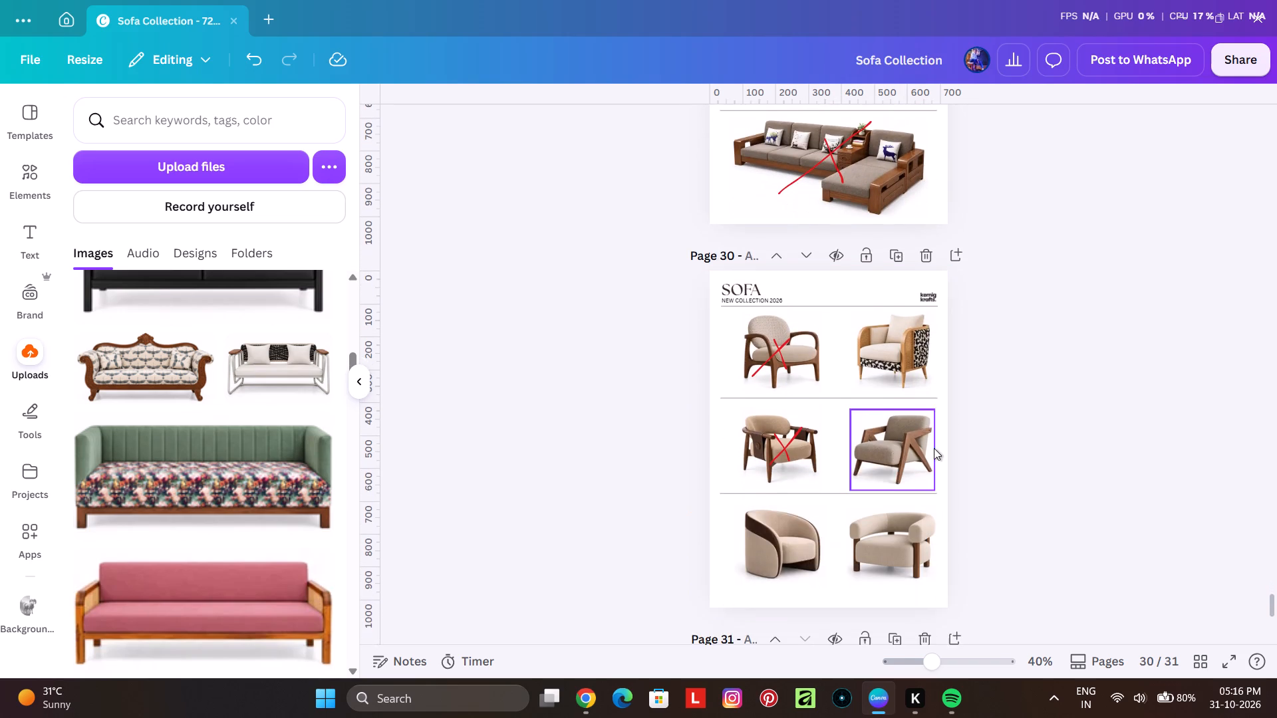
scroll(934, 448, down, 2)
scroll(934, 448, up, 9)
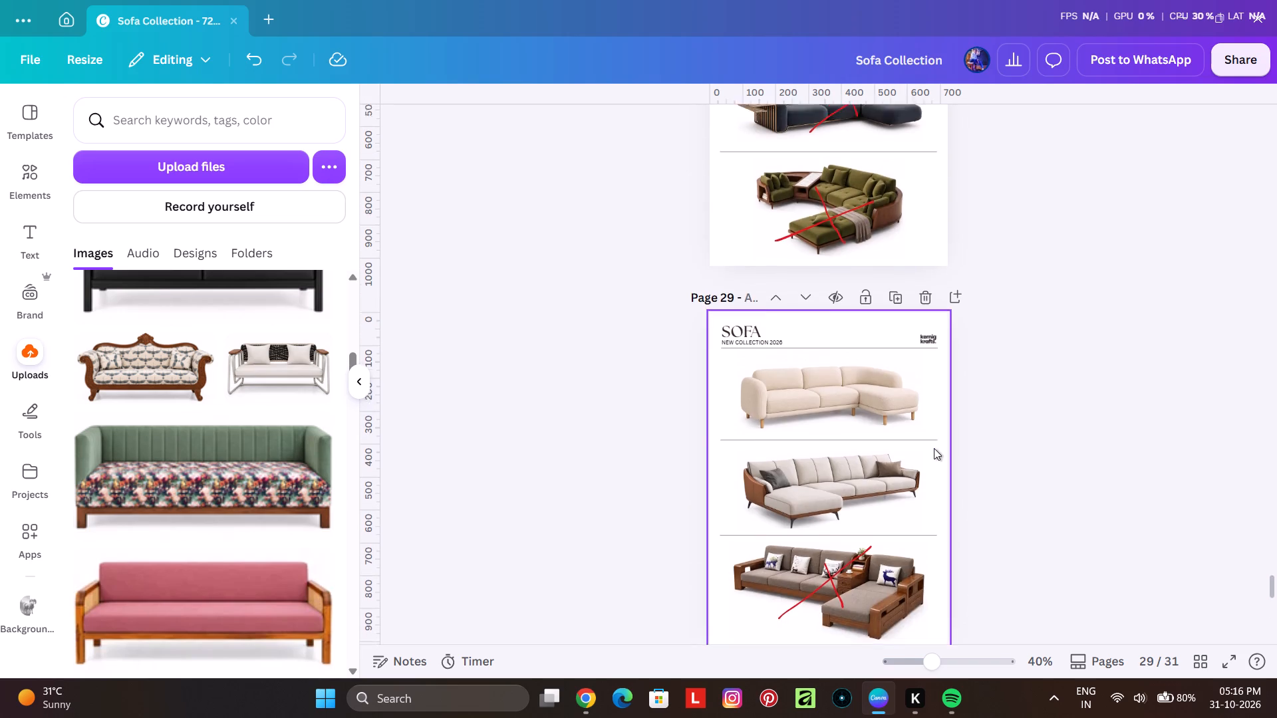
scroll(934, 448, up, 2)
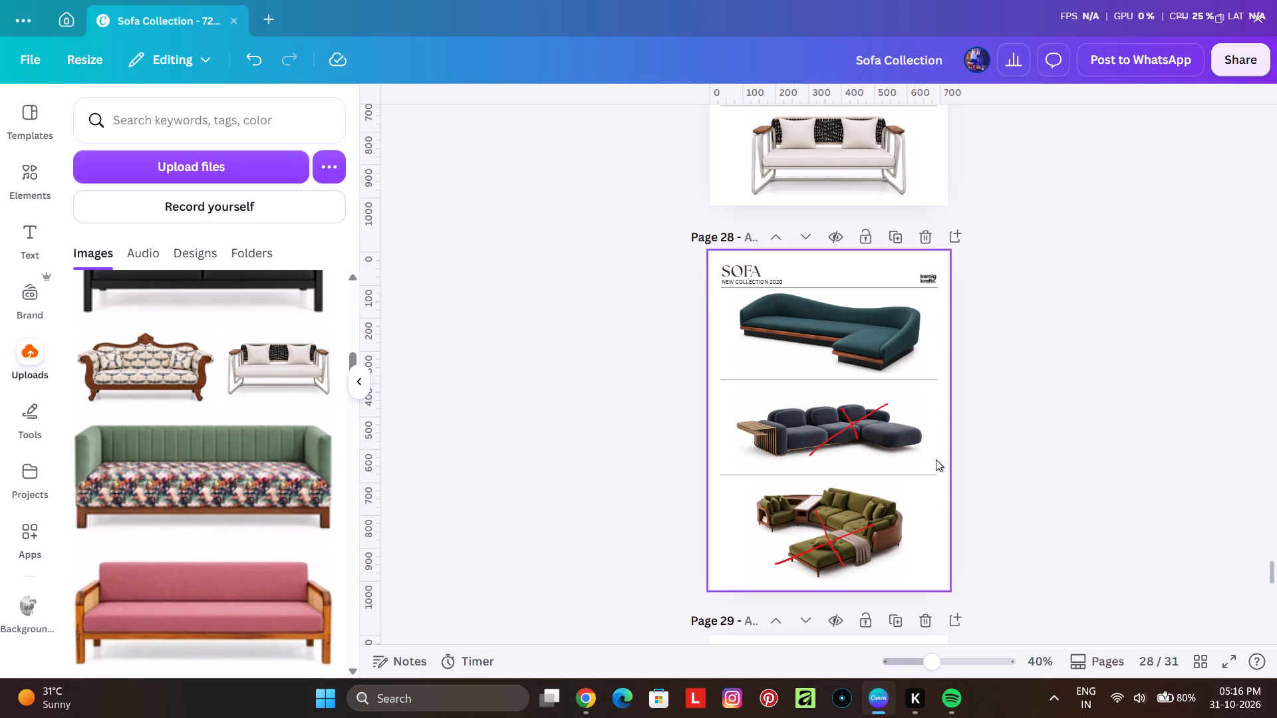
Look back through the catalogue from page 27 to page 2, checking the layout of the sofa pages.
scroll(953, 479, up, 12)
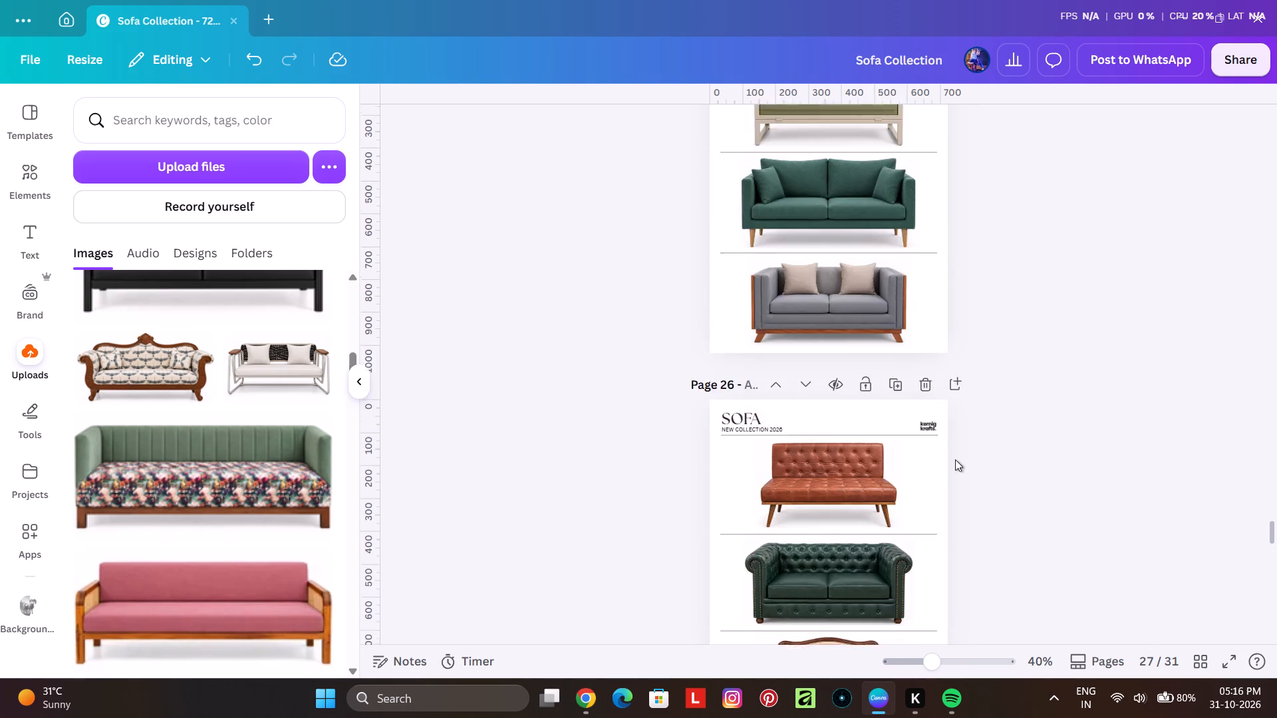
scroll(955, 459, up, 19)
scroll(943, 447, up, 10)
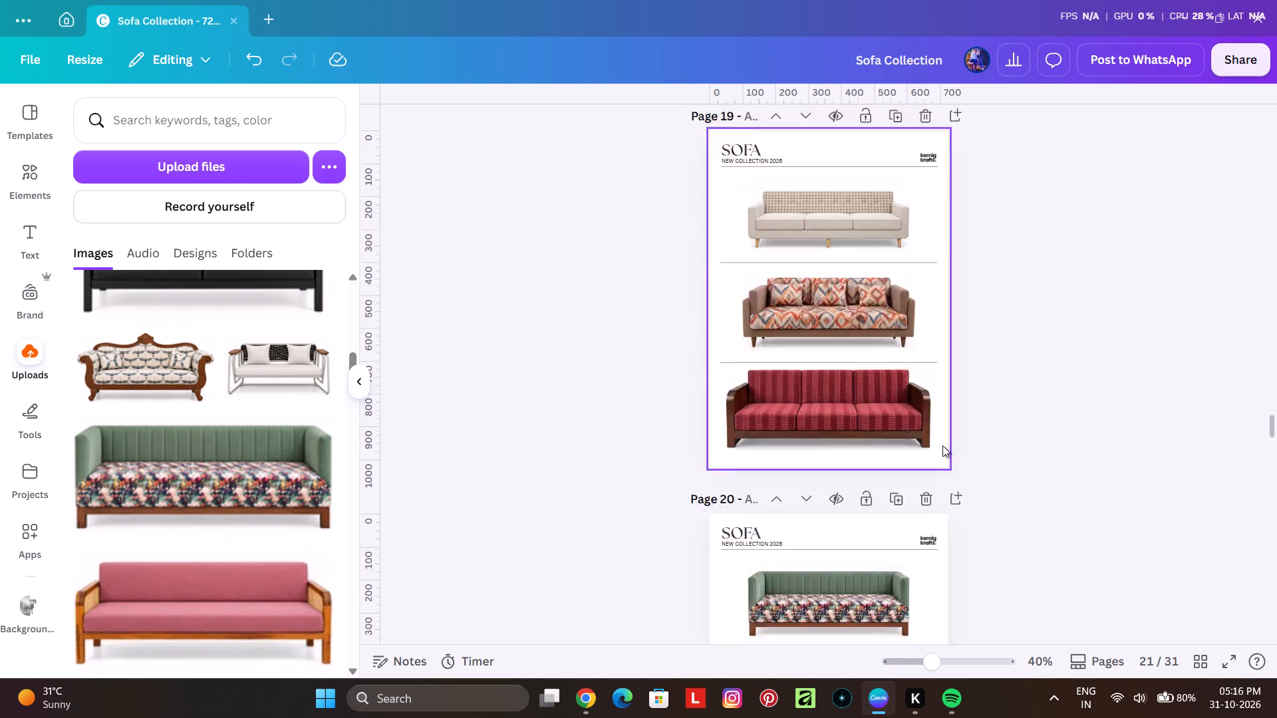
scroll(942, 445, up, 12)
scroll(942, 445, up, 14)
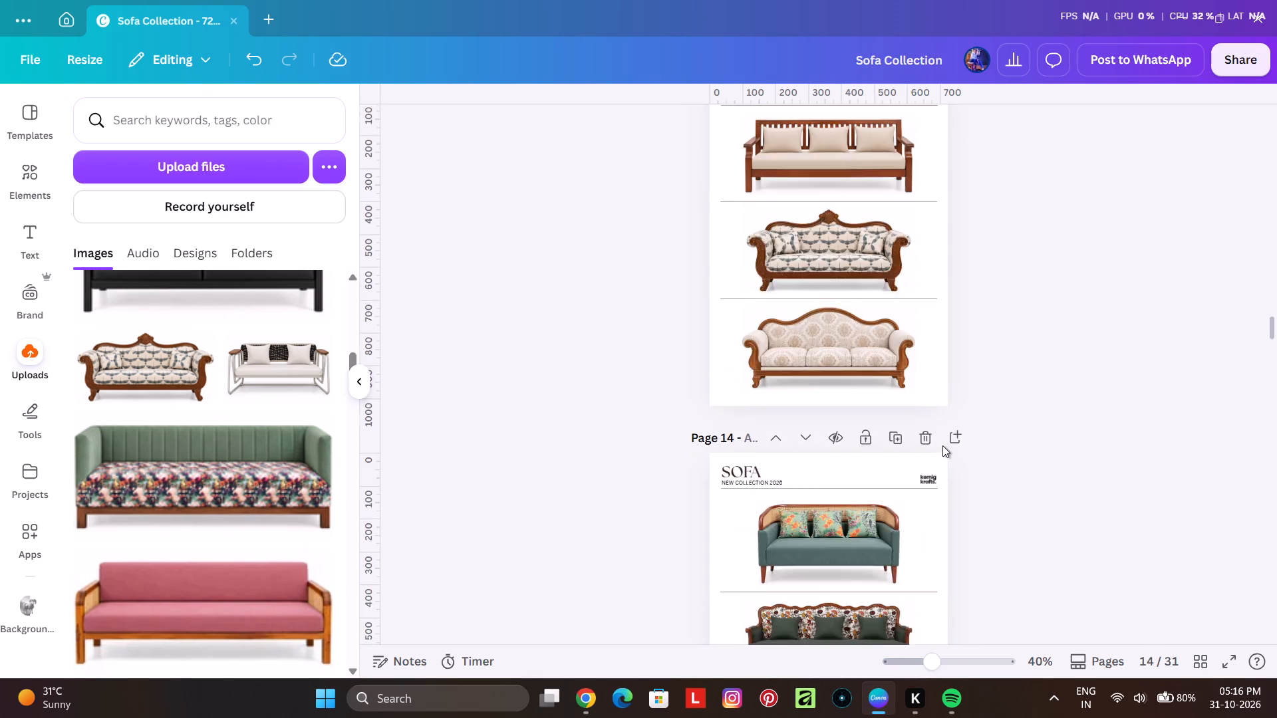
scroll(942, 445, up, 15)
scroll(941, 445, up, 11)
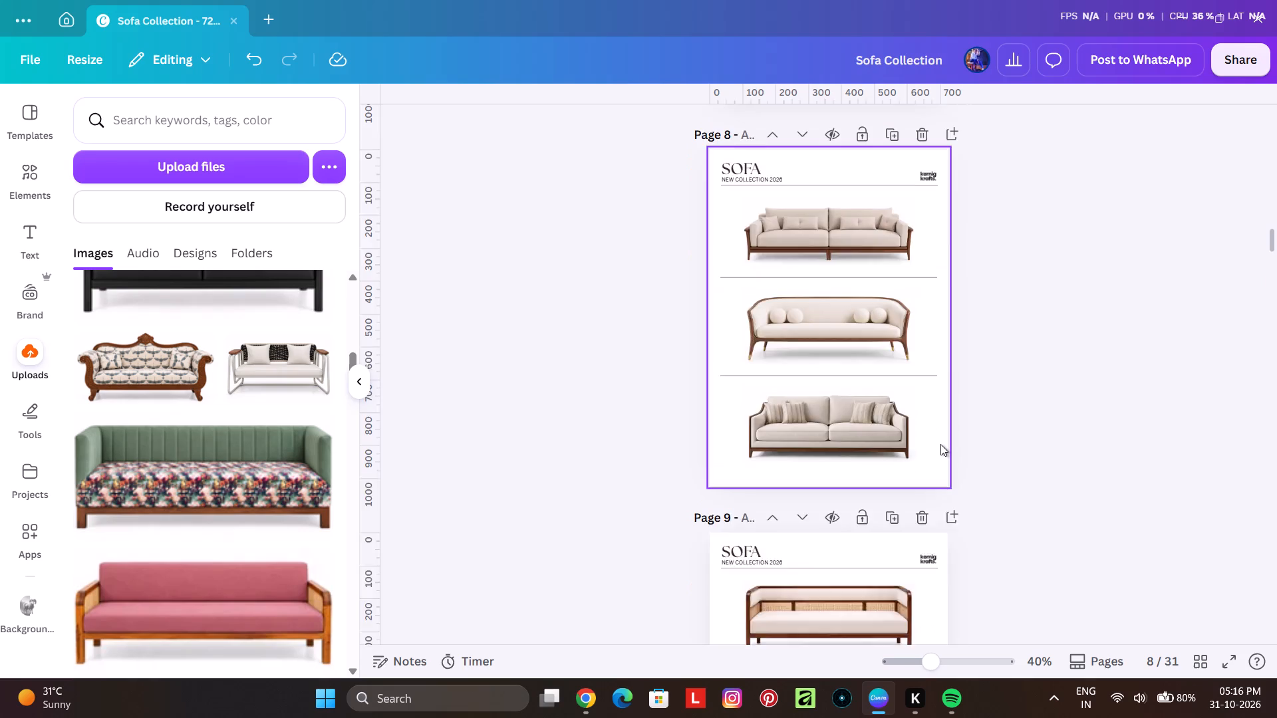
scroll(940, 444, up, 20)
scroll(940, 444, up, 8)
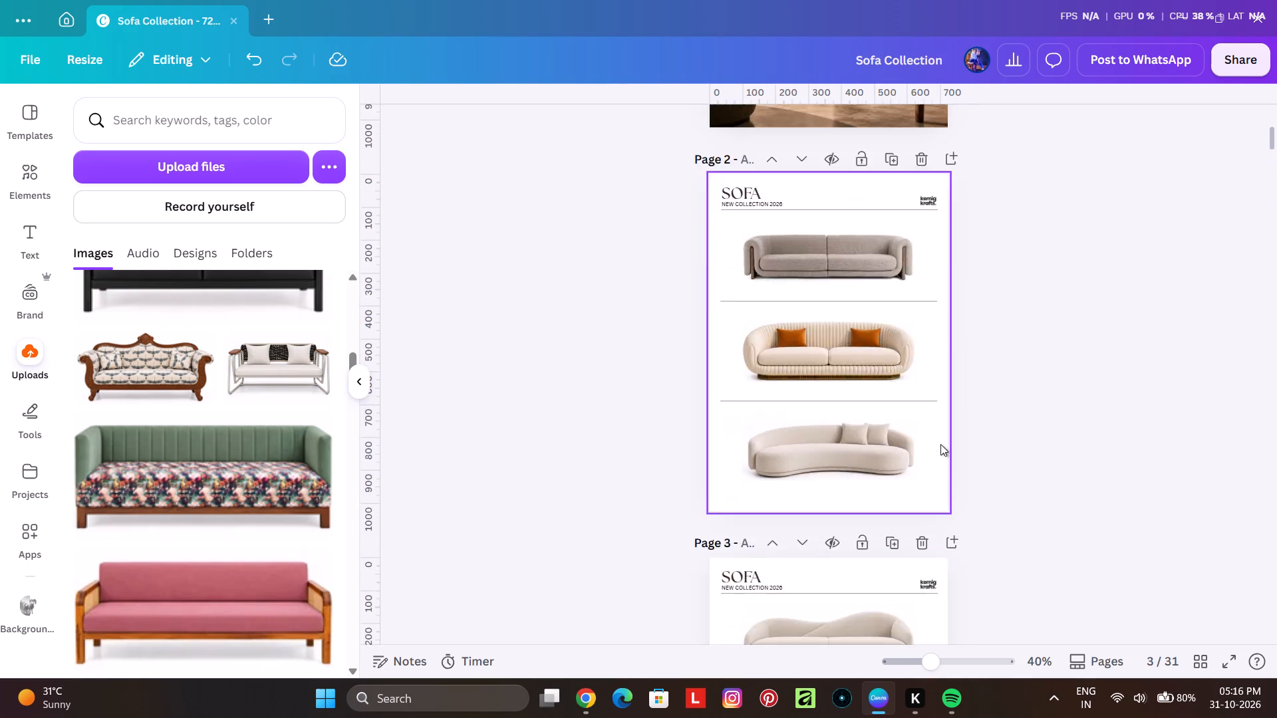
scroll(940, 444, up, 8)
scroll(940, 444, down, 2)
Enlarge page 2's kernig krafts logo to about 120 px wide, matching the height of the header text block.
ctrl+scroll(766, 456, up, 3)
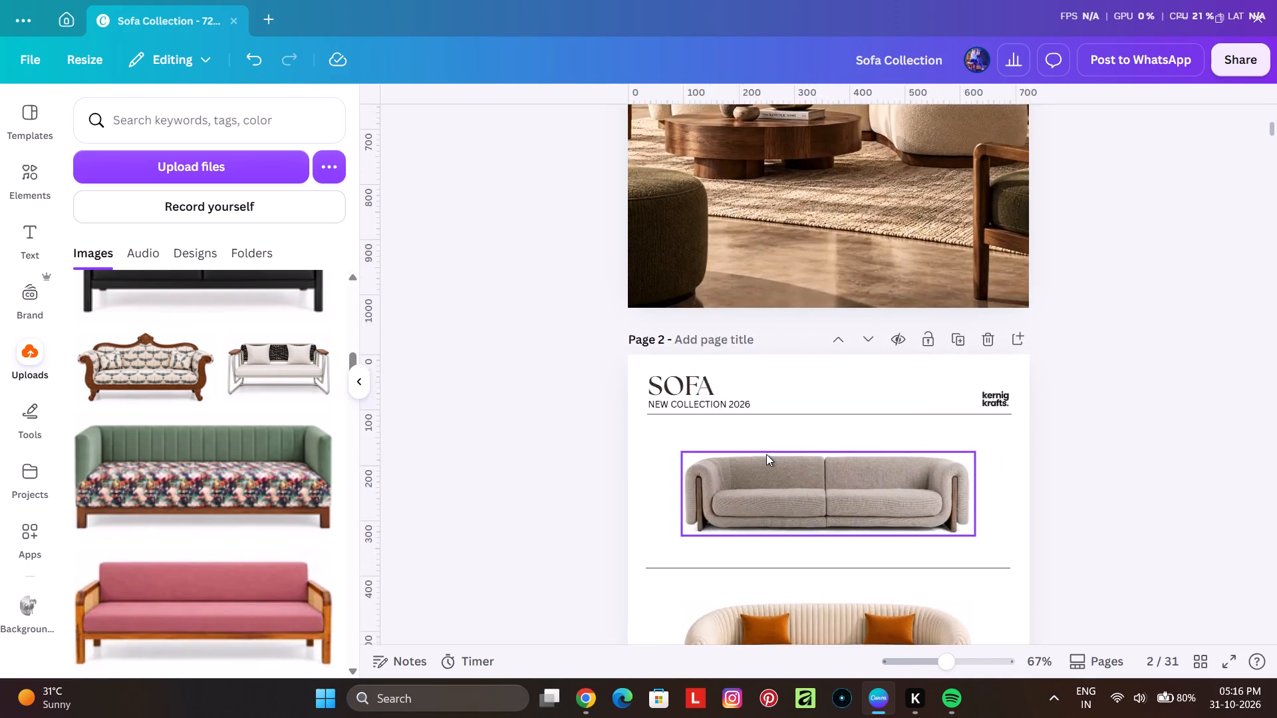
ctrl+scroll(766, 454, up, 5)
ctrl+scroll(766, 453, down, 1)
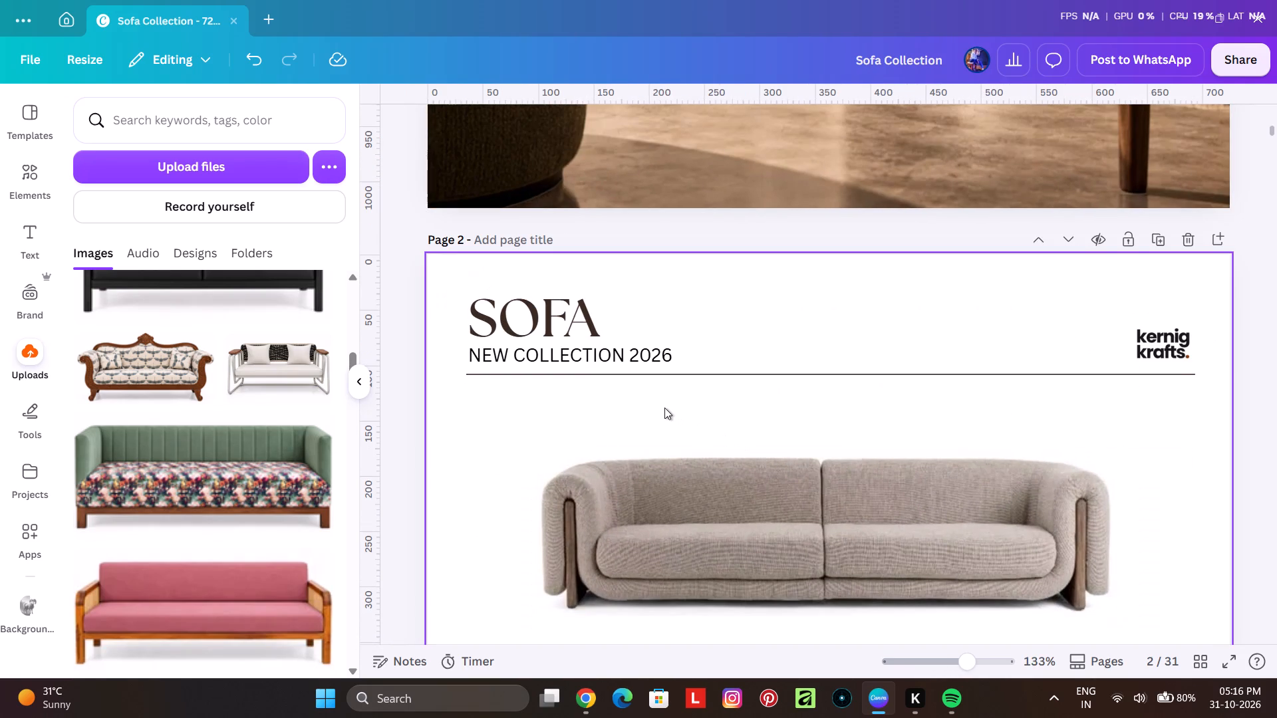
ctrl+scroll(664, 408, down, 1)
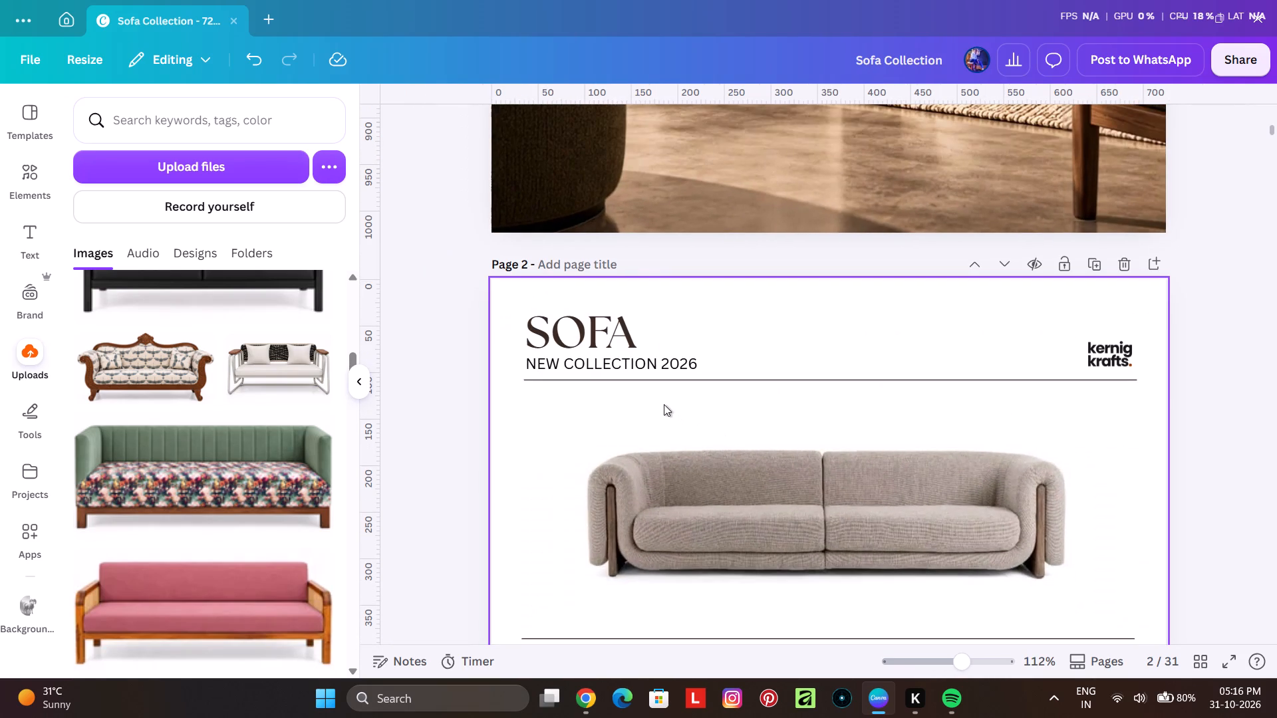
ctrl+scroll(616, 343, up, 1)
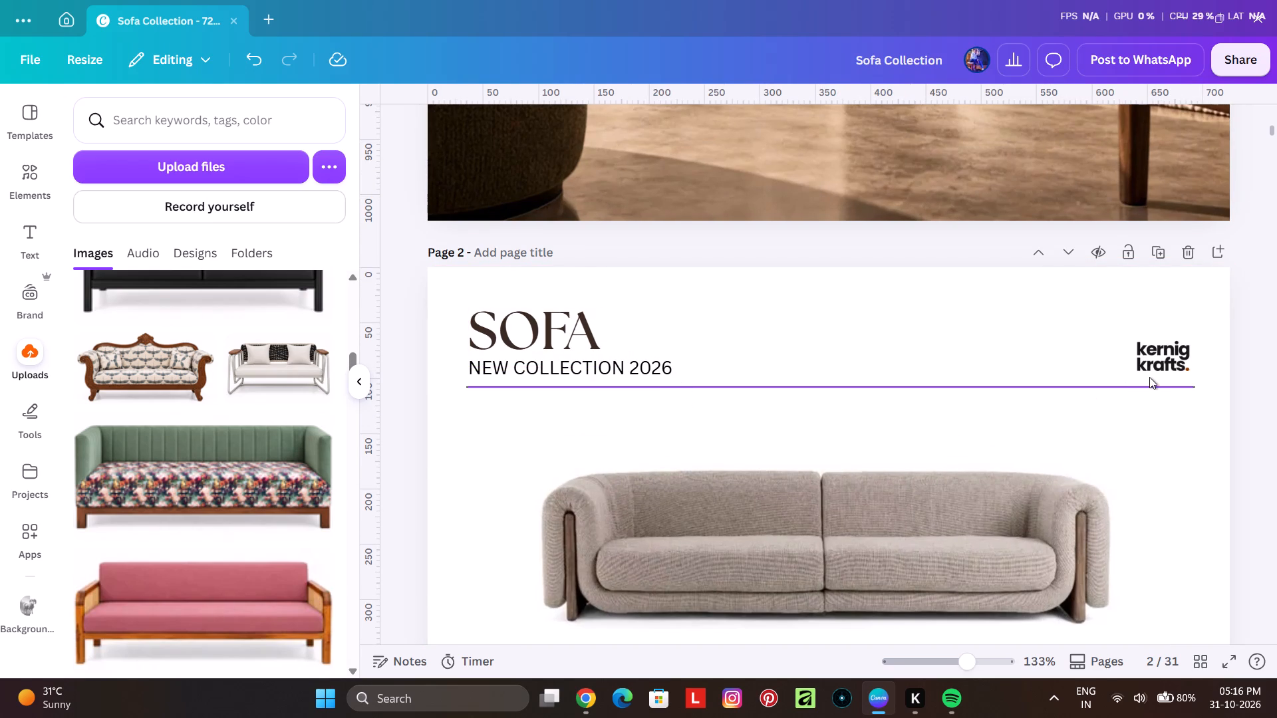
click(1183, 348)
drag(1134, 340, 1079, 312)
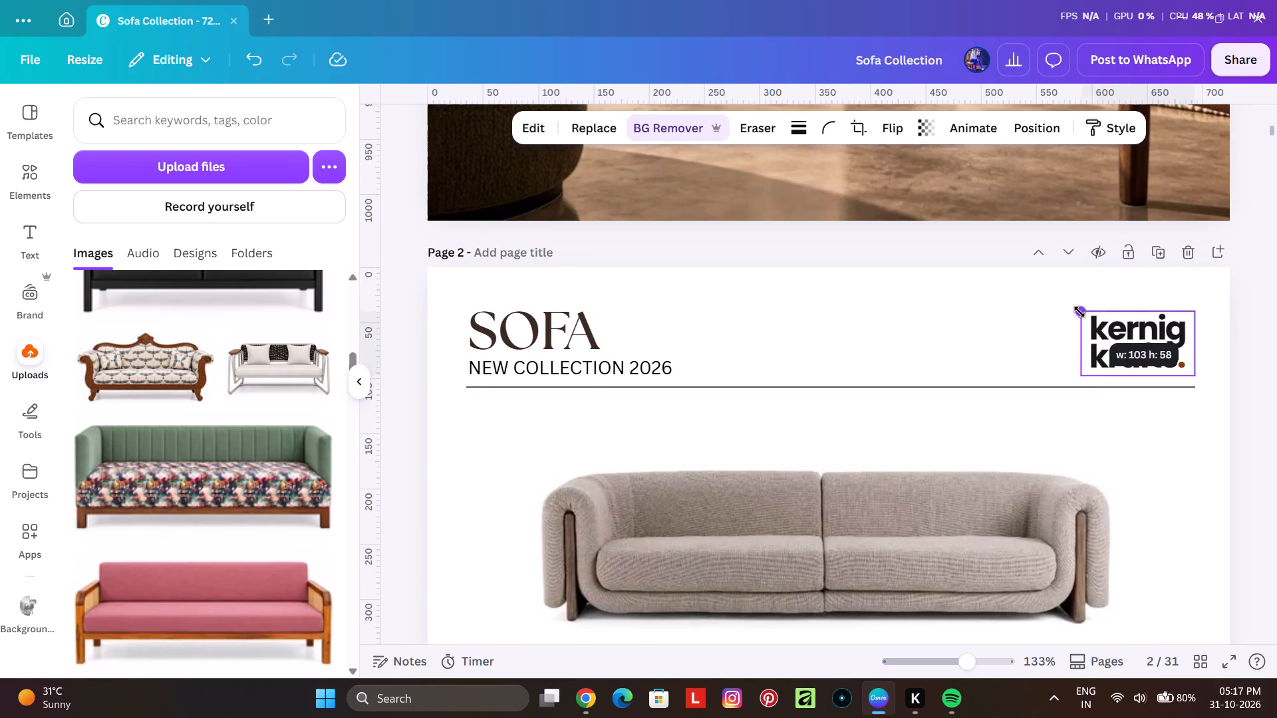
drag(1079, 312, 1067, 306)
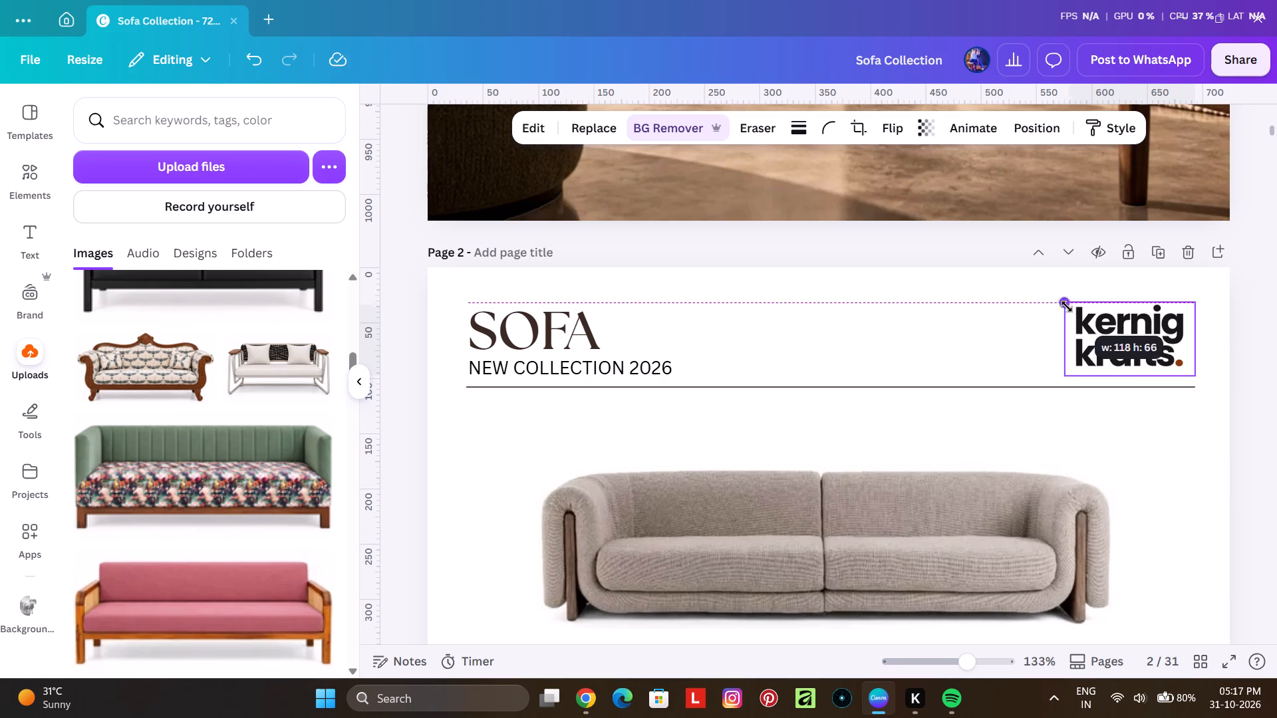
drag(1067, 306, 1062, 304)
drag(1062, 373, 1049, 378)
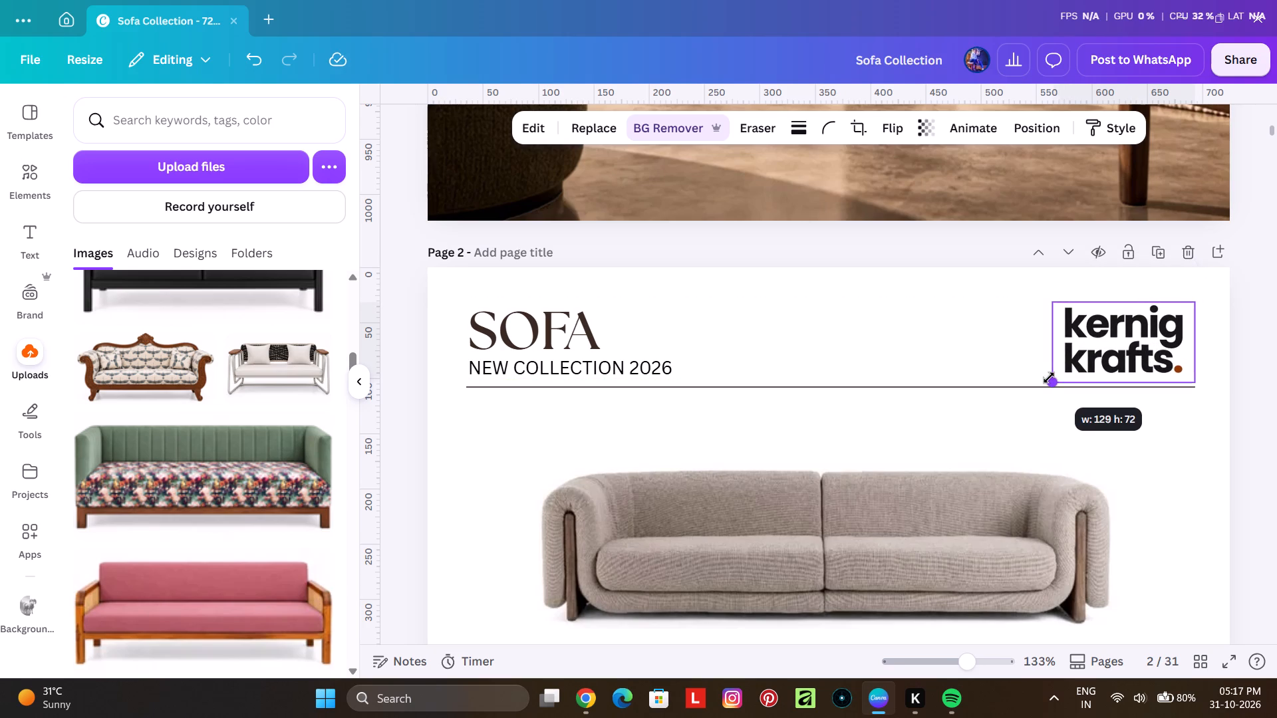
drag(1049, 378, 1052, 374)
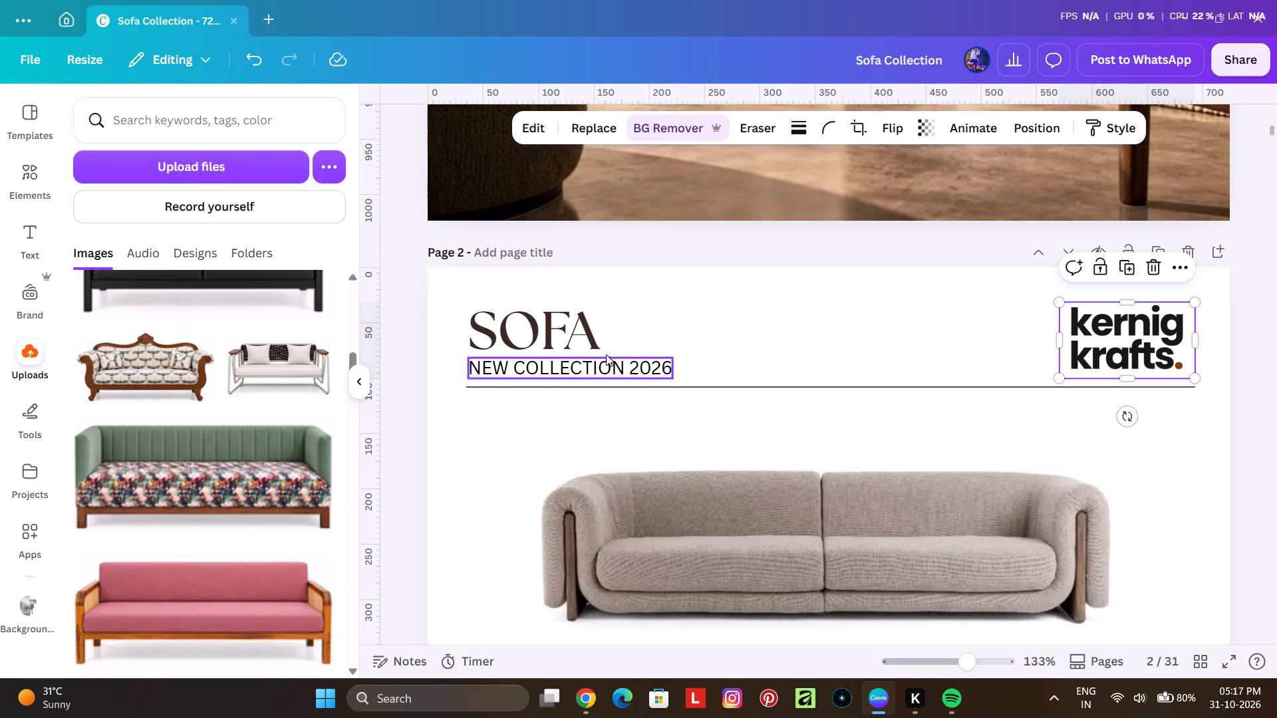
Group the SOFA title with the NEW COLLECTION 2026 subtitle in page 2's header.
click(587, 338)
shift+click(649, 377)
right_click(639, 360)
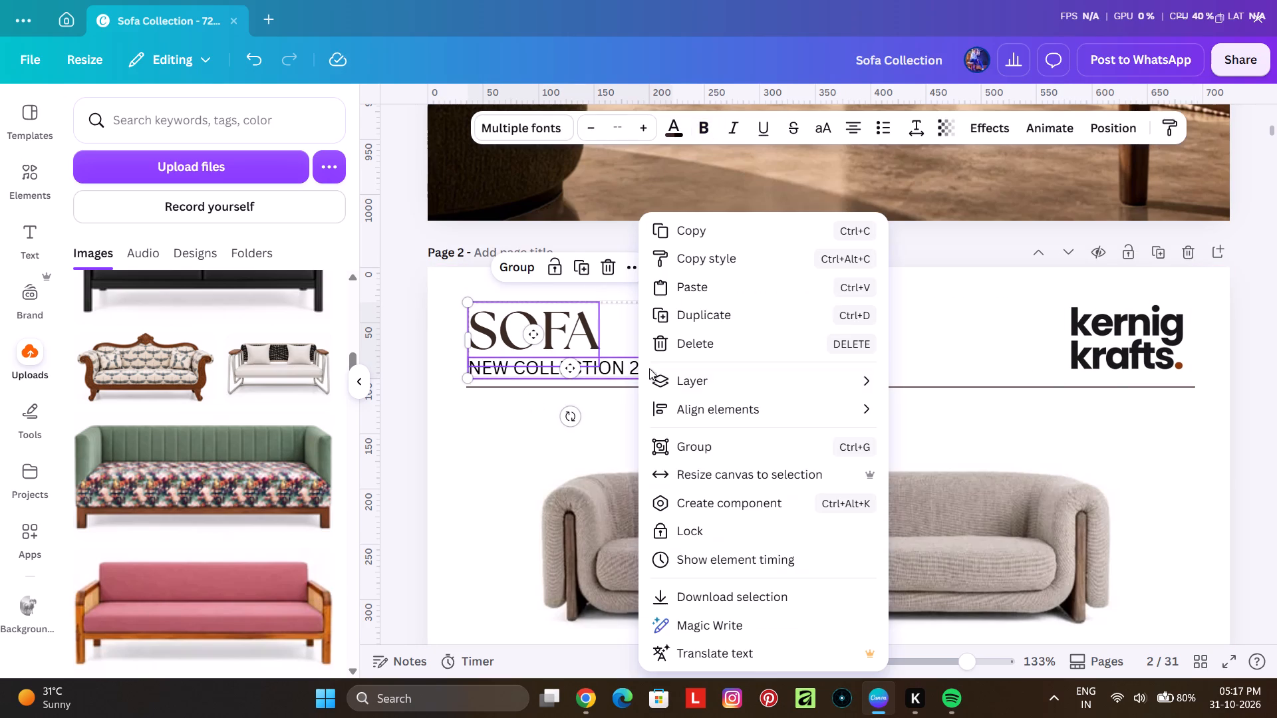
click(529, 270)
click(529, 269)
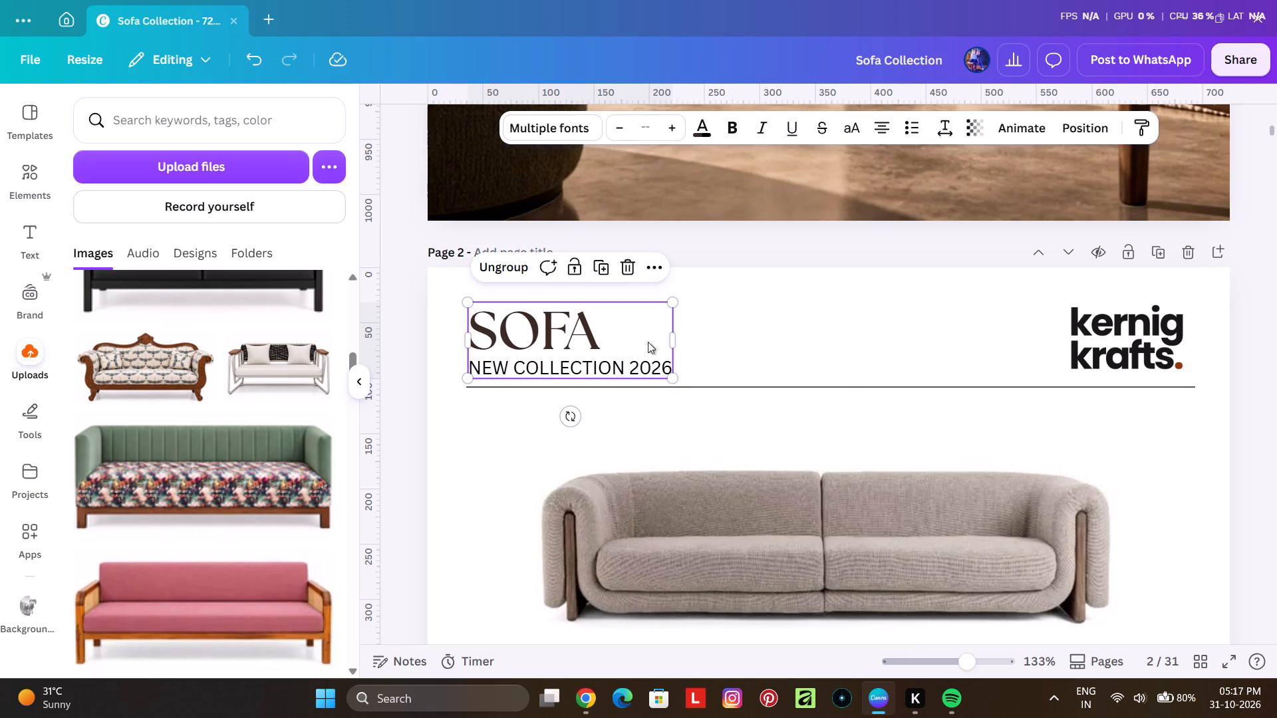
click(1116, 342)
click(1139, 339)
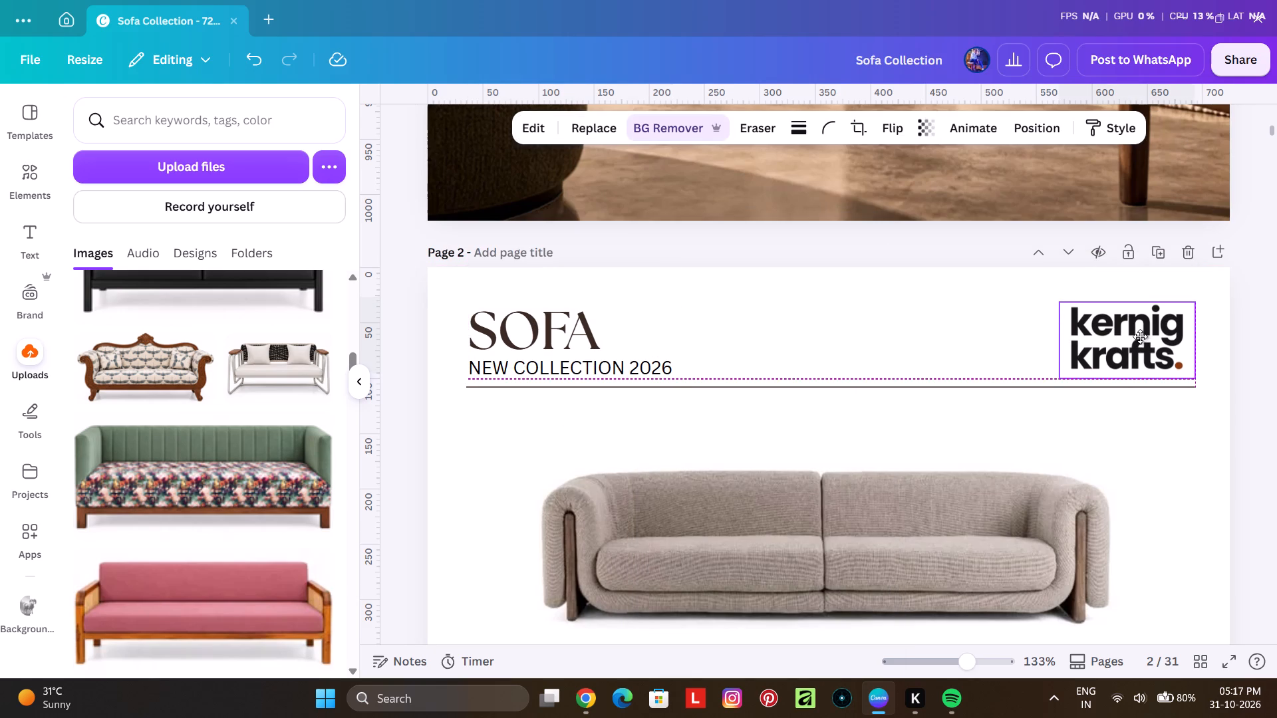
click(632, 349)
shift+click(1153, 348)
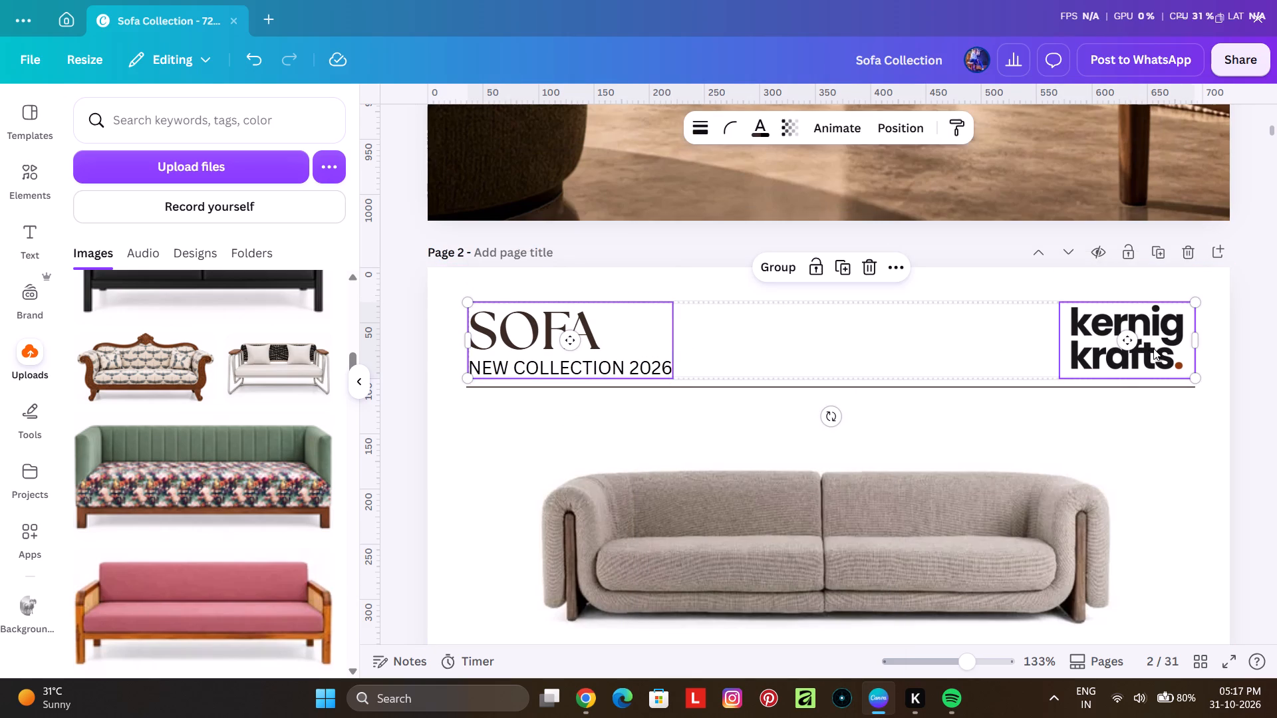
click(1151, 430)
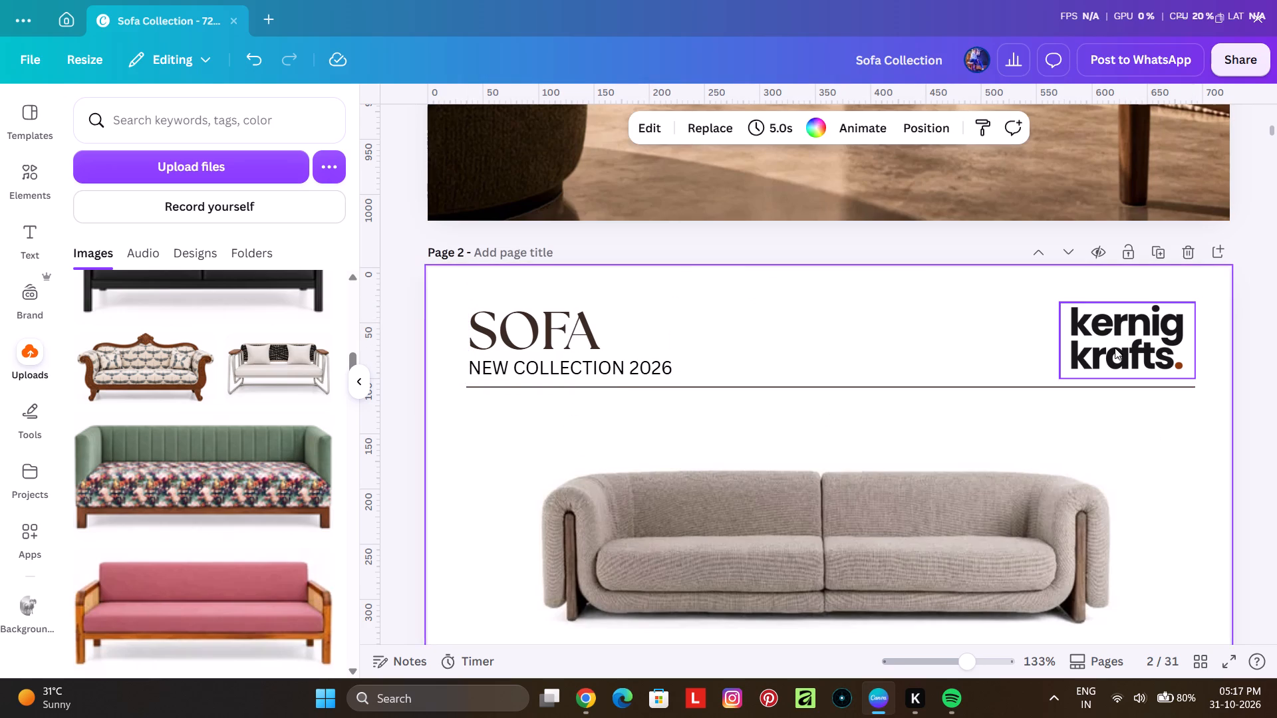
Swap page 2's header items, aligning the SOFA title group with the divider's right end and the kernig krafts logo with its left end.
click(1115, 343)
drag(1116, 342, 974, 346)
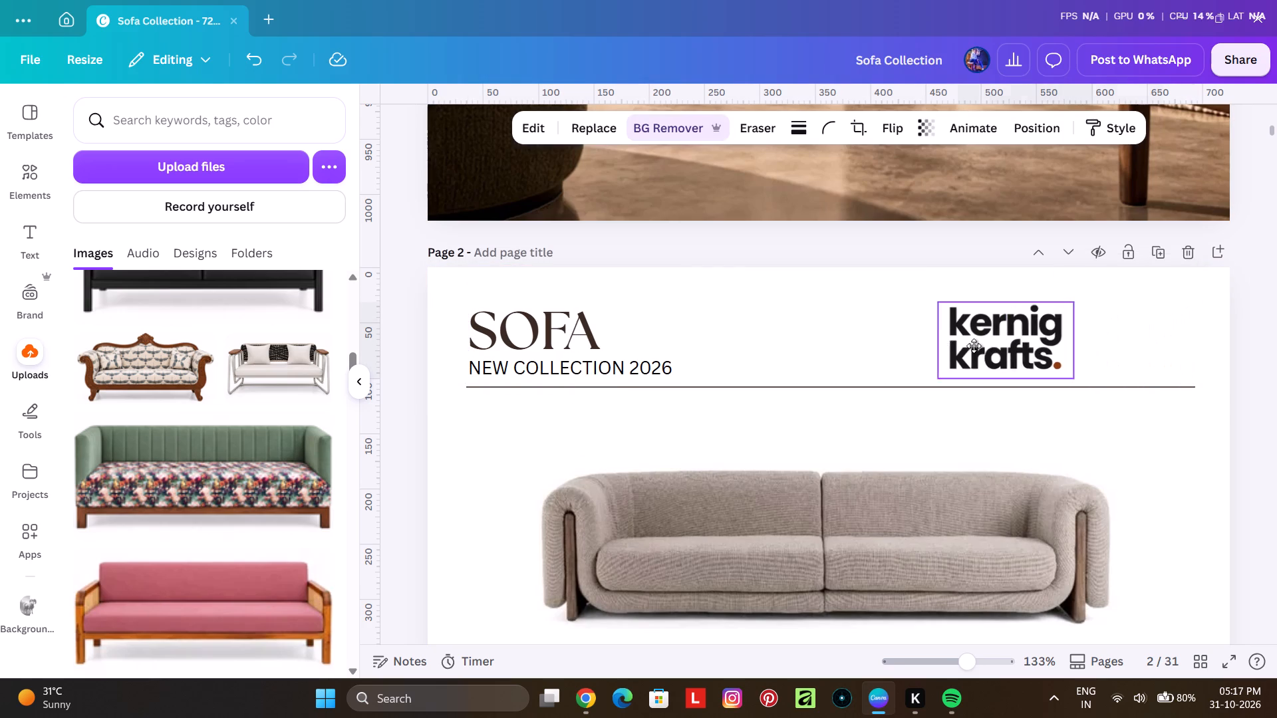
drag(974, 346, 805, 352)
drag(559, 355, 940, 361)
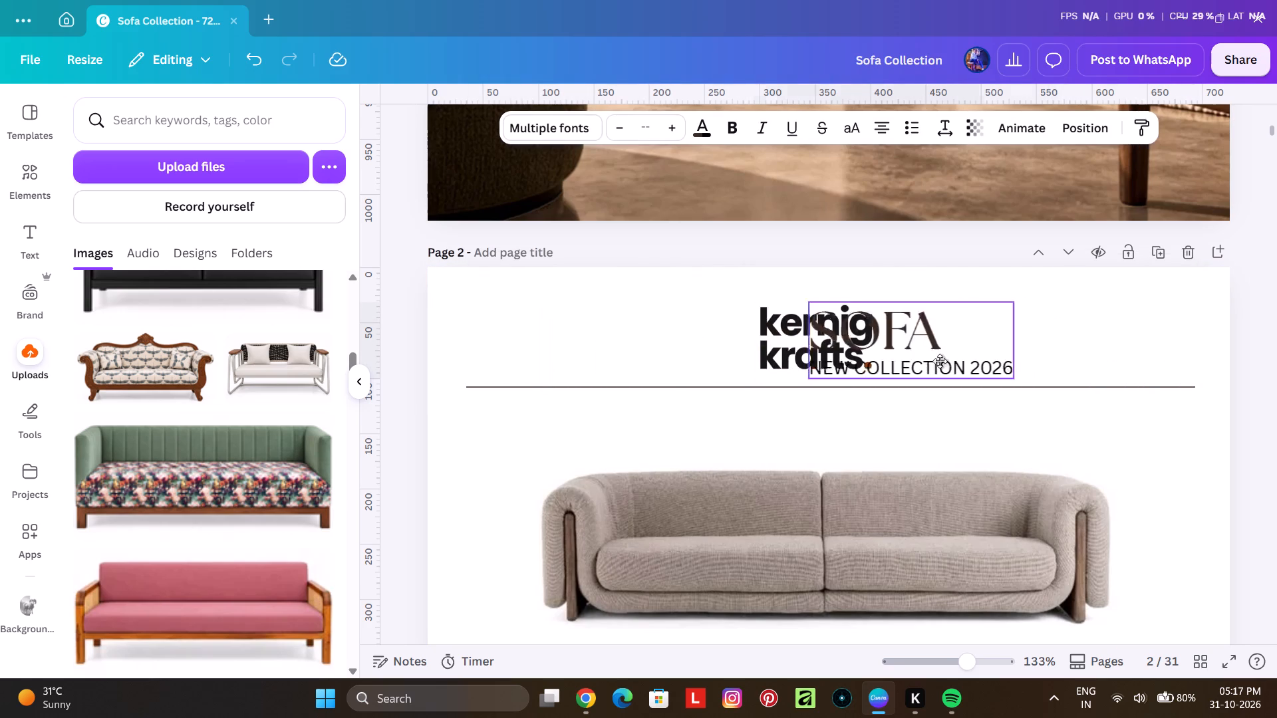
drag(940, 361, 1082, 359)
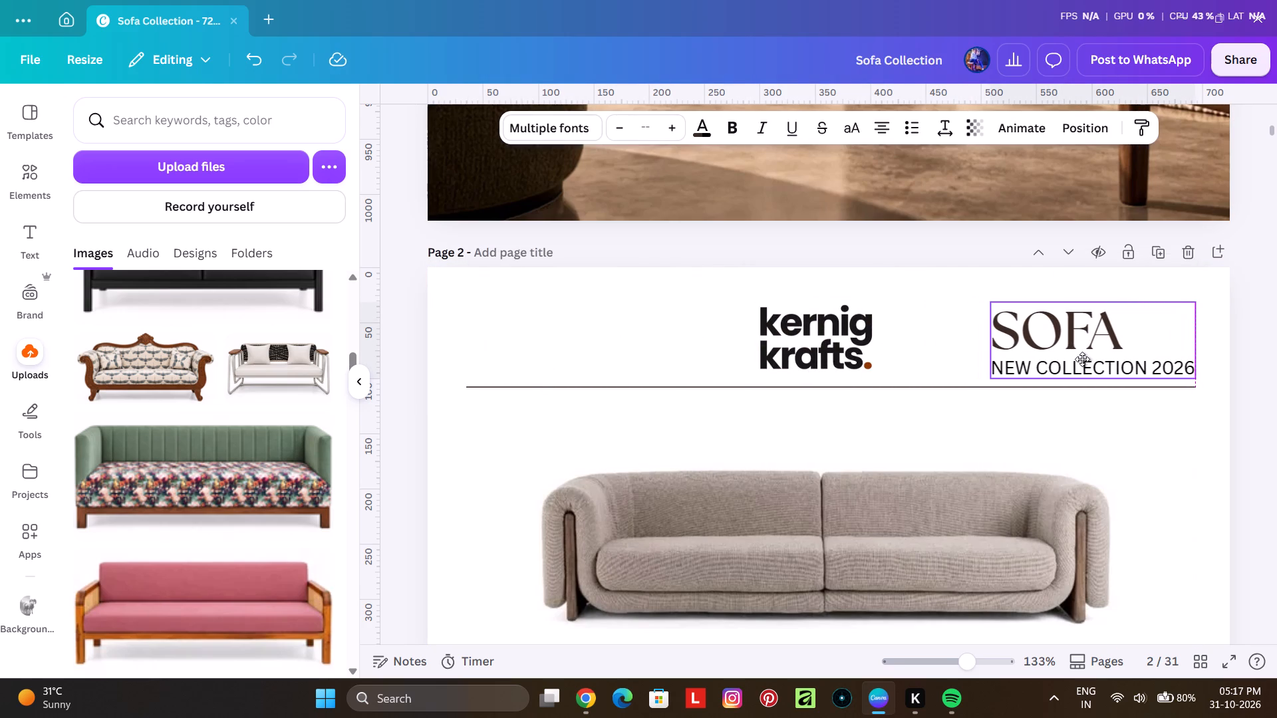
drag(1082, 359, 1078, 359)
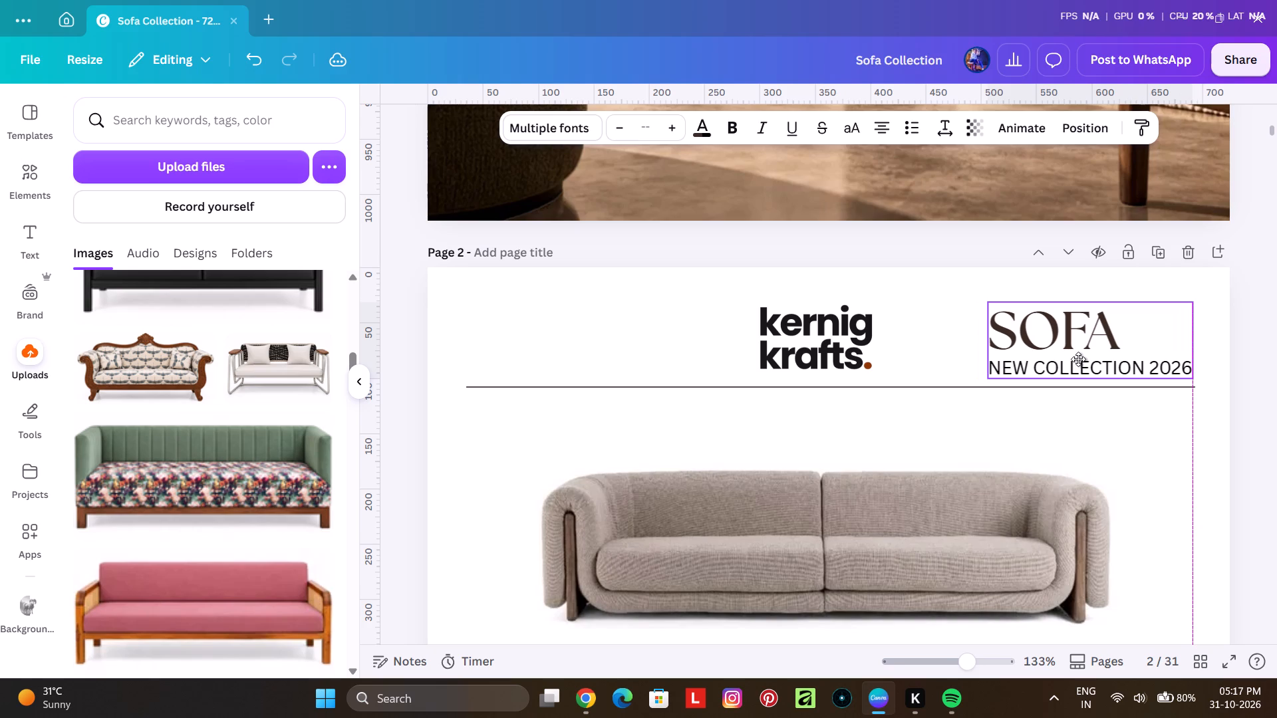
drag(1078, 359, 1081, 358)
click(827, 324)
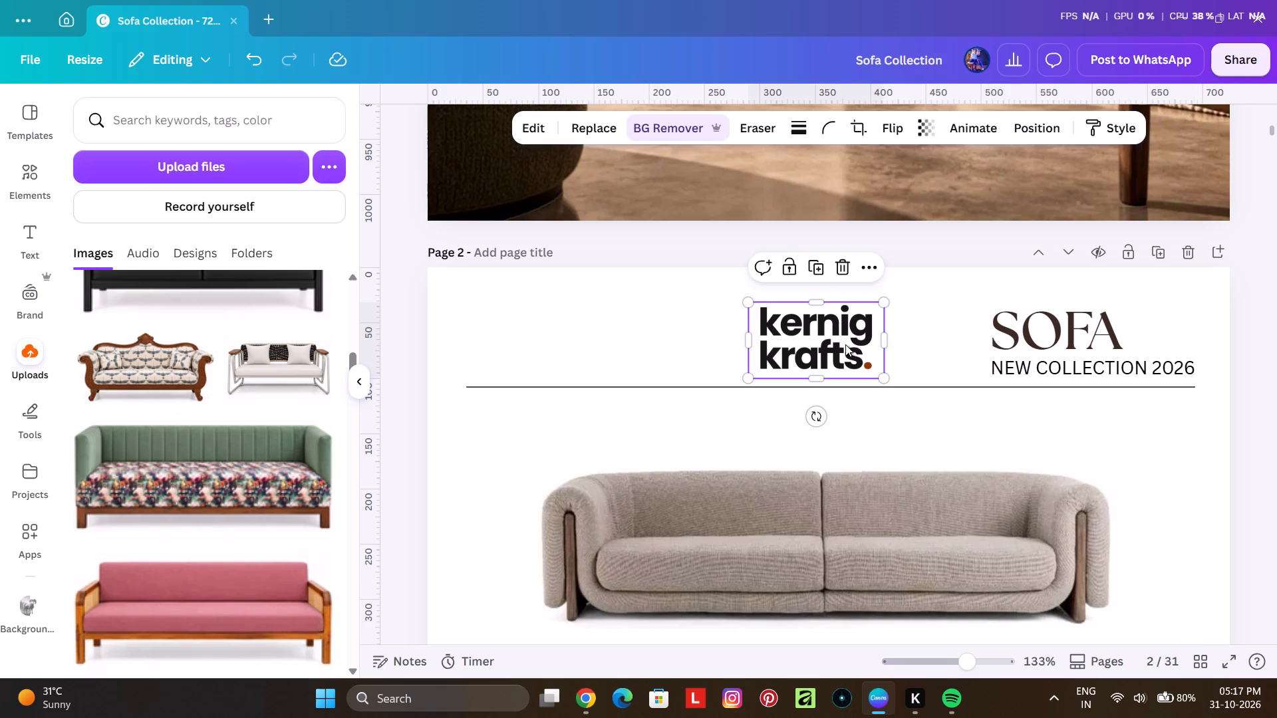
drag(841, 348, 558, 346)
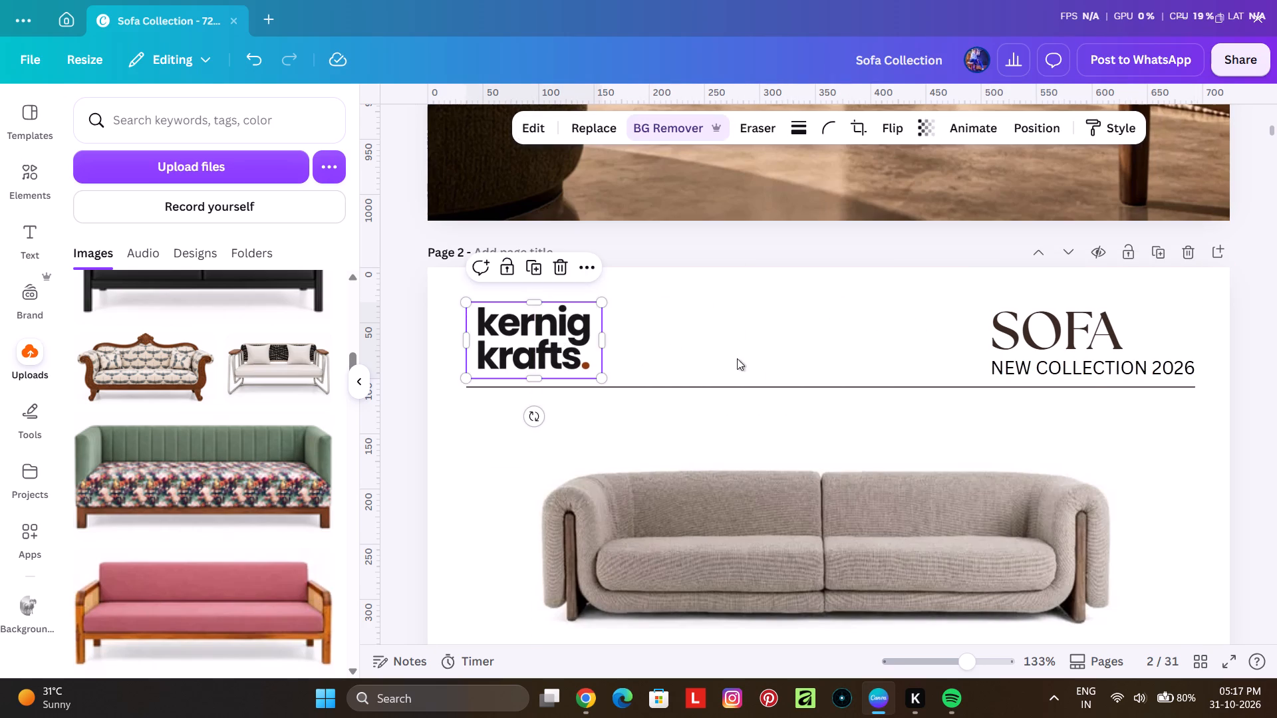
Examine the balance and spacing of page 2's rearranged header, both close up and in the overall page layout.
ctrl+scroll(737, 358, down, 3)
click(1167, 378)
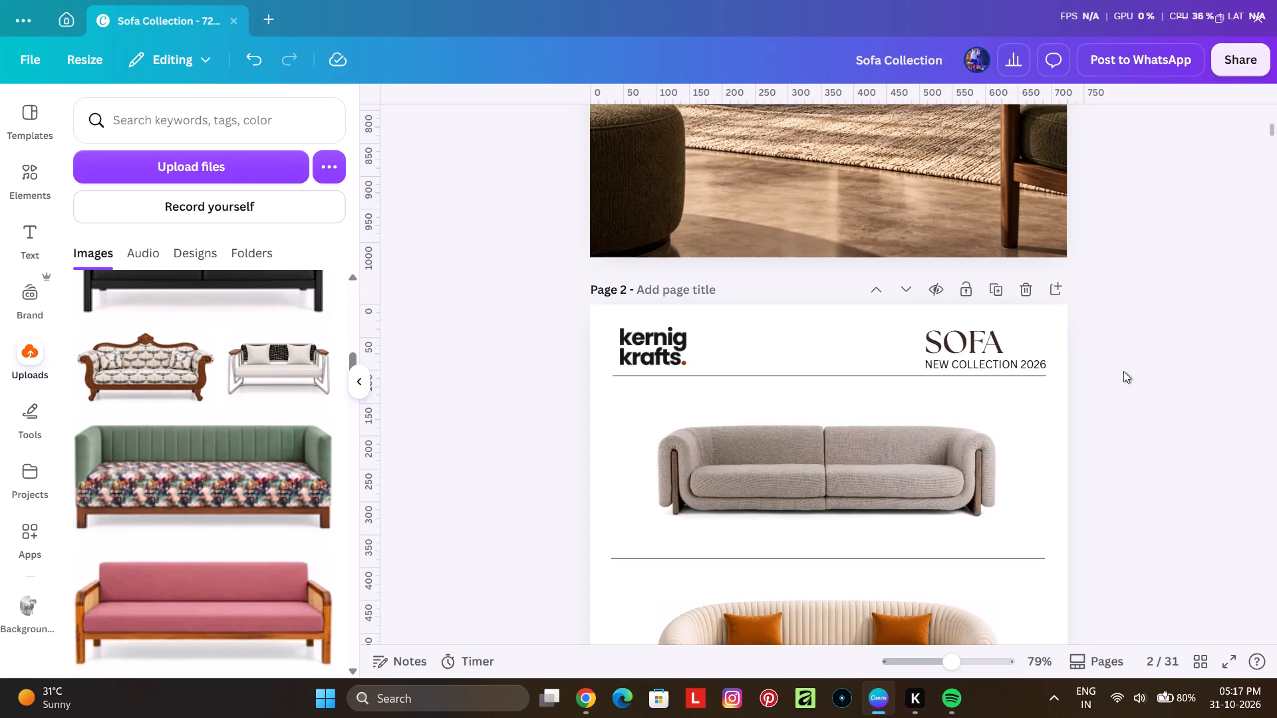
ctrl+scroll(832, 312, up, 2)
ctrl+scroll(792, 348, up, 2)
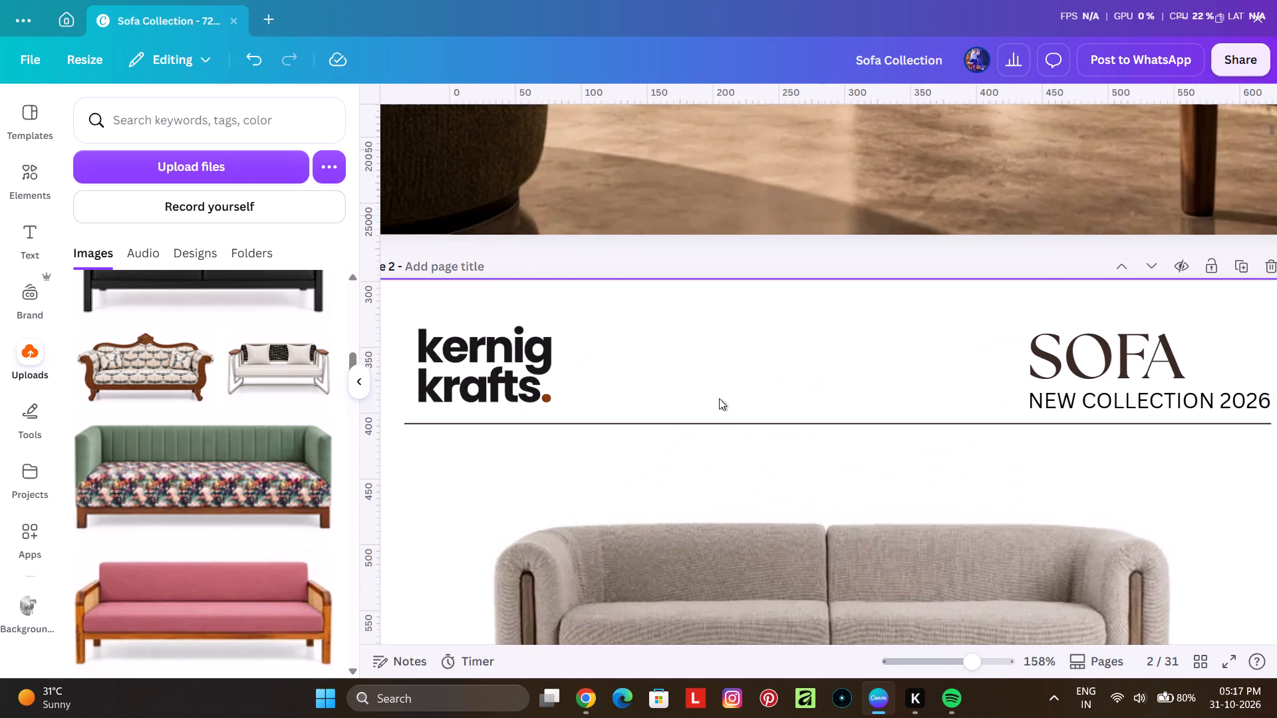
ctrl+scroll(680, 372, down, 4)
click(528, 320)
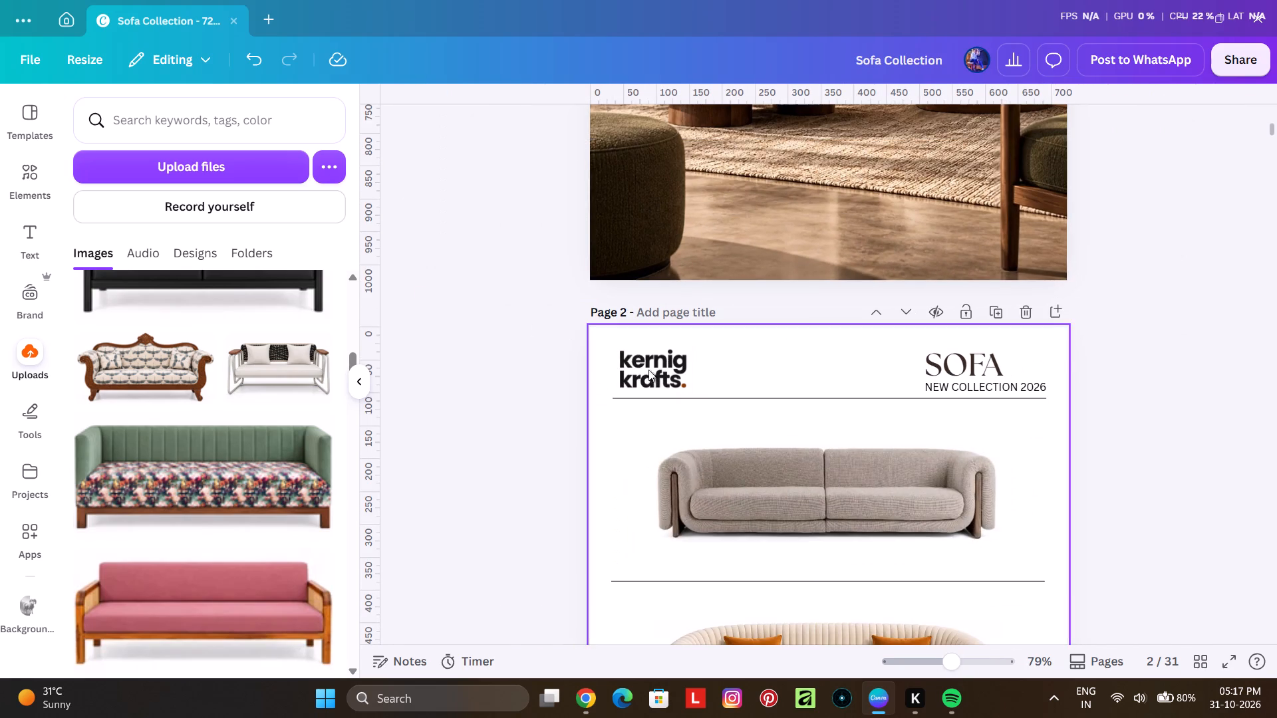
ctrl+scroll(719, 370, up, 2)
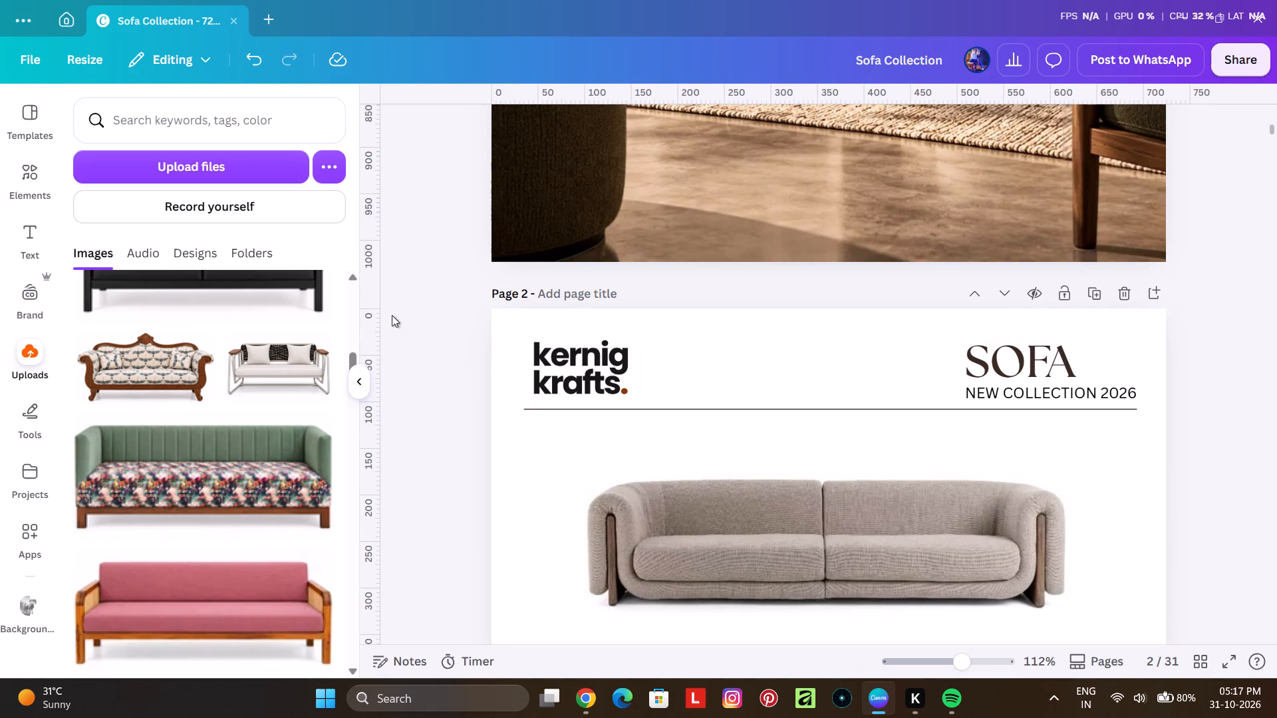
ctrl+scroll(679, 294, down, 2)
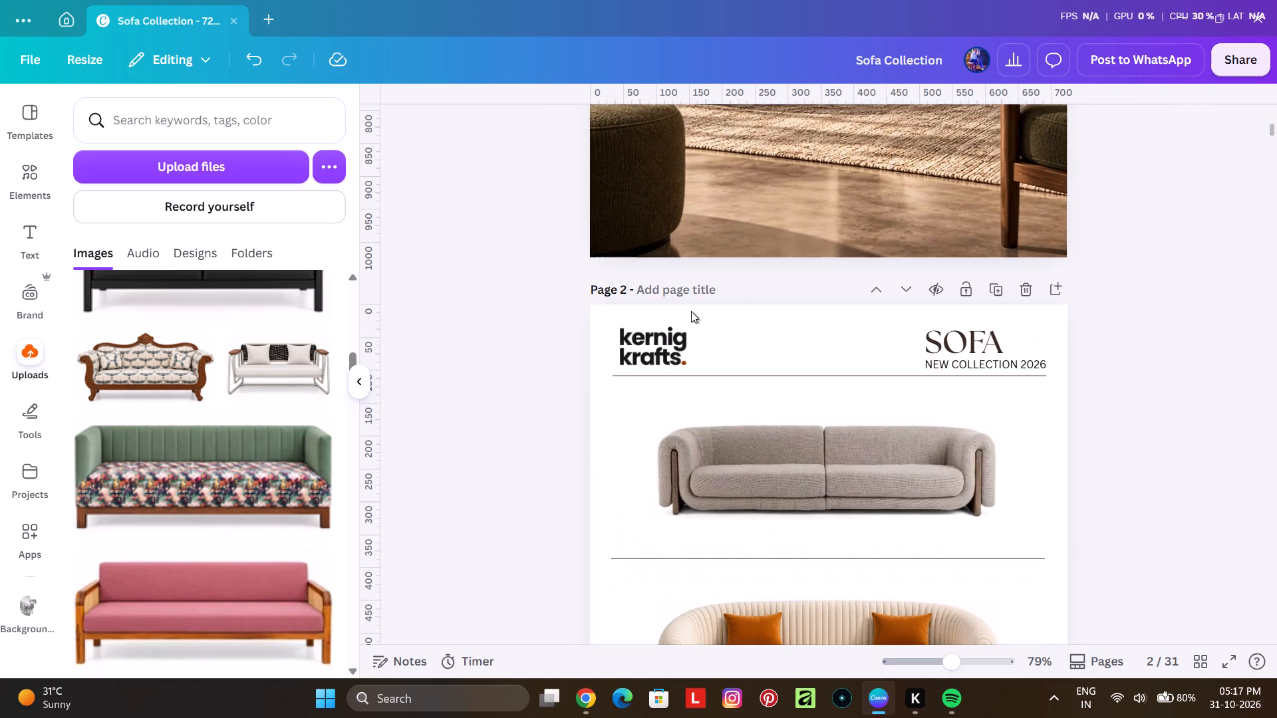
ctrl+scroll(694, 386, down, 2)
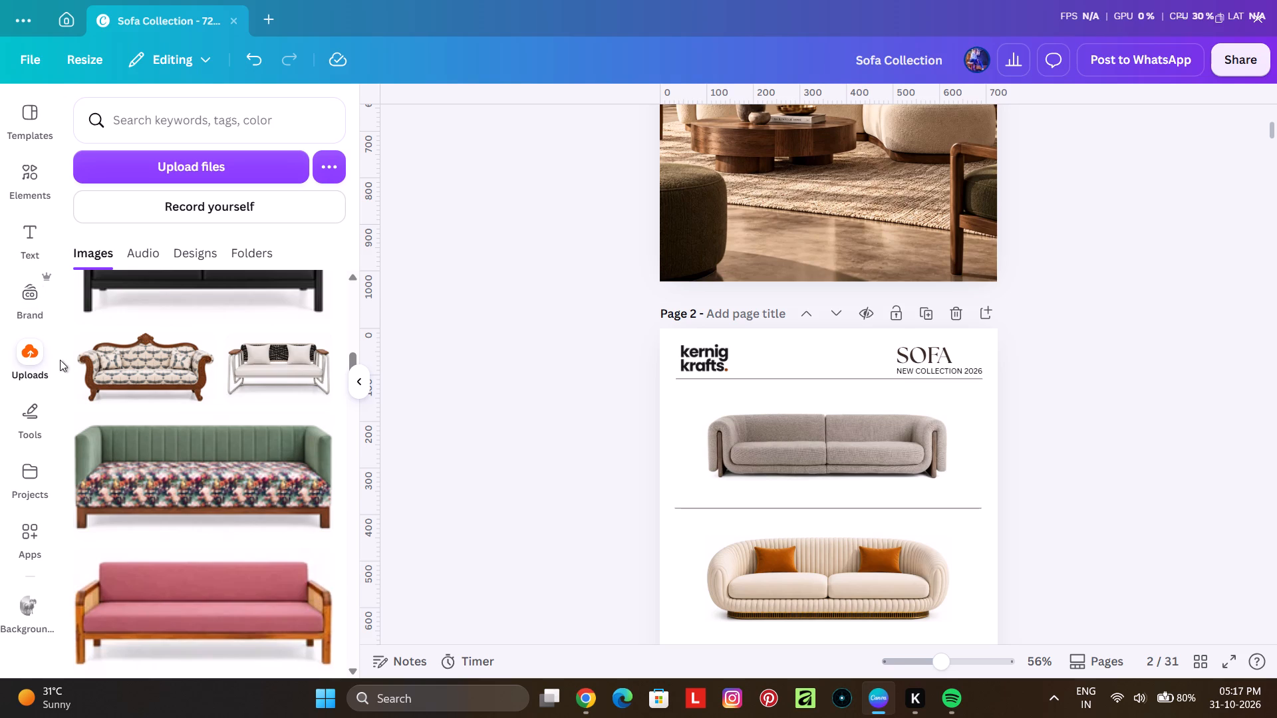
Add a square shape to page 2 and shorten it into a wide rectangle.
click(22, 194)
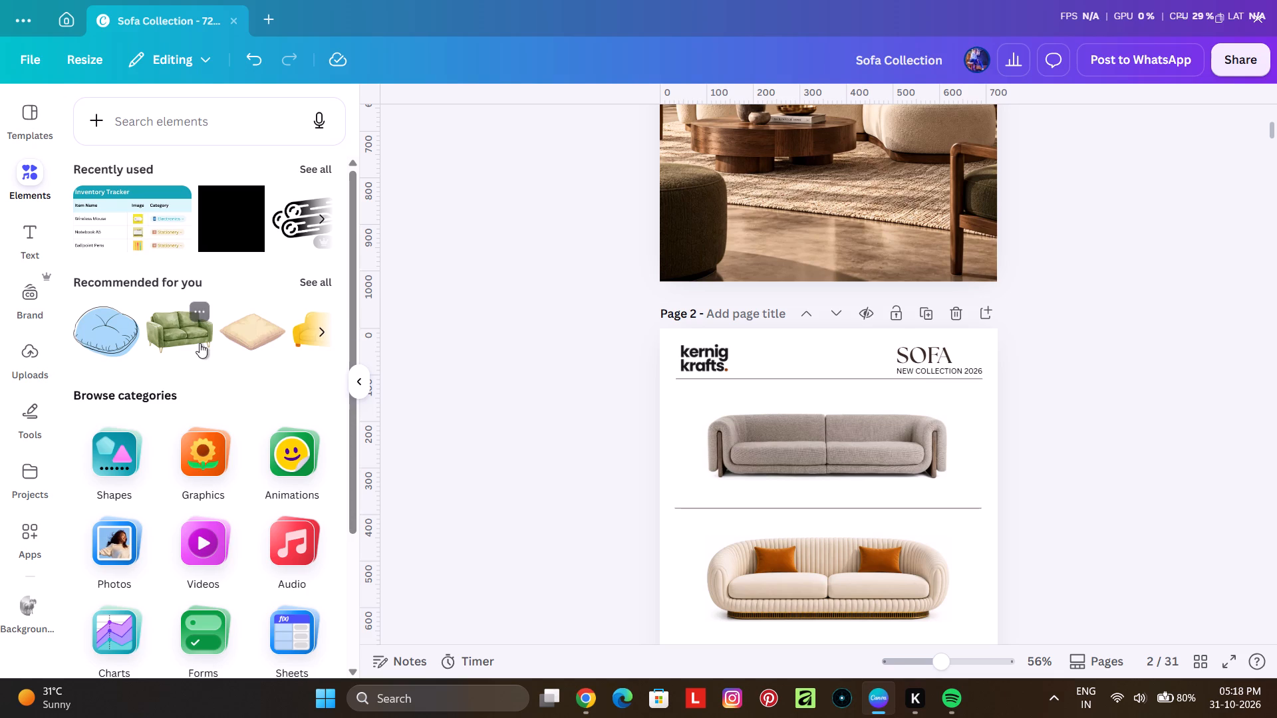
click(137, 466)
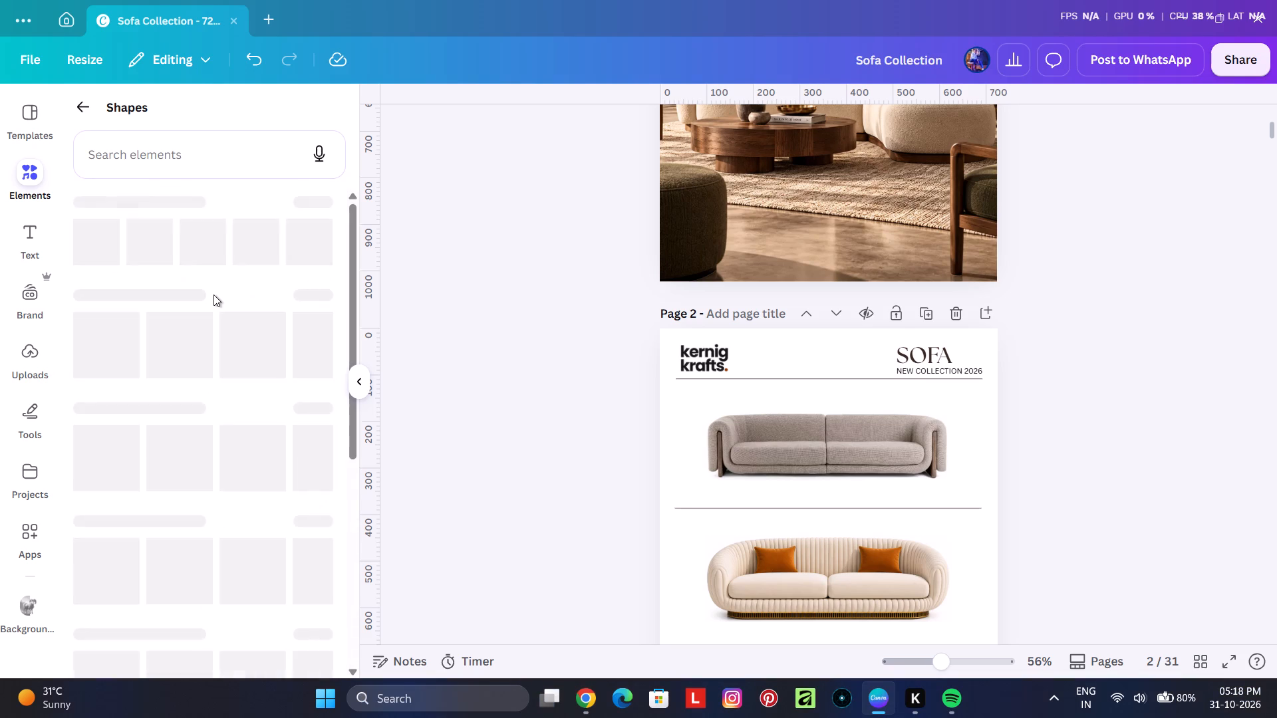
scroll(208, 374, up, 1)
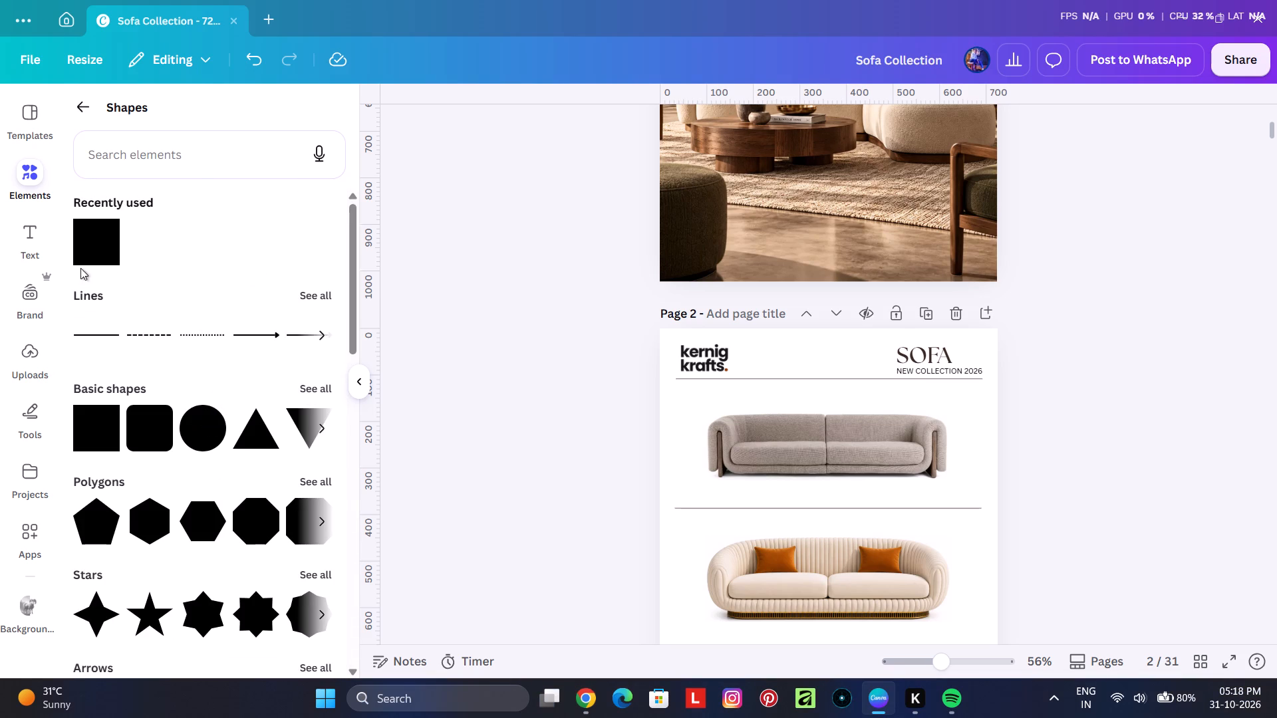
click(88, 257)
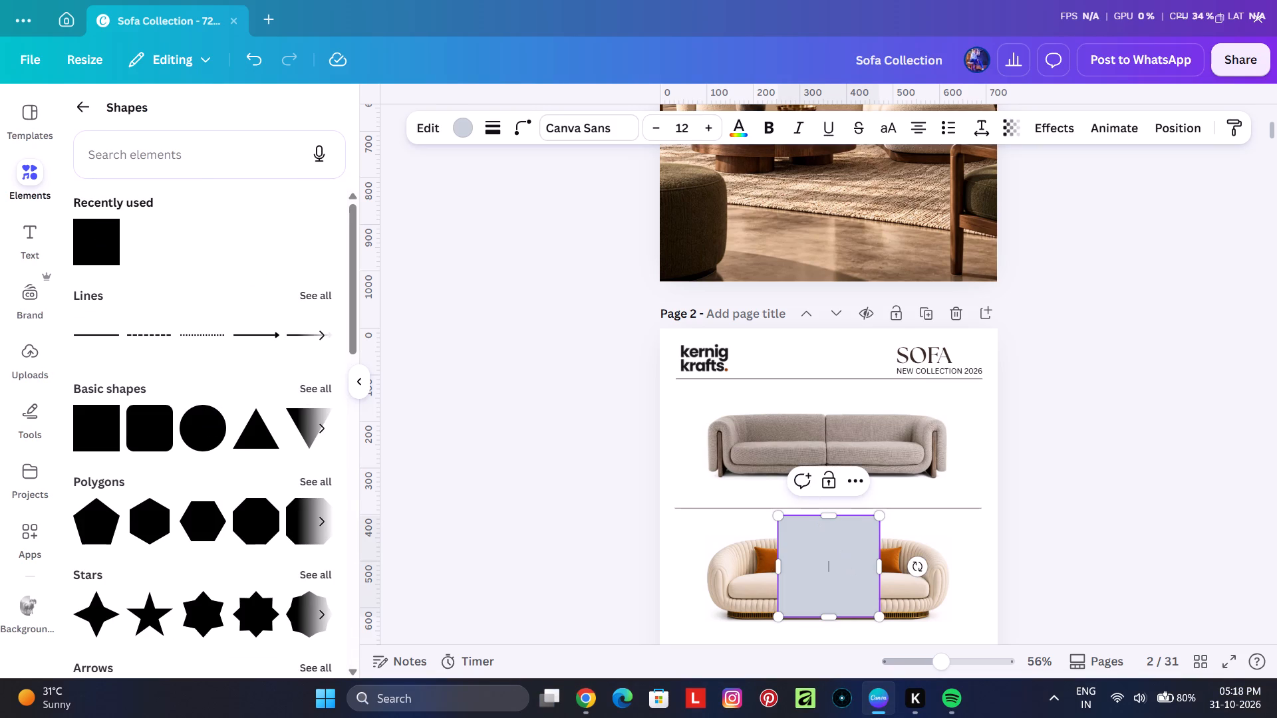
drag(831, 616, 827, 572)
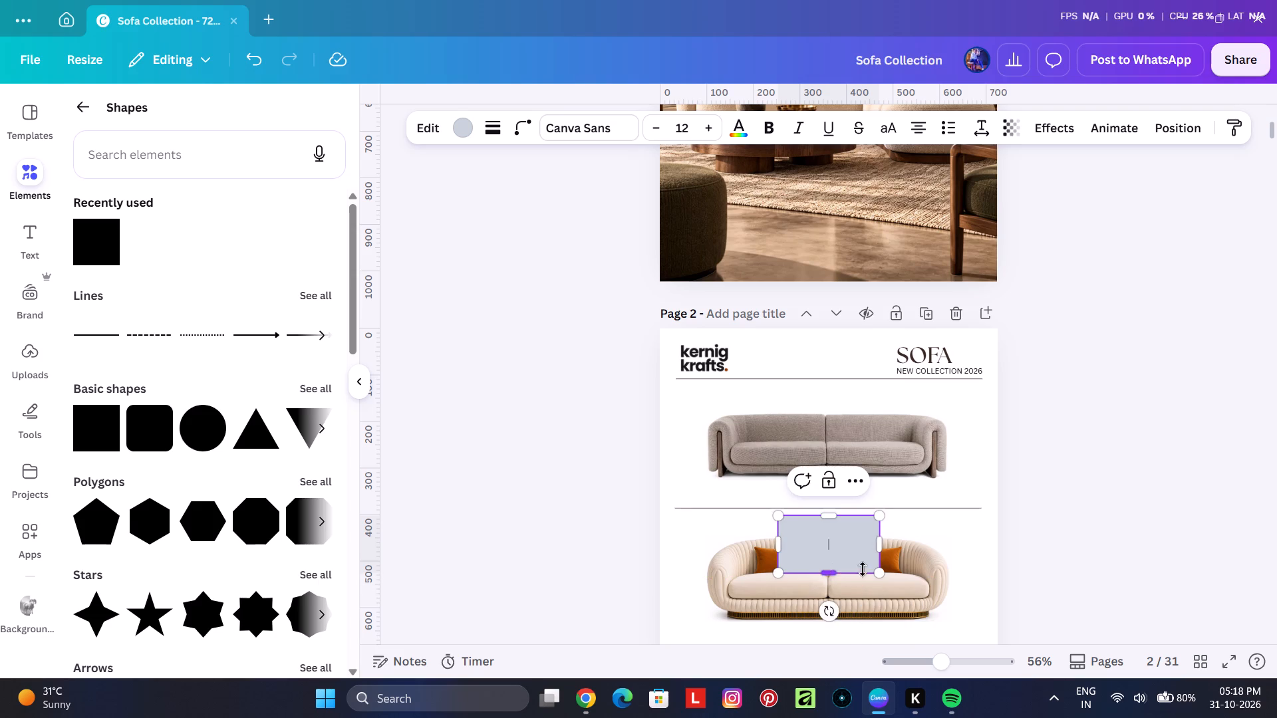
click(1098, 551)
Place the rectangle in page 2's top-left corner and stretch it across the full page width, down to the header divider line.
click(825, 559)
drag(860, 549, 793, 373)
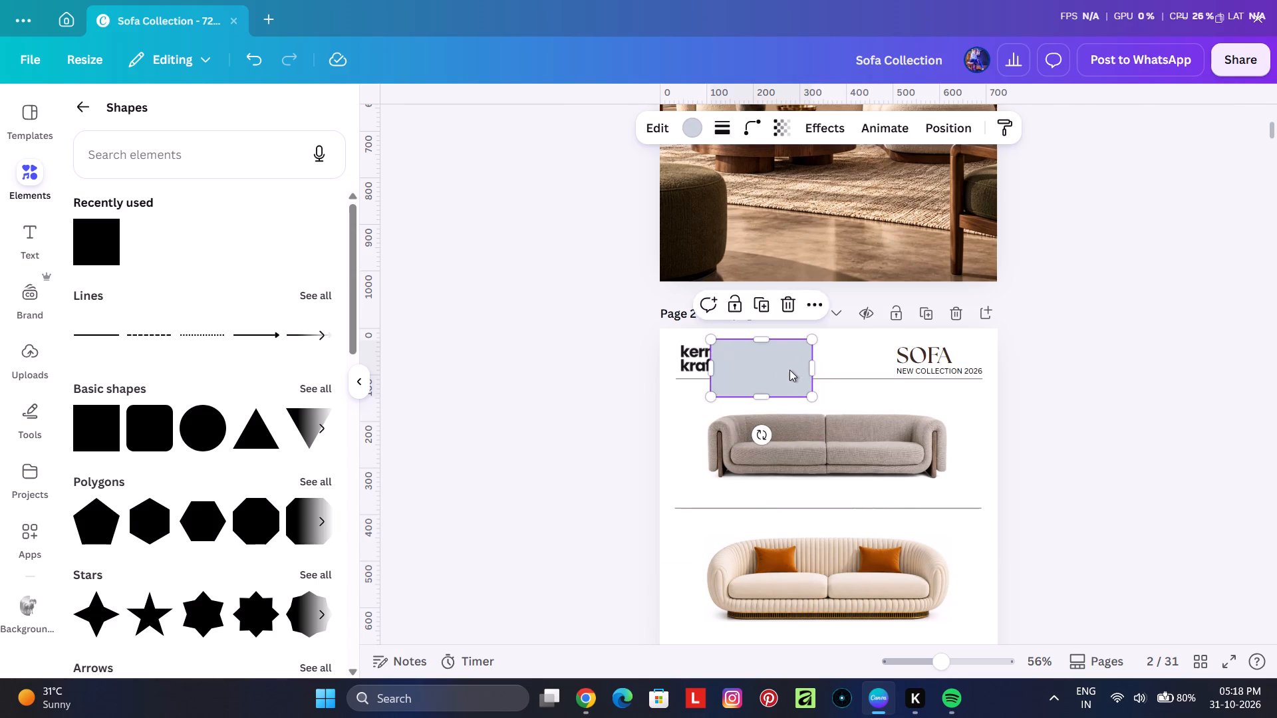
ctrl+scroll(779, 368, up, 5)
drag(643, 364, 527, 340)
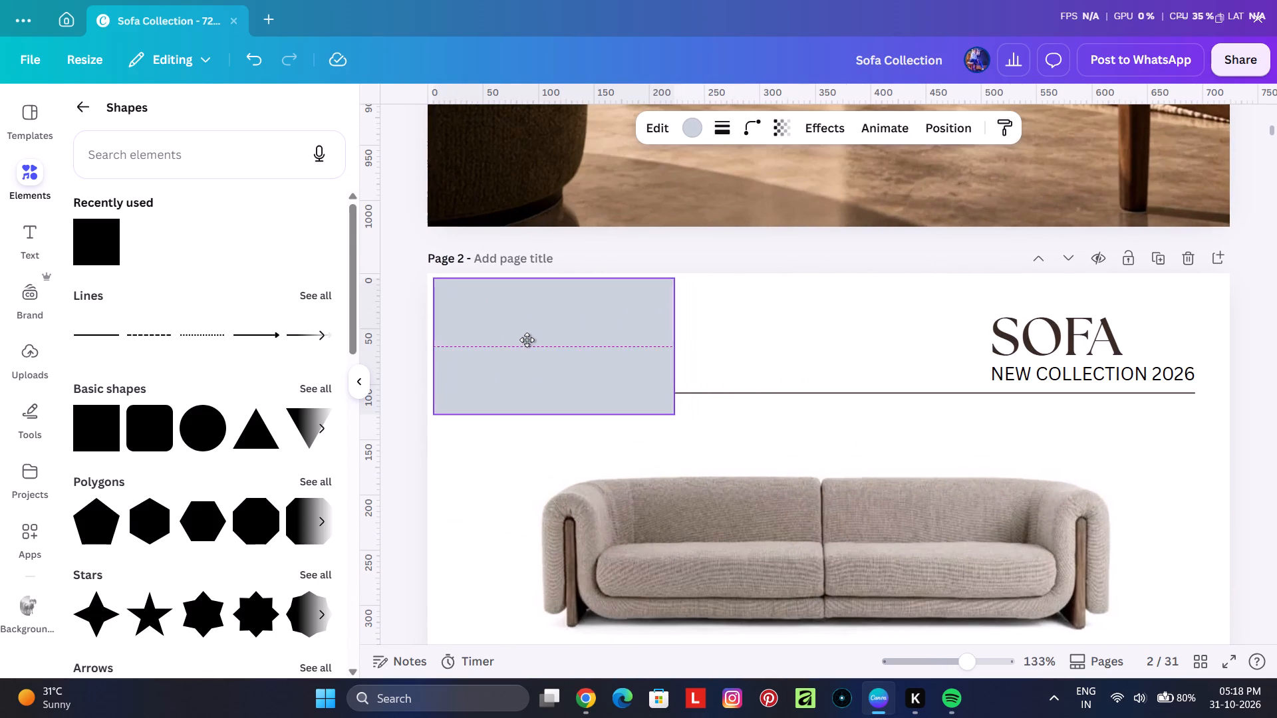
drag(527, 340, 520, 338)
drag(546, 403, 547, 402)
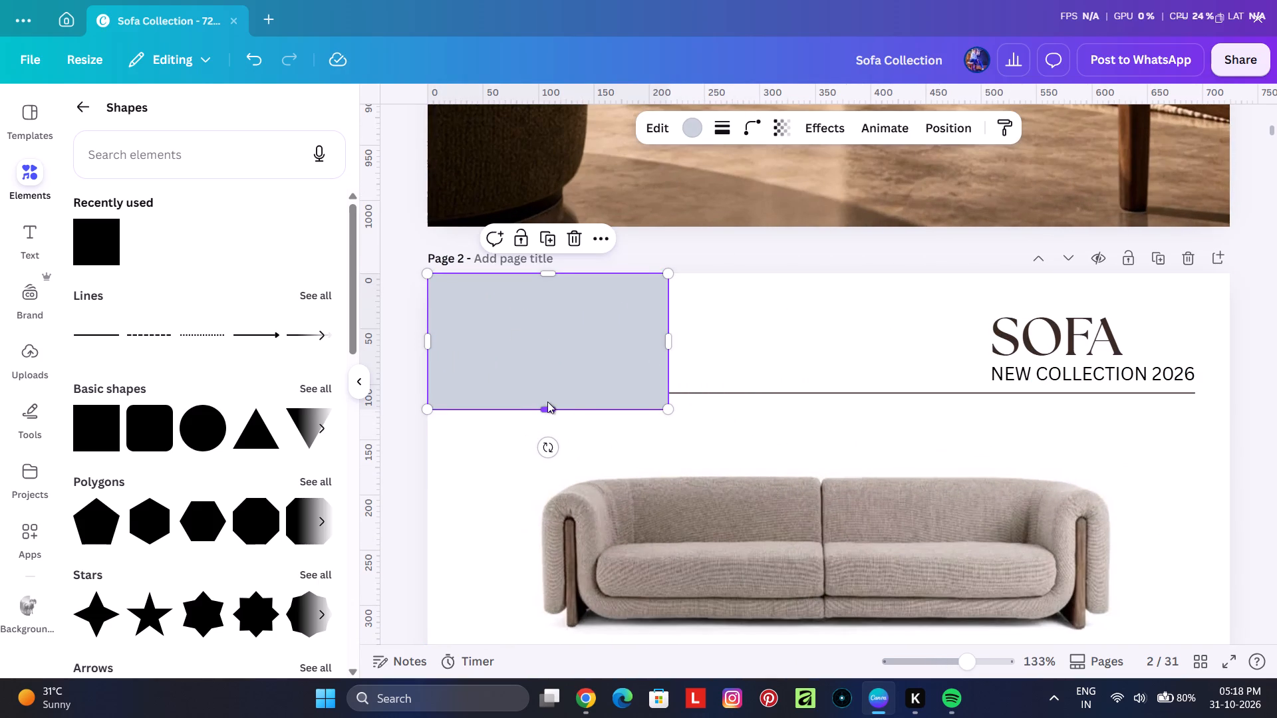
drag(547, 402, 549, 386)
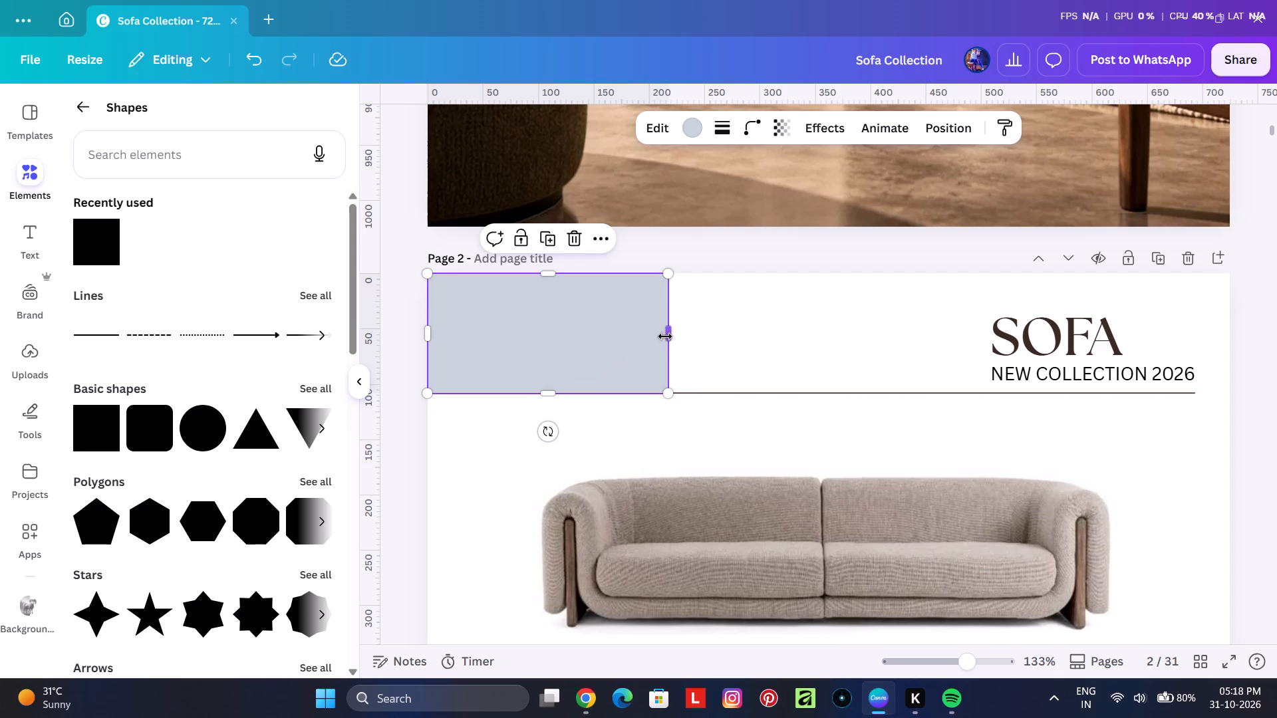
drag(665, 336, 1230, 336)
ctrl+scroll(1205, 378, up, 2)
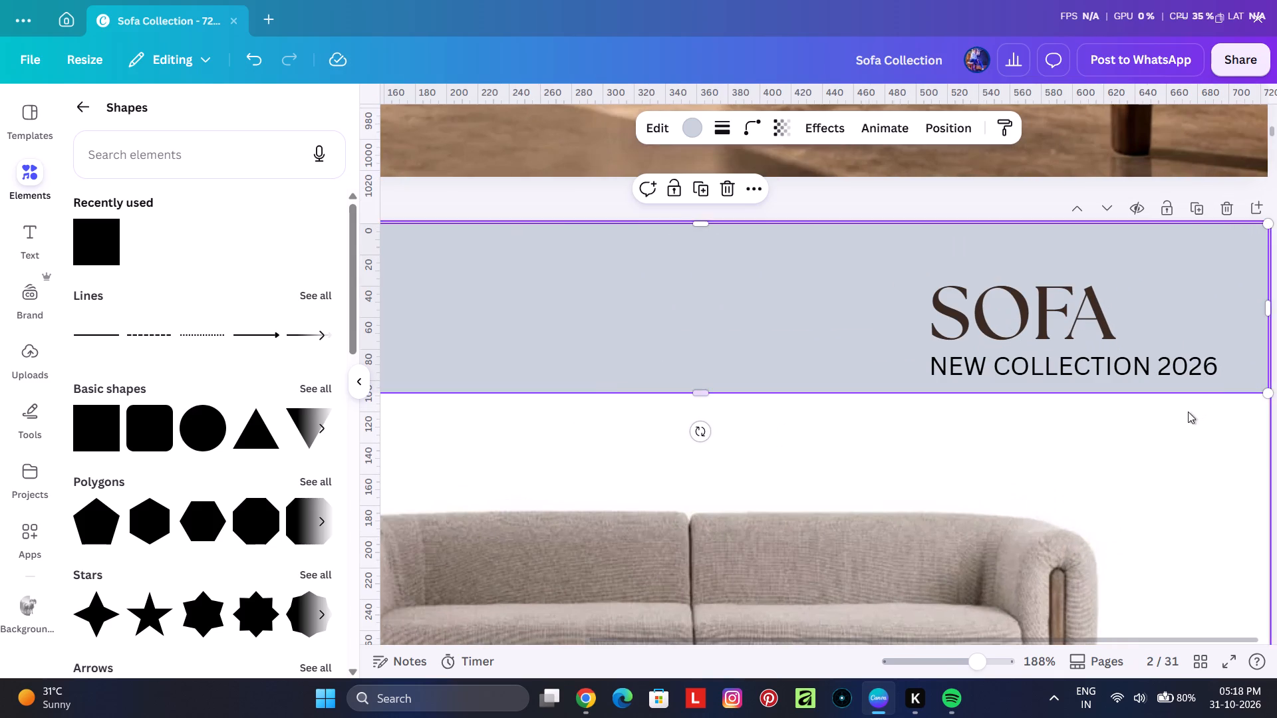
ctrl+scroll(1188, 412, up, 2)
ctrl+scroll(1161, 420, down, 3)
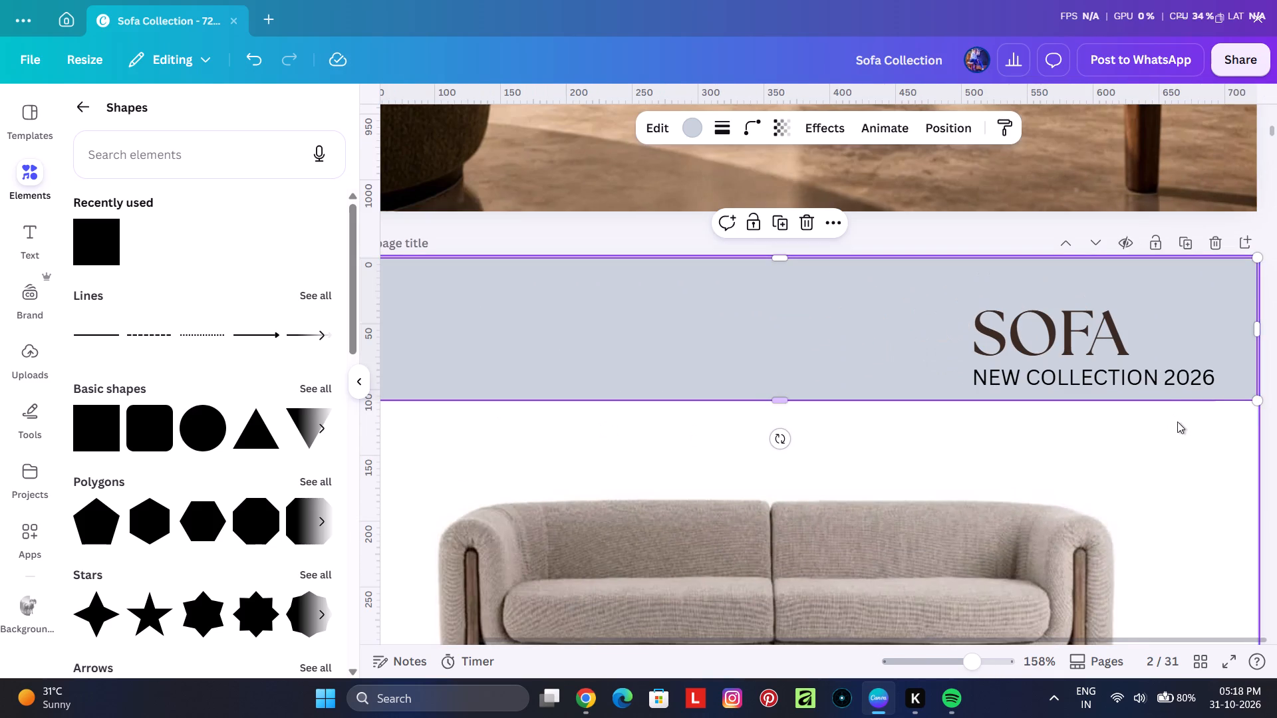
Delete the divider line beneath page 2's header.
click(1177, 421)
click(1212, 408)
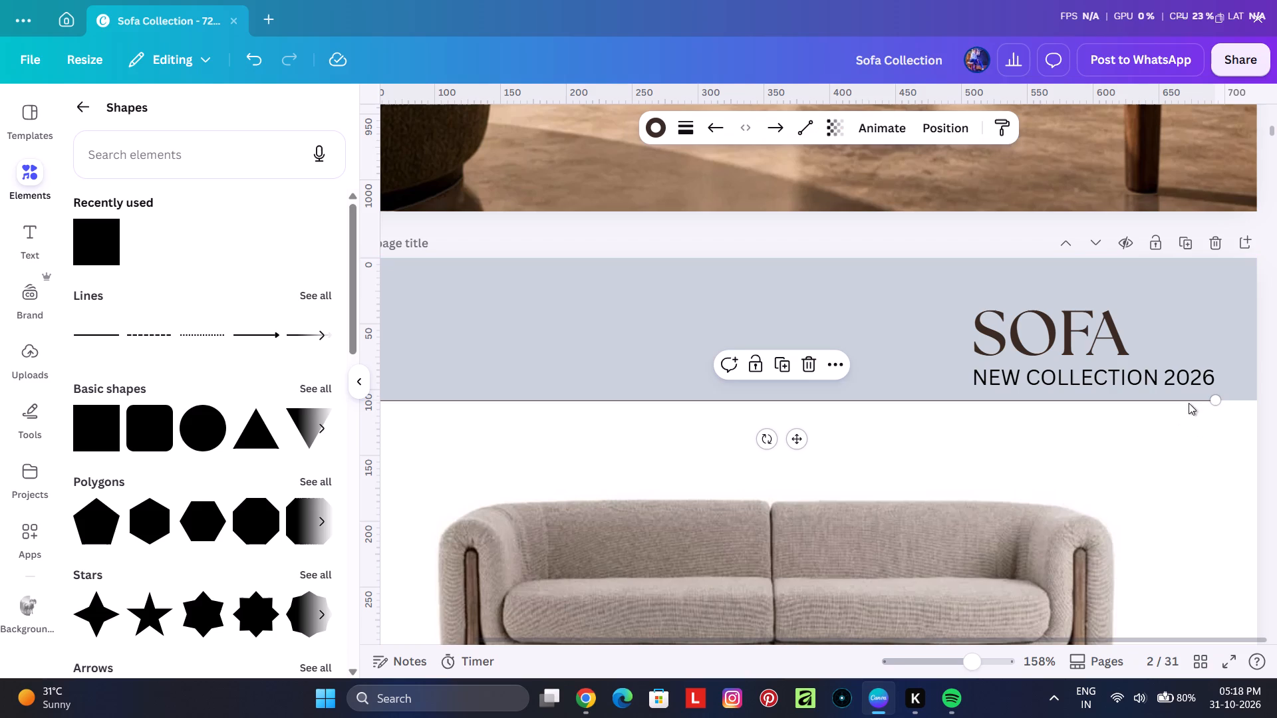
click(811, 368)
ctrl+scroll(845, 409, down, 4)
click(473, 406)
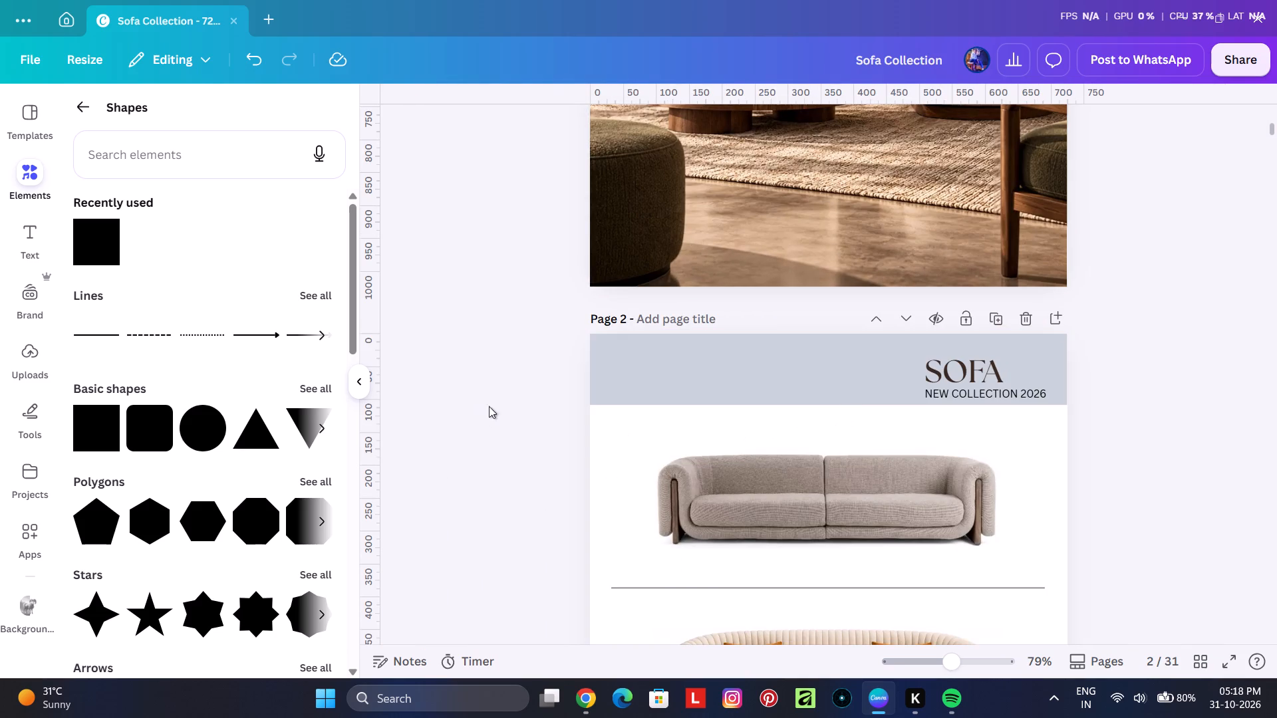
Extend the header rectangle slightly beyond page 2's left, right and top edges.
ctrl+scroll(523, 382, up, 7)
scroll(559, 409, down, 3)
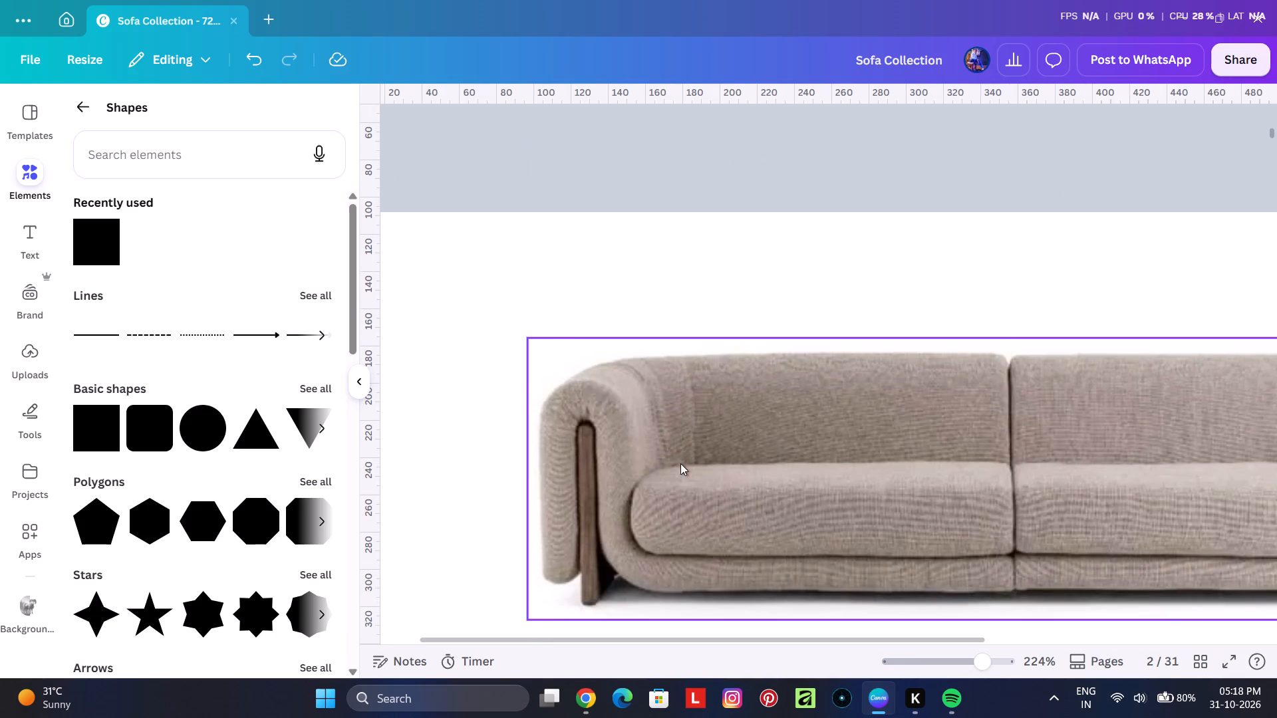
ctrl+scroll(686, 459, down, 2)
ctrl+scroll(525, 354, down, 3)
ctrl+scroll(478, 263, up, 3)
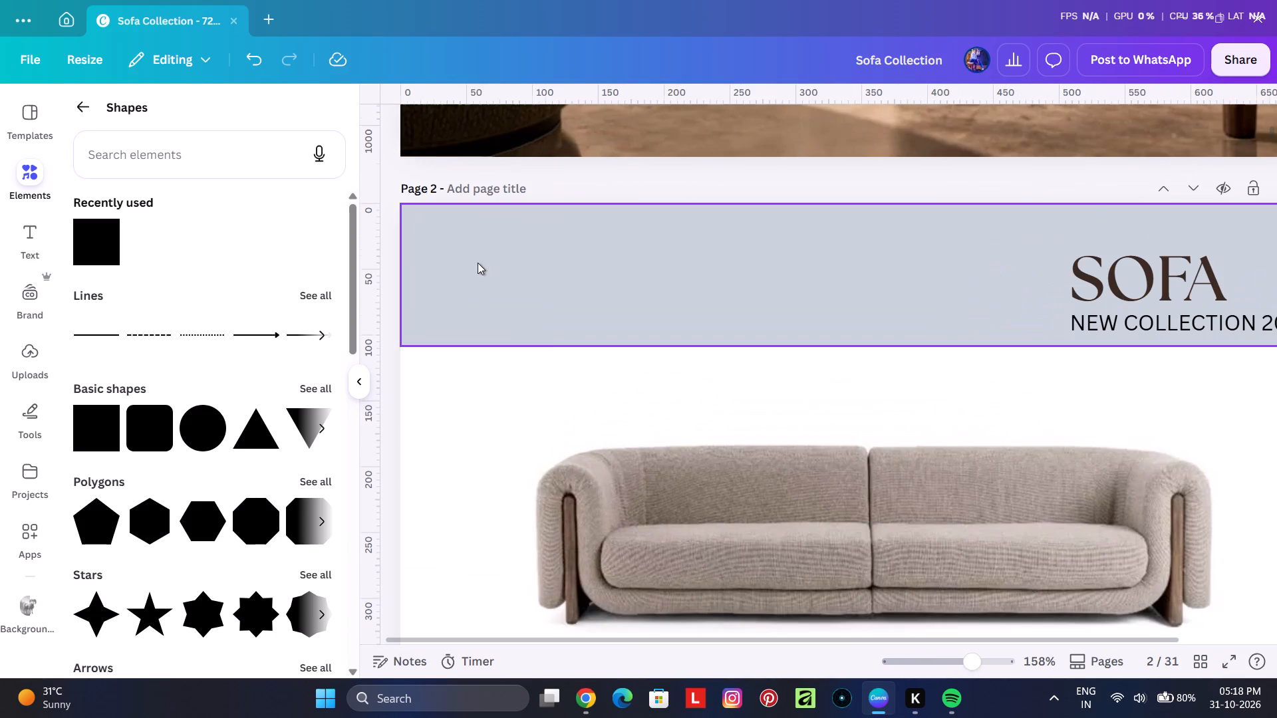
shift+scroll(543, 332, up, 4)
ctrl+scroll(543, 332, up, 1)
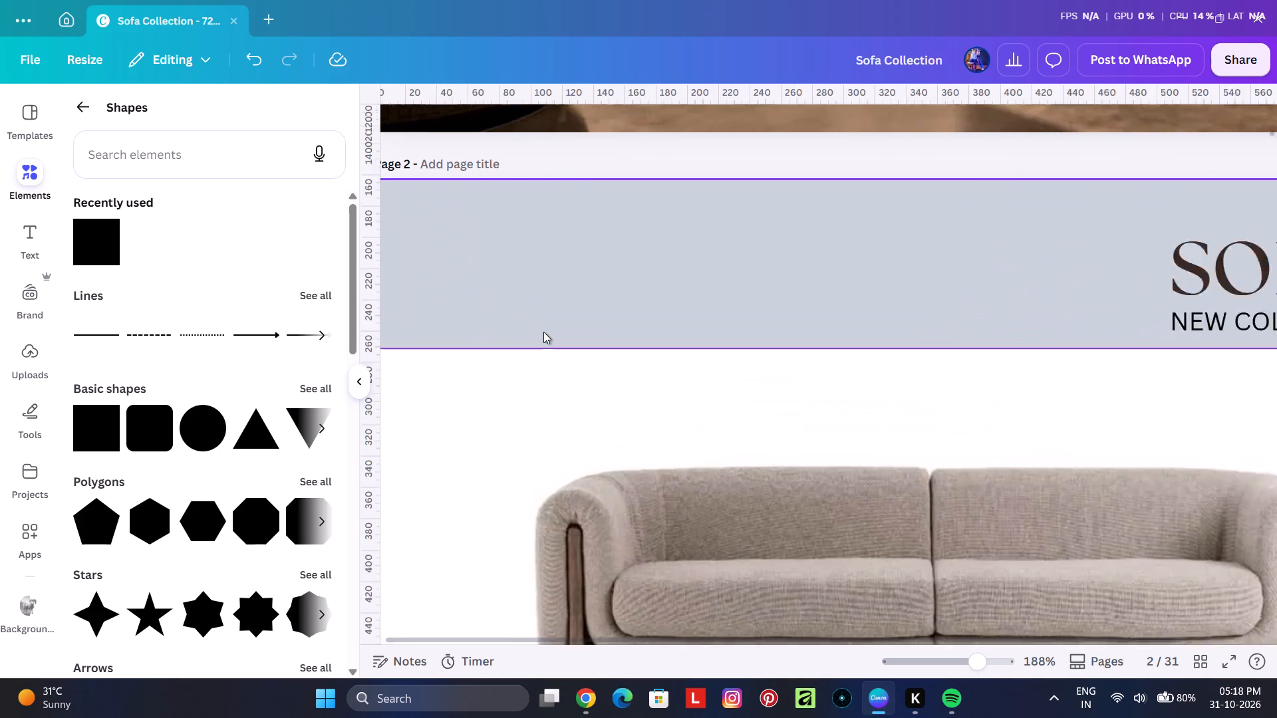
ctrl+scroll(543, 332, up, 1)
shift+scroll(545, 332, up, 7)
click(439, 293)
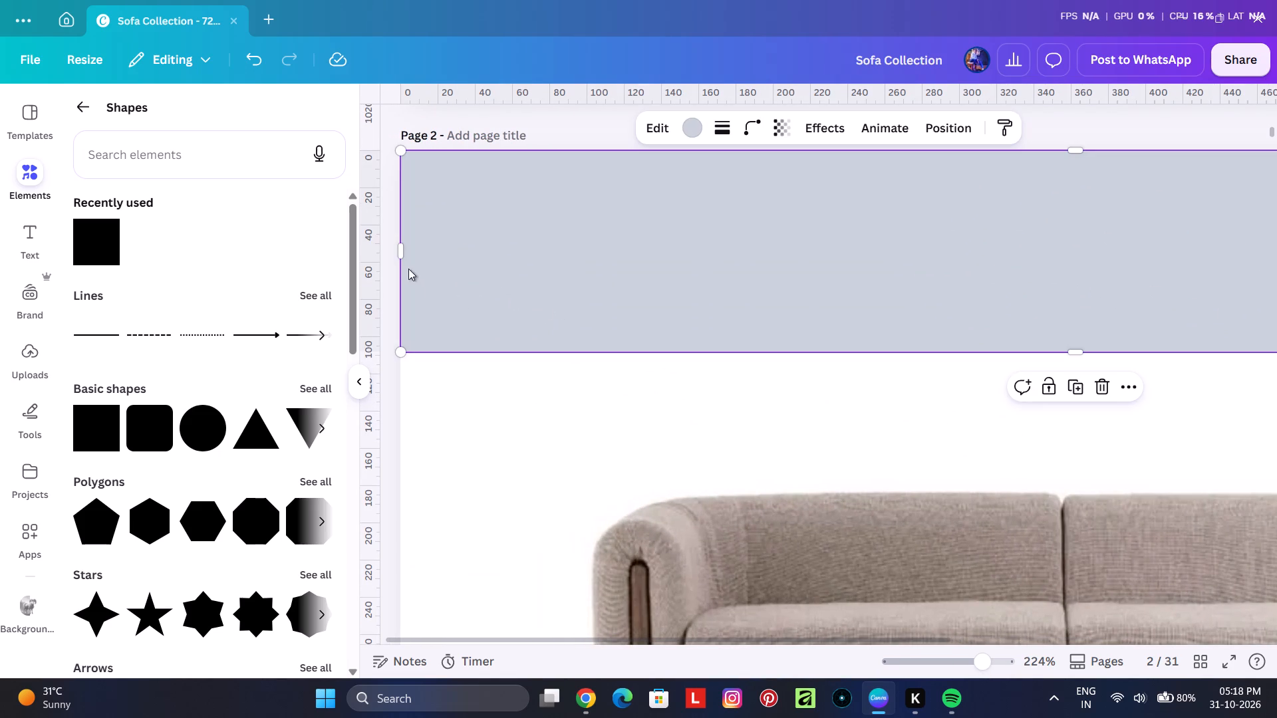
drag(401, 251, 390, 249)
ctrl+scroll(444, 279, down, 4)
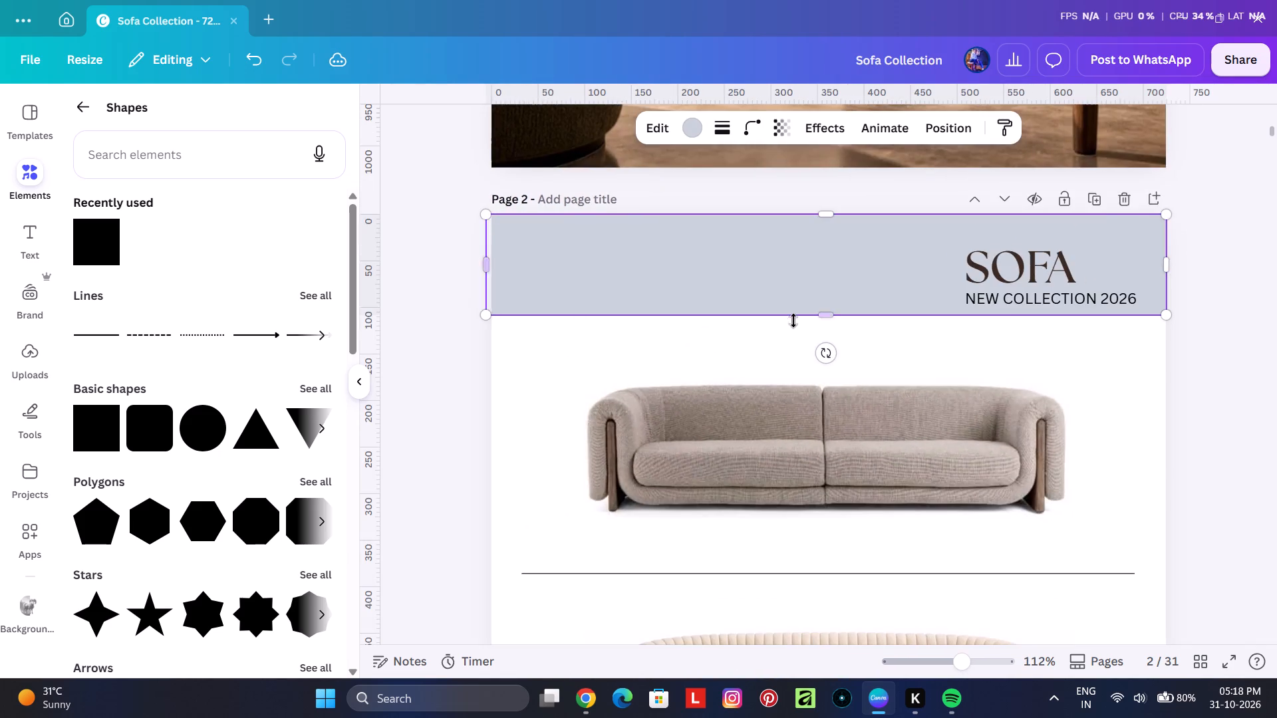
ctrl+scroll(932, 322, down, 1)
ctrl+scroll(1123, 289, up, 3)
drag(1263, 258, 1268, 258)
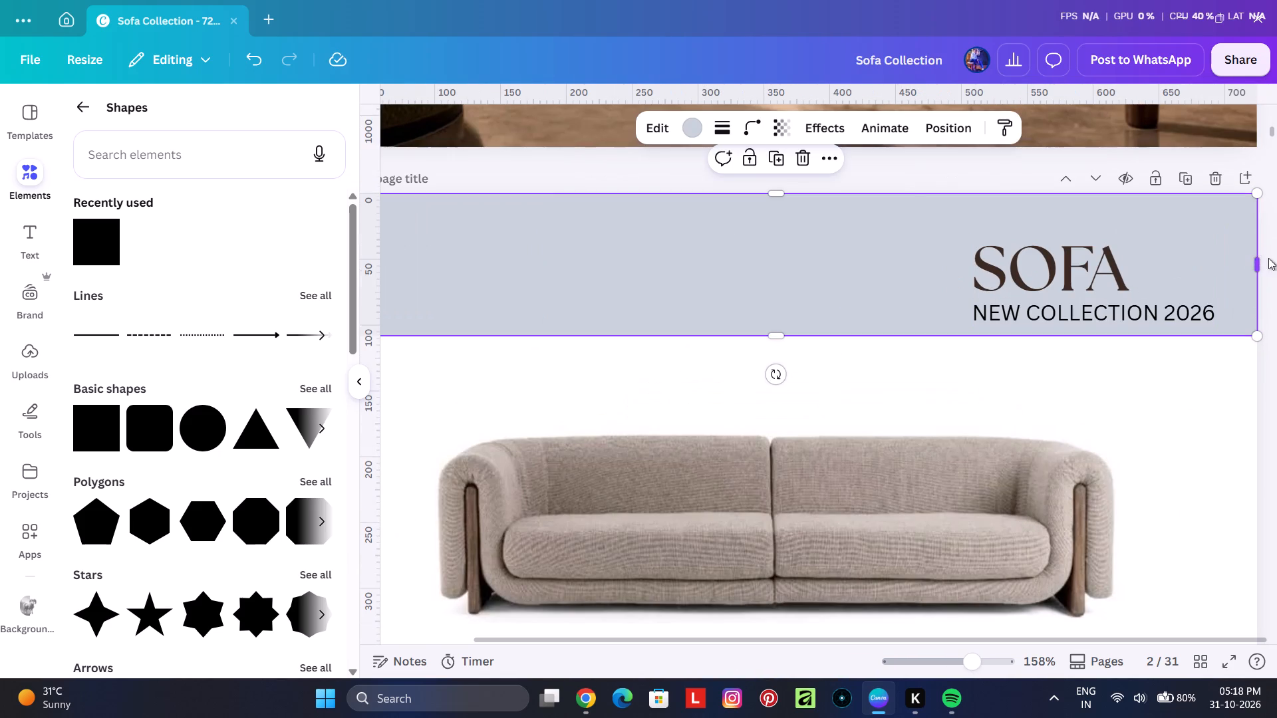
drag(1268, 258, 1274, 258)
drag(787, 195, 787, 193)
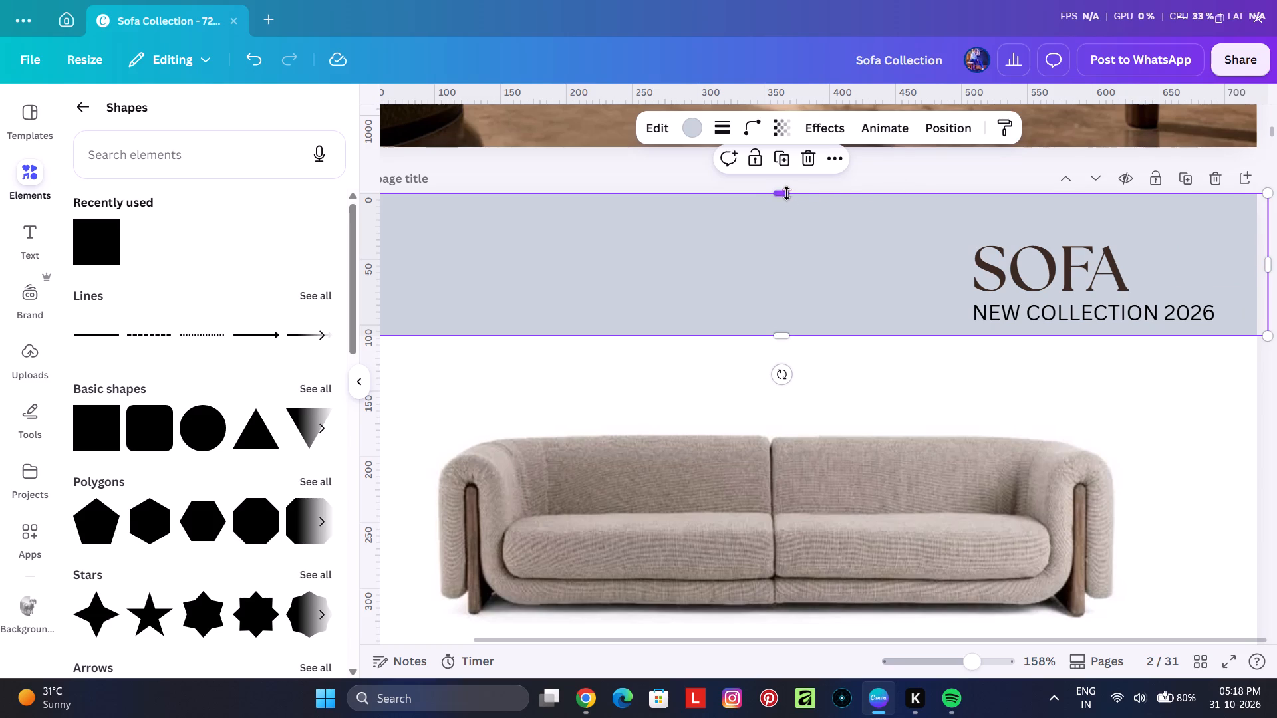
drag(787, 193, 791, 186)
ctrl+scroll(792, 189, down, 4)
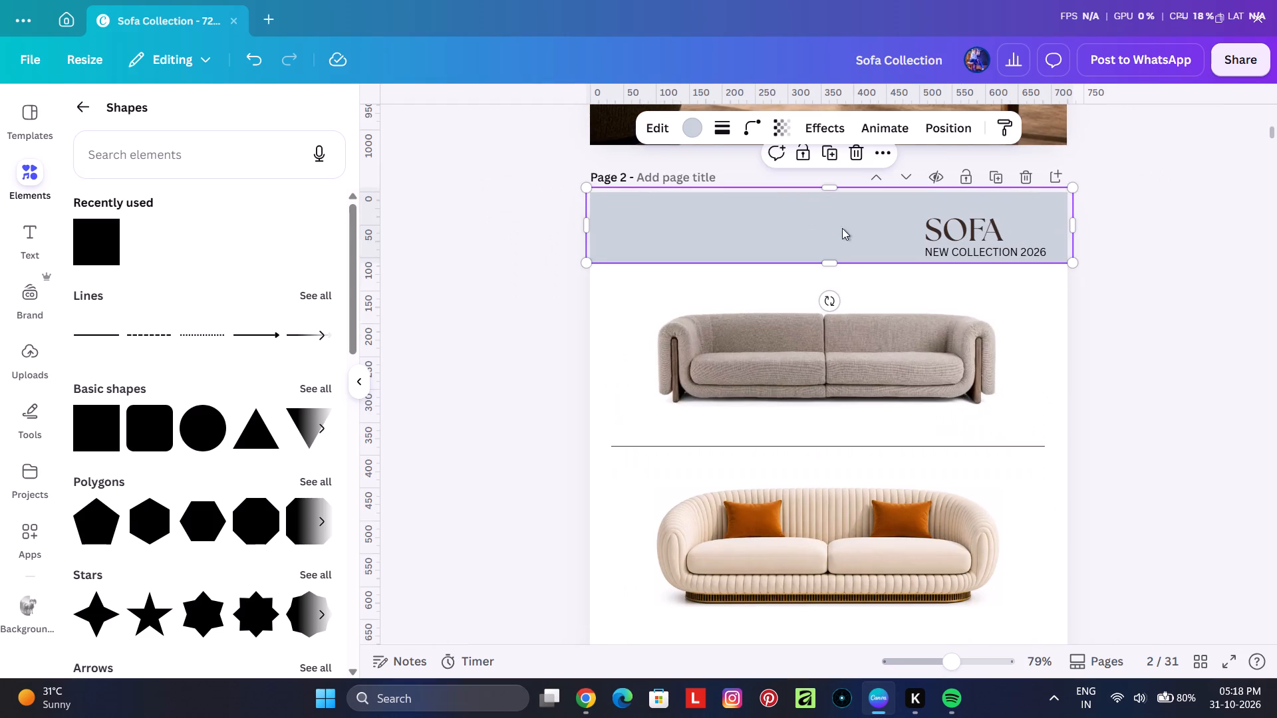
click(1252, 314)
Send page 2's header rectangle one layer backward so it sits behind the kernig krafts logo.
click(682, 227)
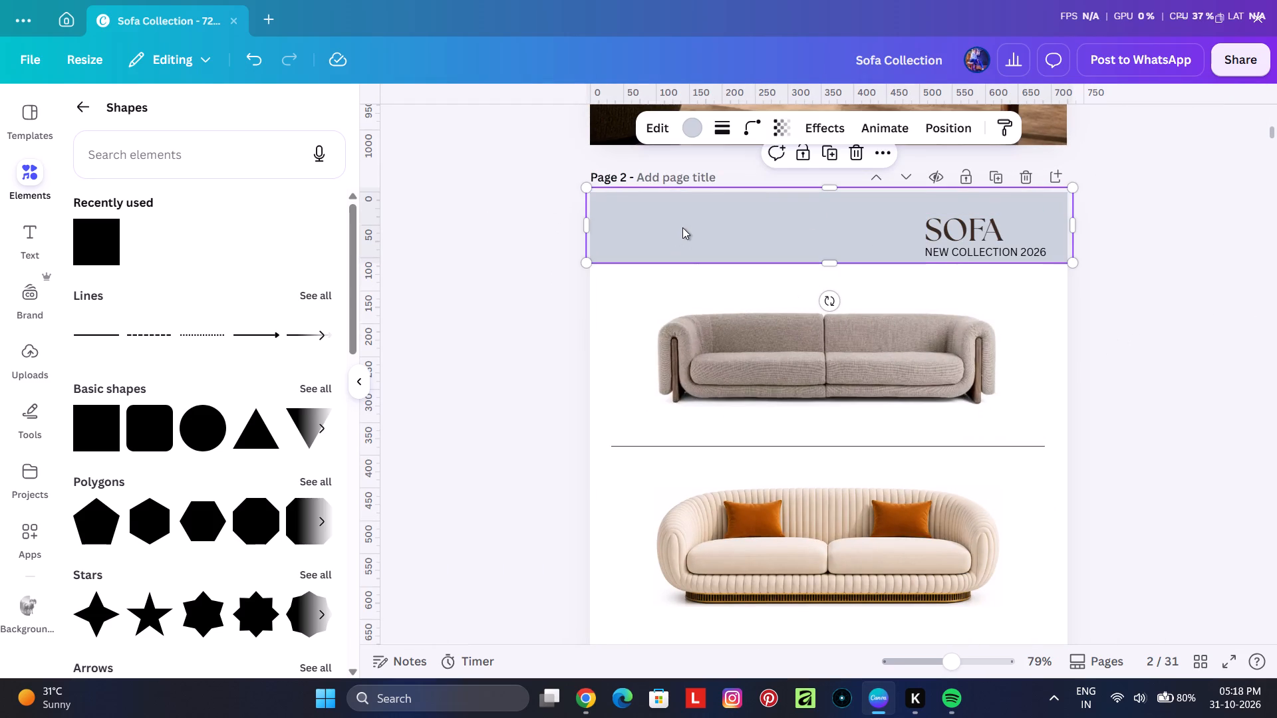
right_click(684, 225)
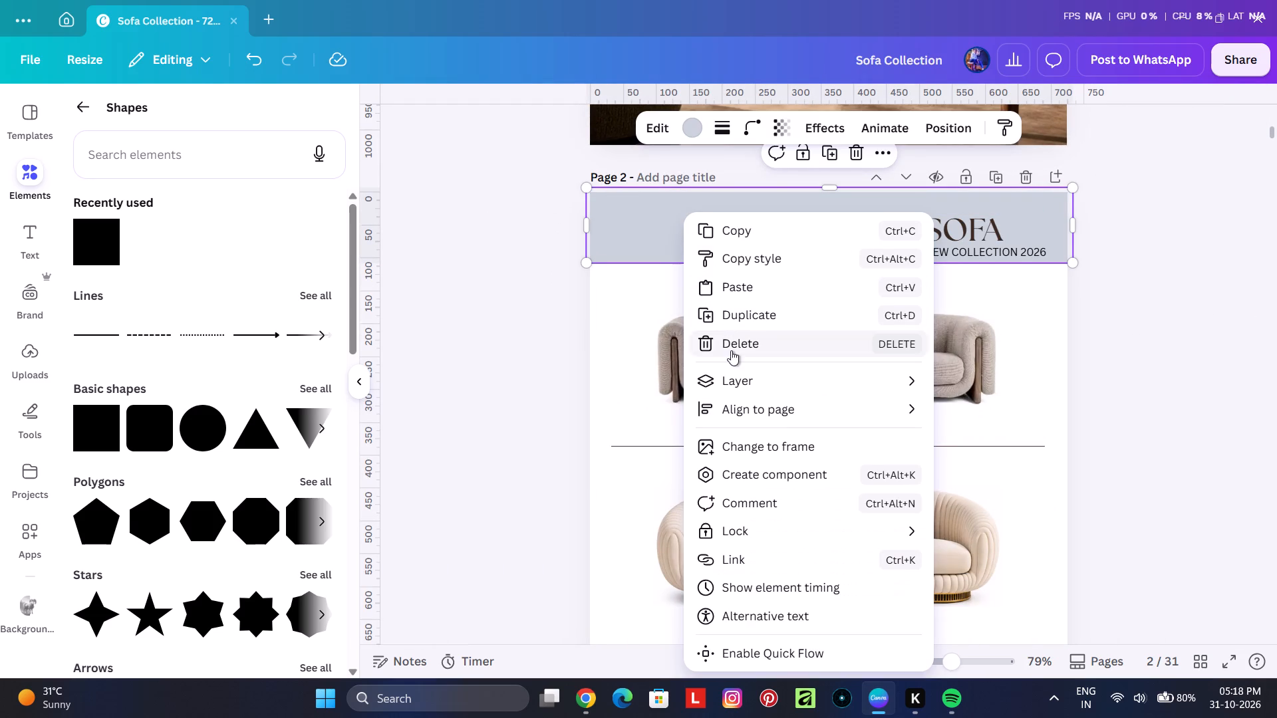
click(1004, 439)
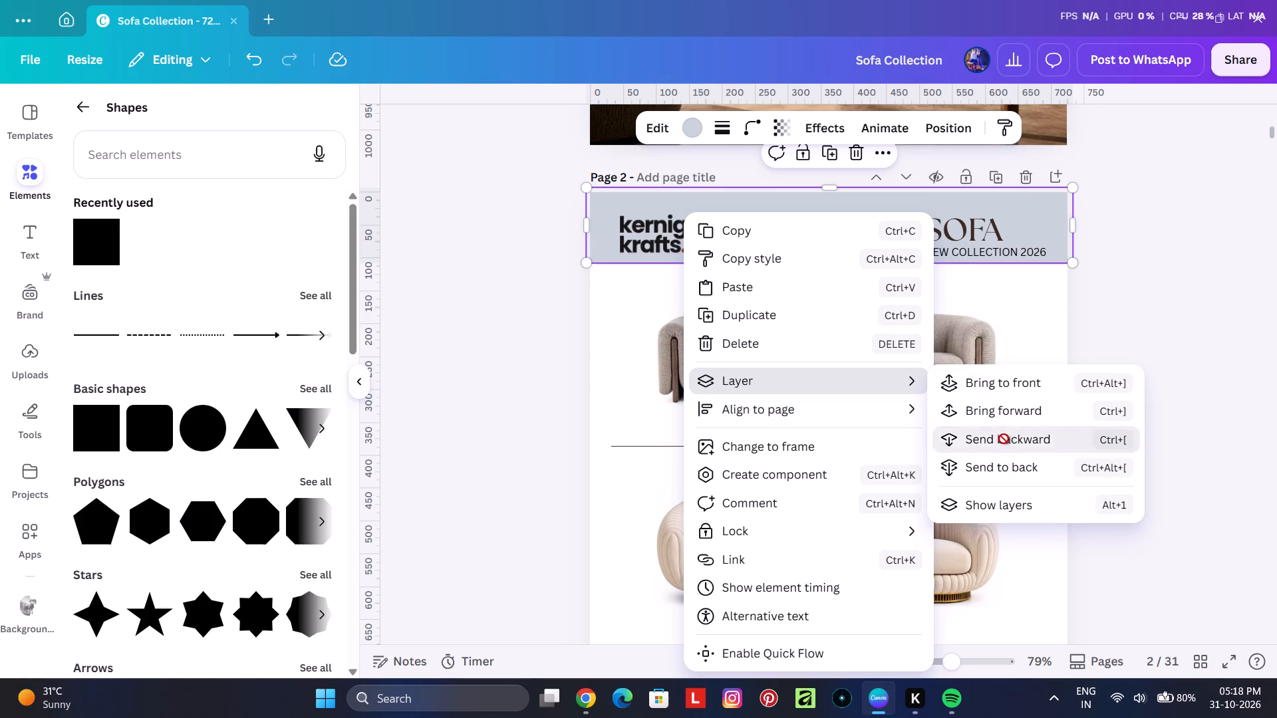
click(1173, 304)
click(1179, 301)
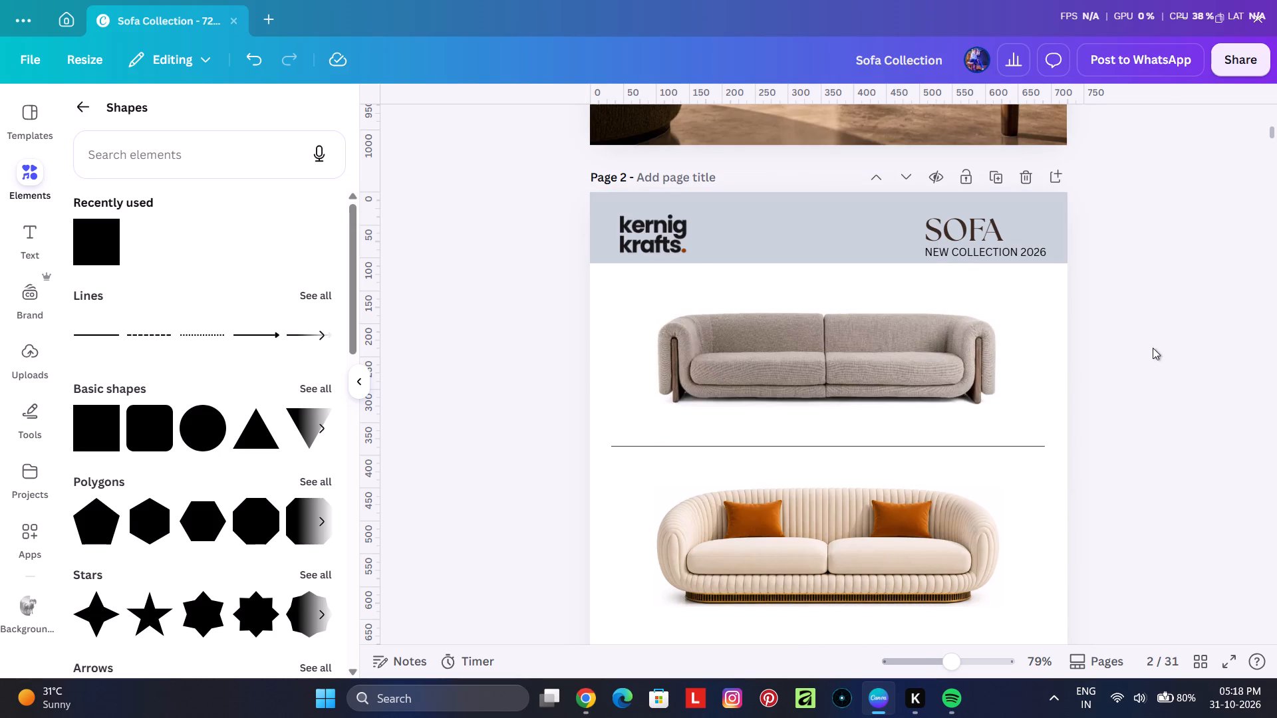
Extend the bottom edge of page 2's header rectangle downward to a height of about 123.
ctrl+scroll(1126, 359, down, 3)
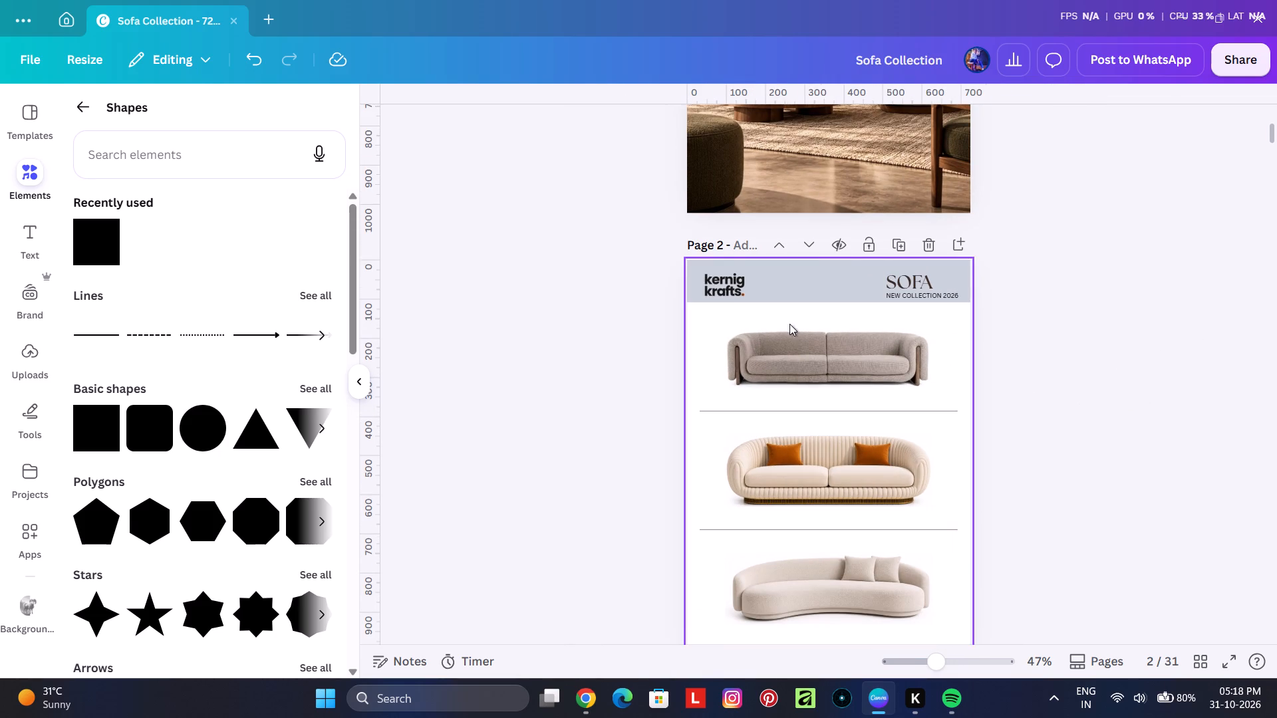
ctrl+scroll(789, 324, up, 4)
click(801, 253)
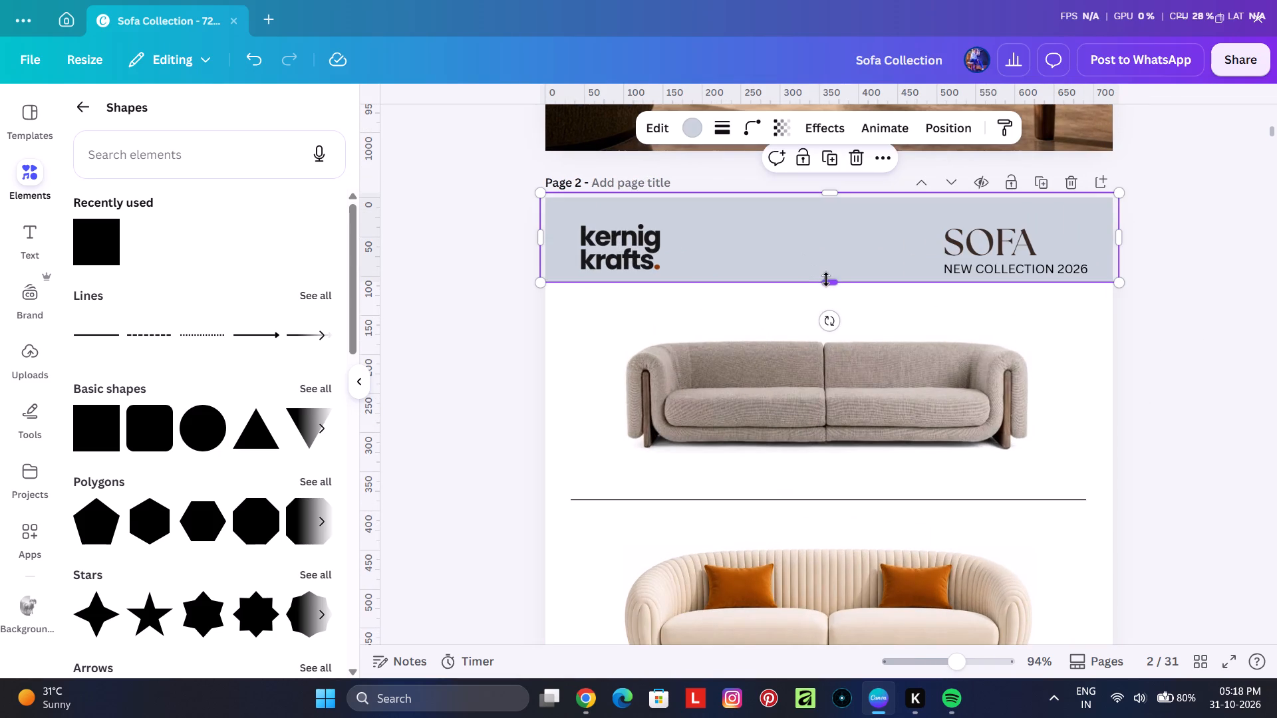
click(829, 281)
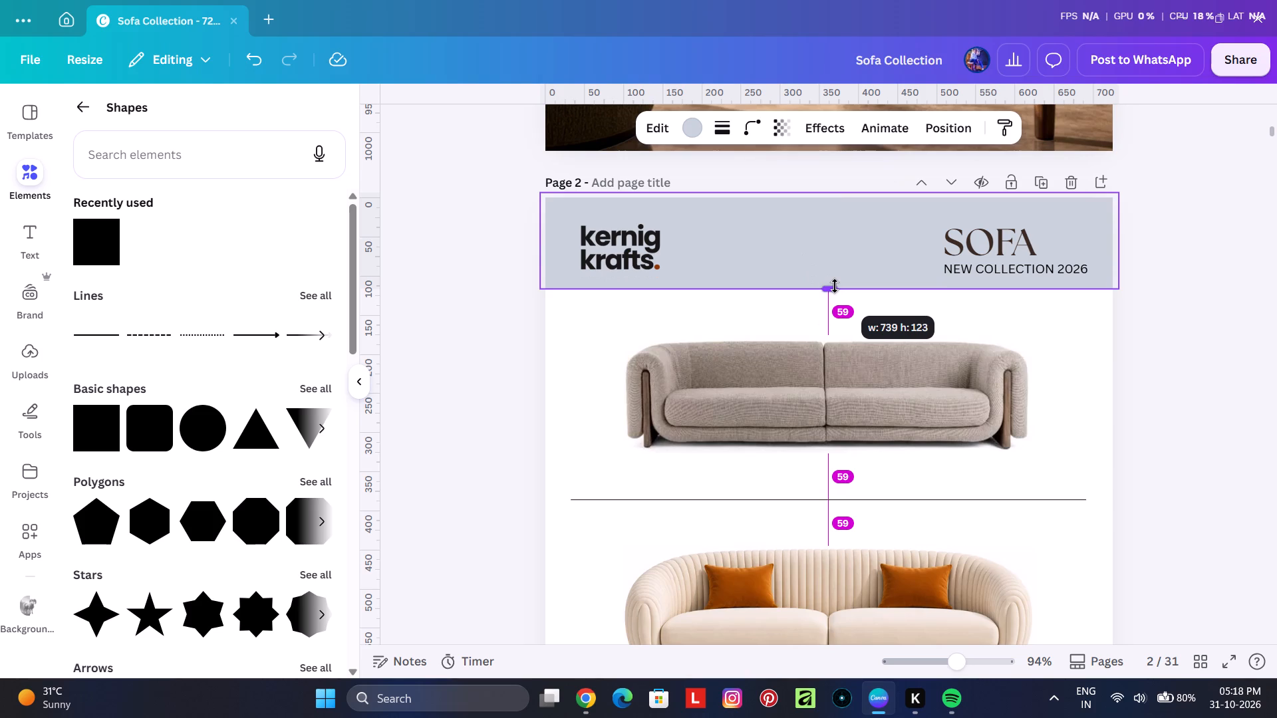
click(1170, 314)
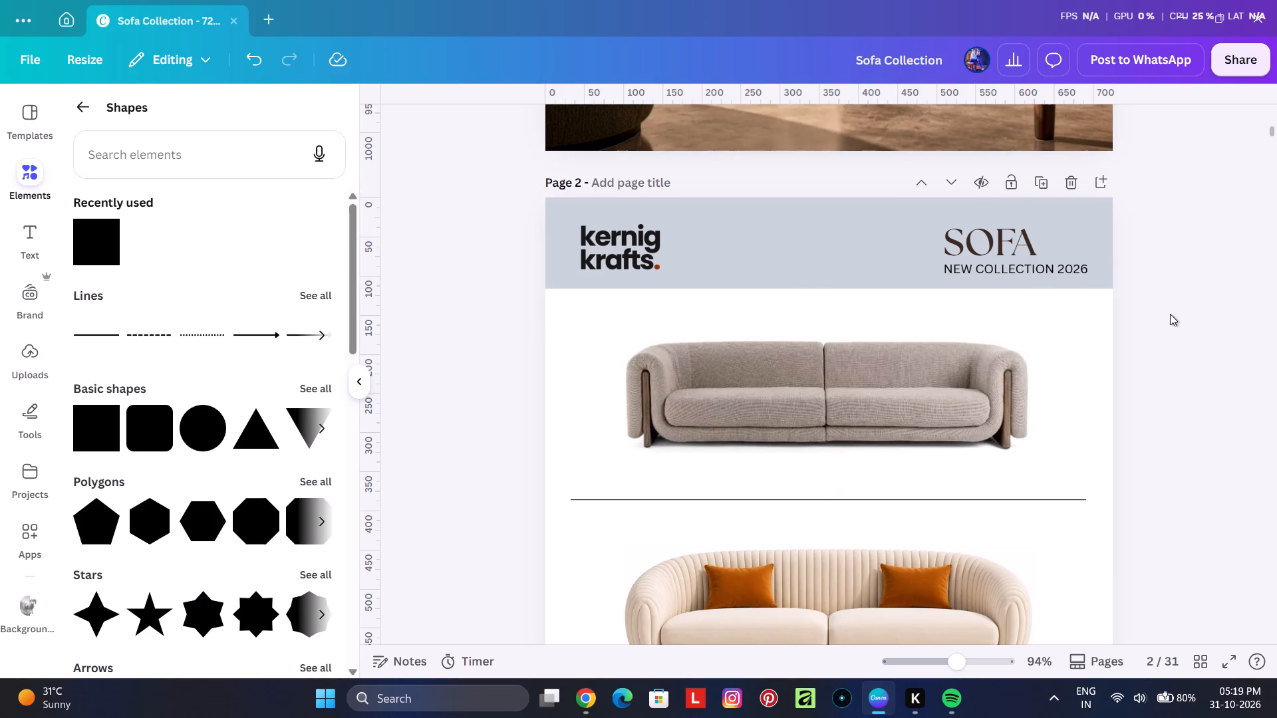
Try several brown fills on page 2's header rectangle and settle on the light beige photo colour.
ctrl+scroll(1170, 314, down, 2)
click(758, 265)
scroll(849, 289, up, 3)
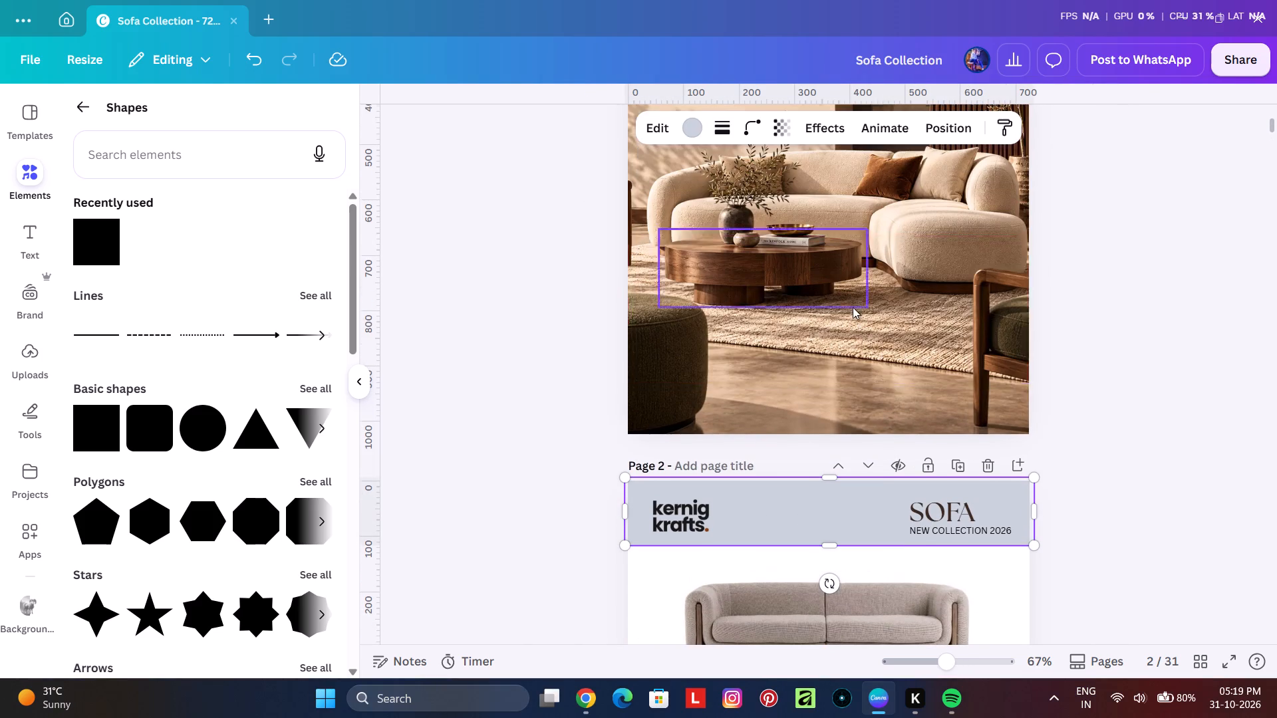
click(688, 134)
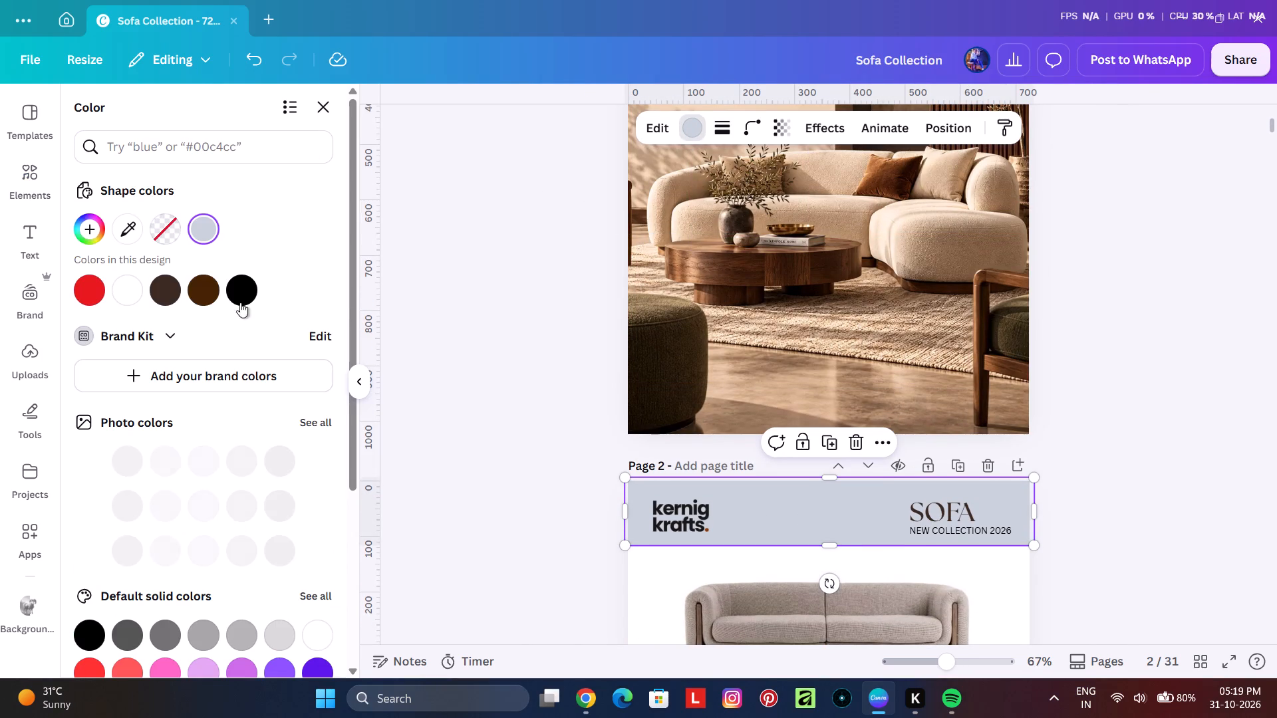
click(174, 289)
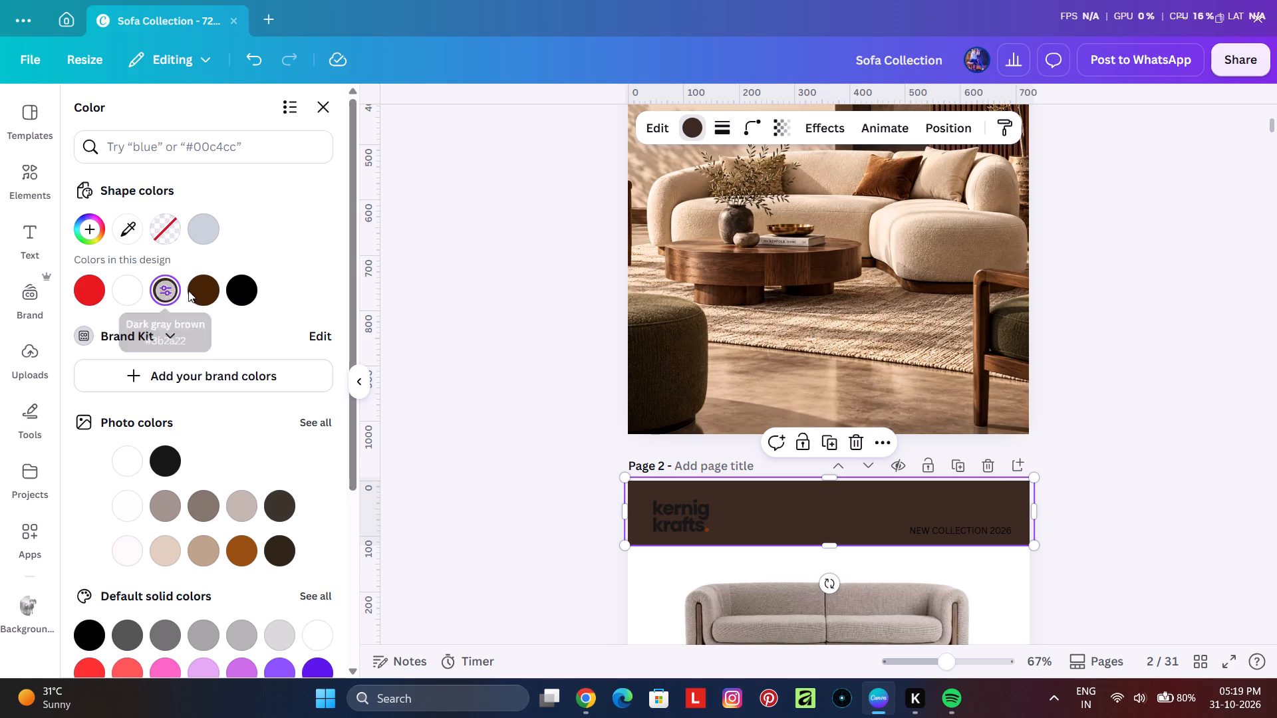
click(202, 291)
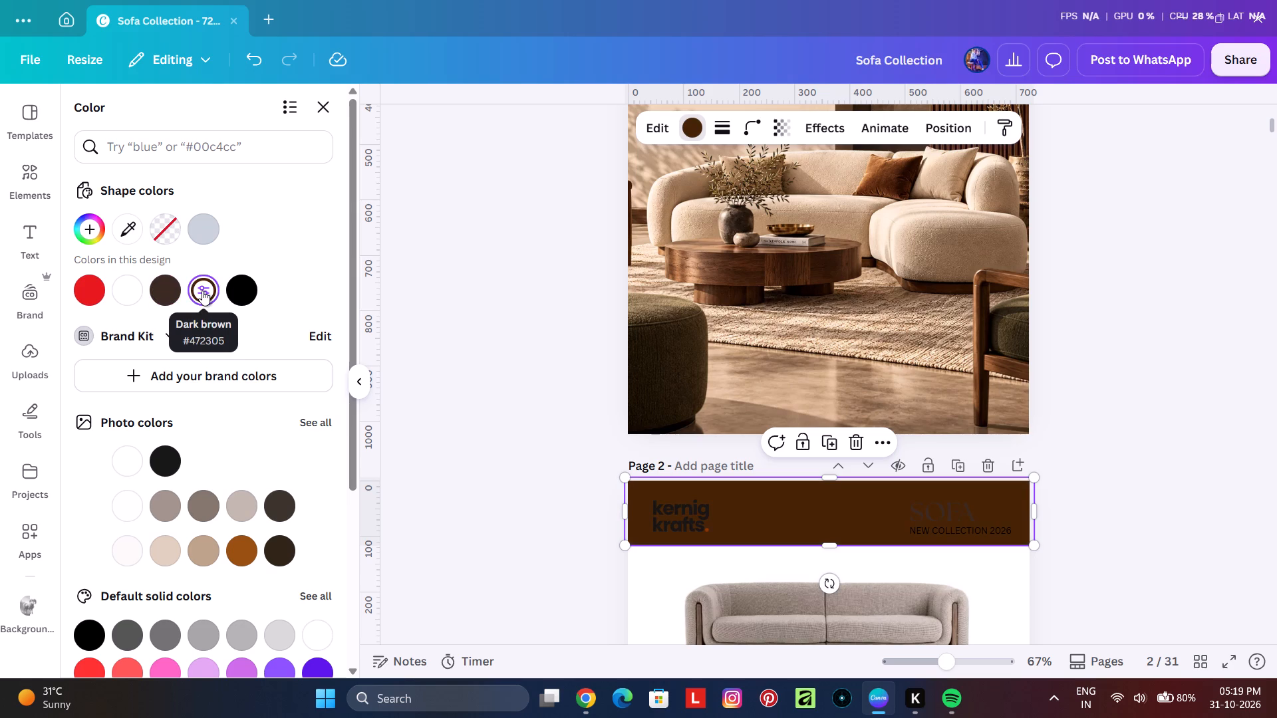
click(253, 546)
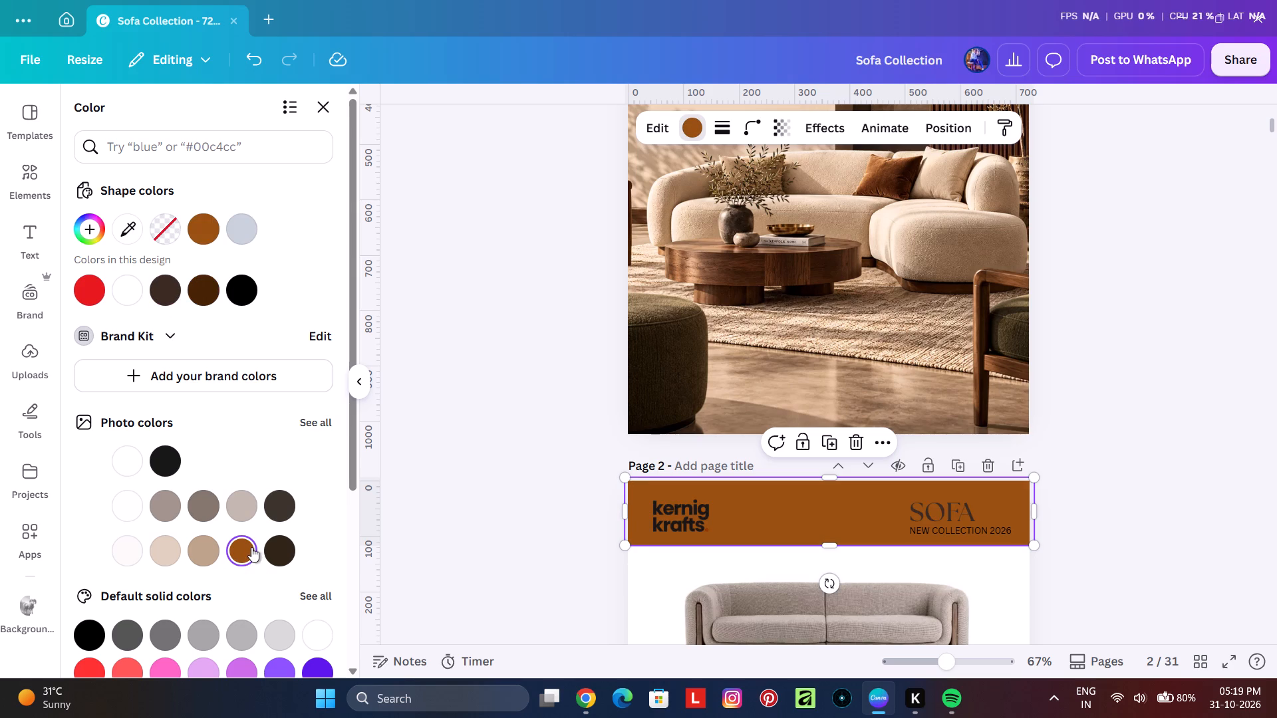
click(164, 550)
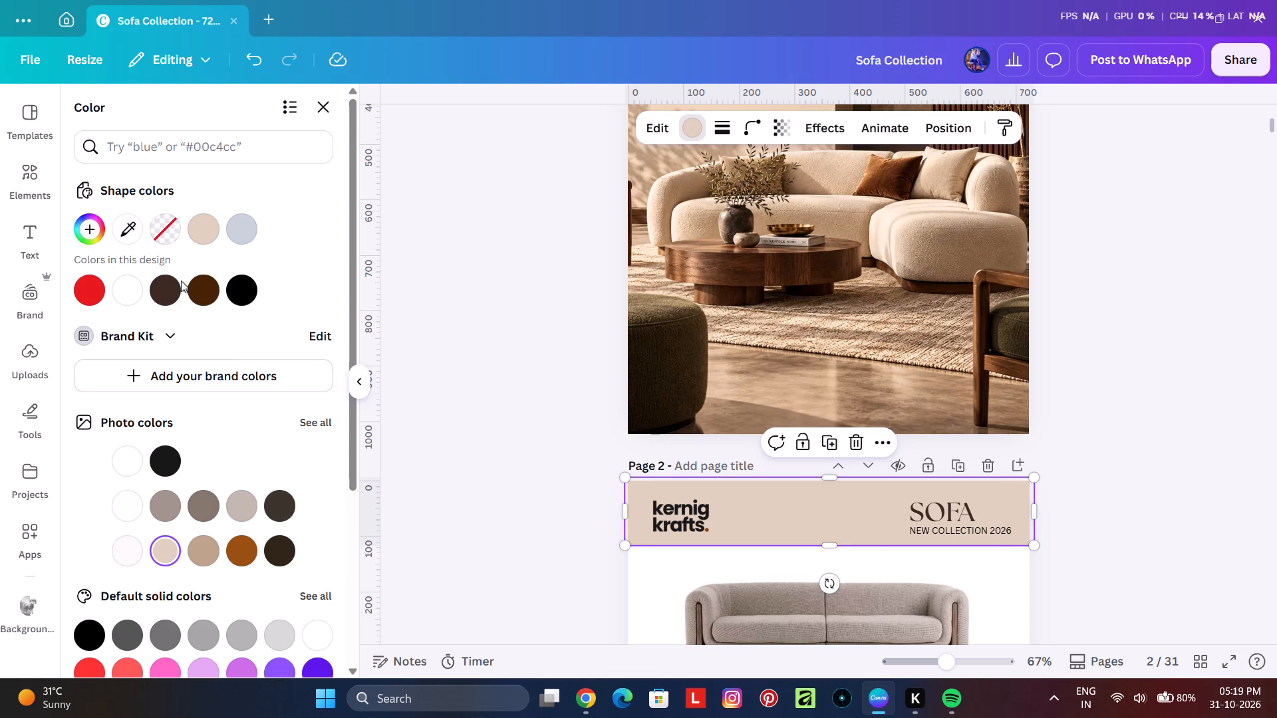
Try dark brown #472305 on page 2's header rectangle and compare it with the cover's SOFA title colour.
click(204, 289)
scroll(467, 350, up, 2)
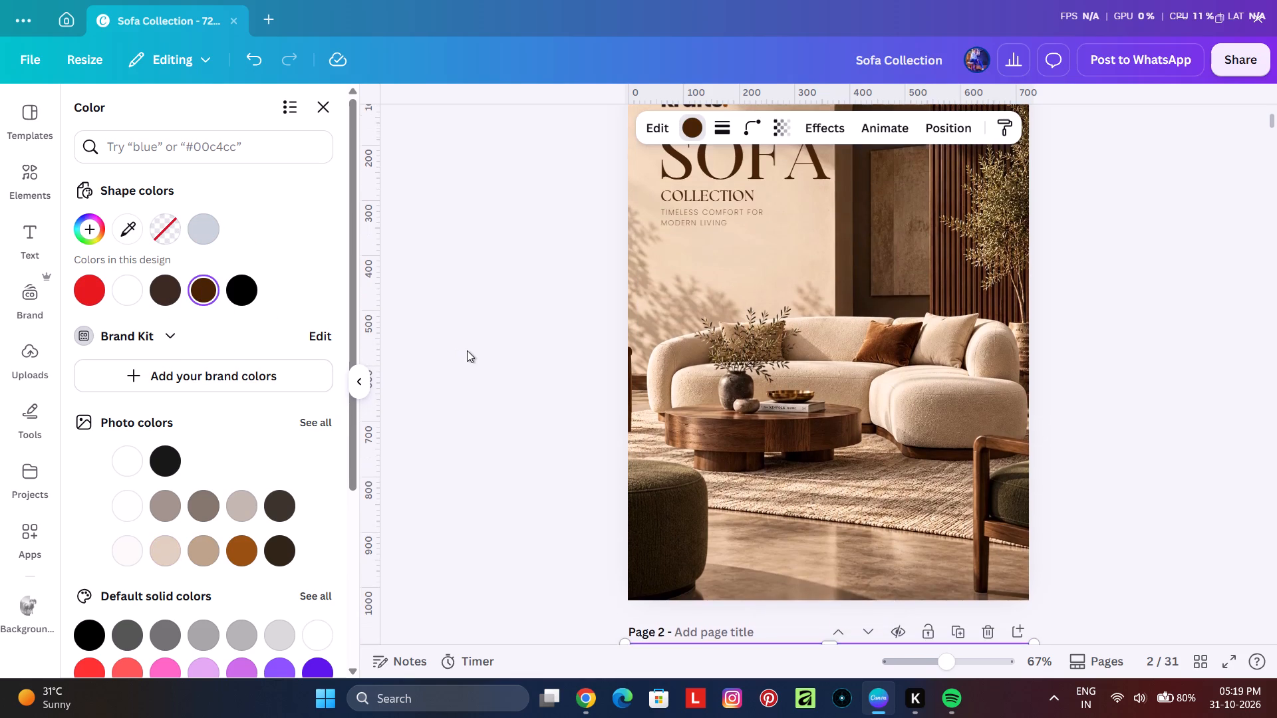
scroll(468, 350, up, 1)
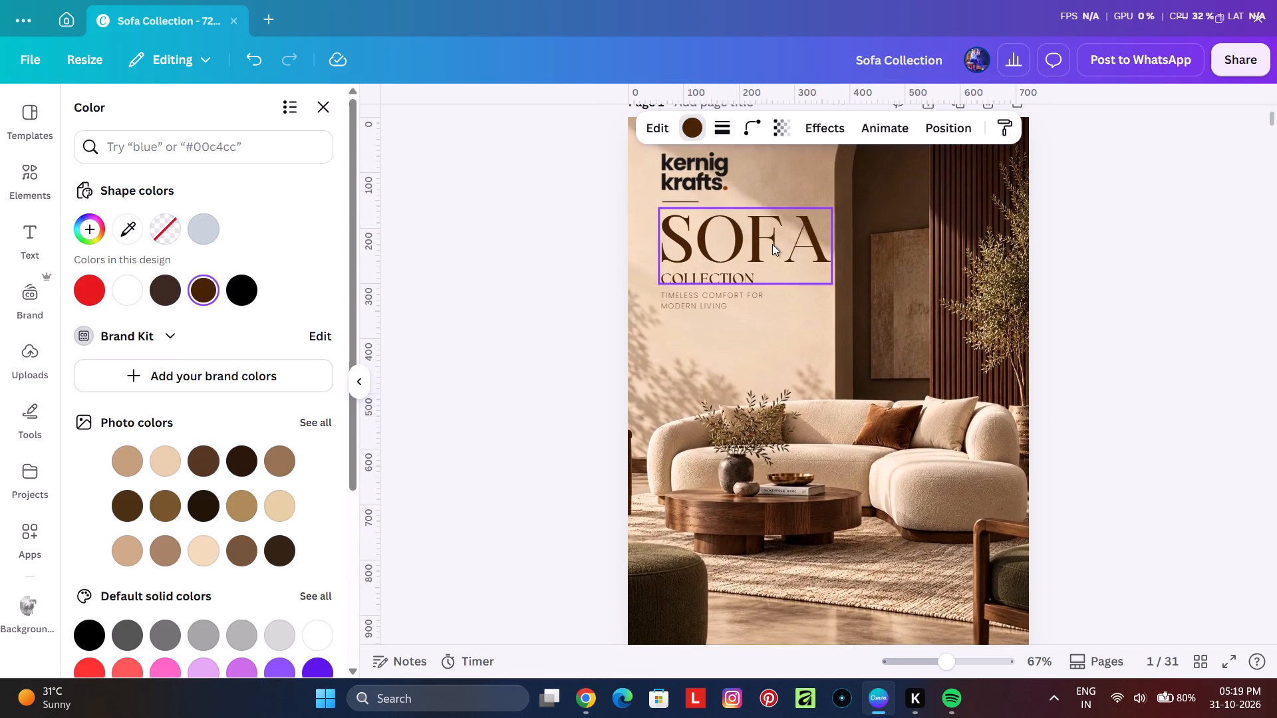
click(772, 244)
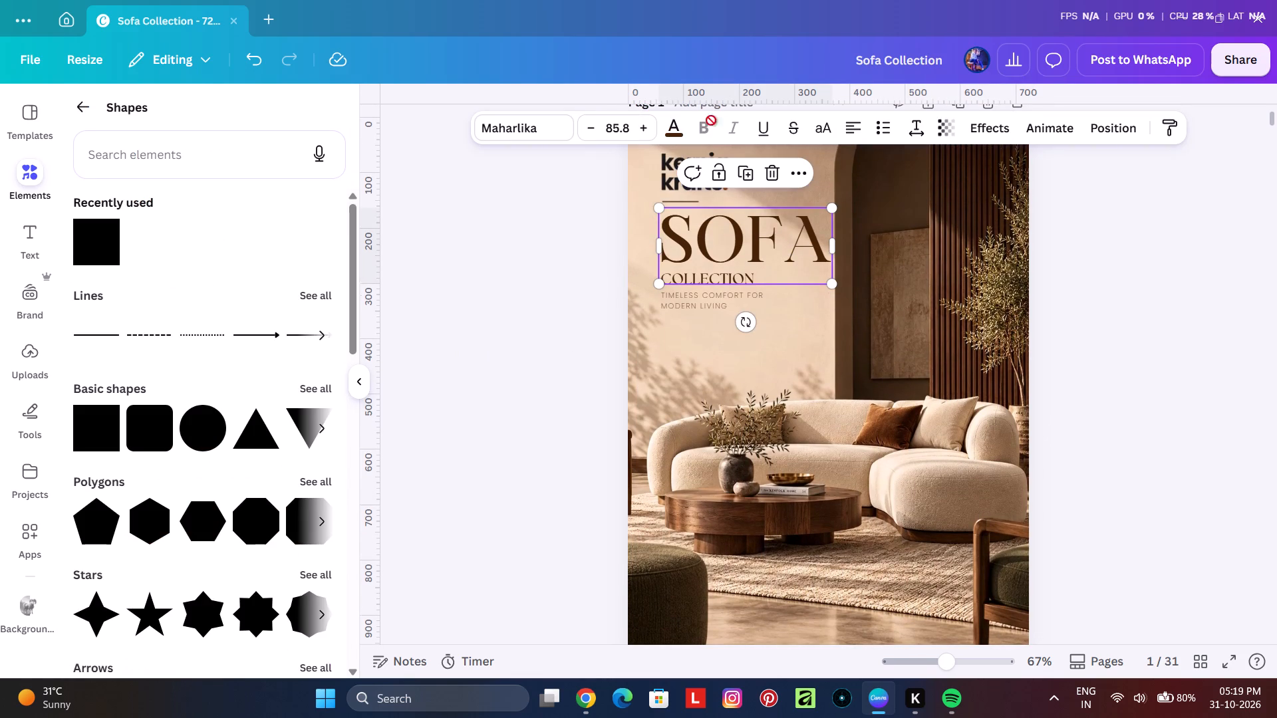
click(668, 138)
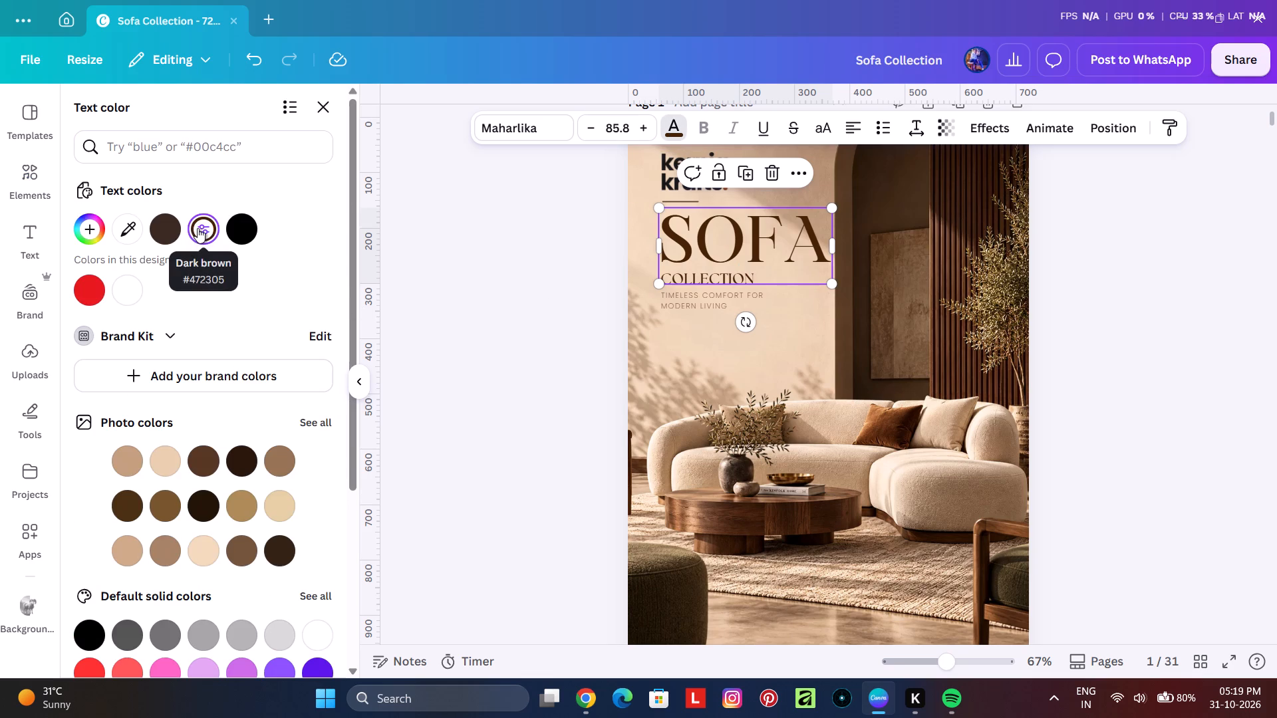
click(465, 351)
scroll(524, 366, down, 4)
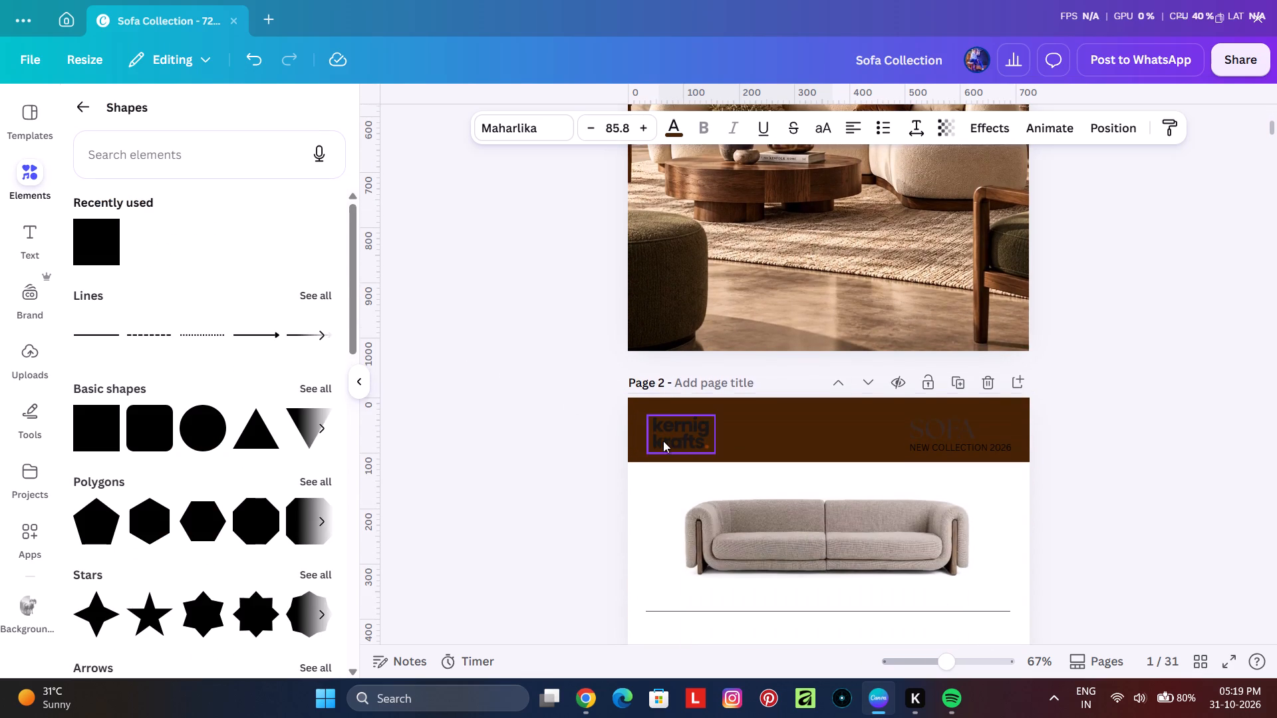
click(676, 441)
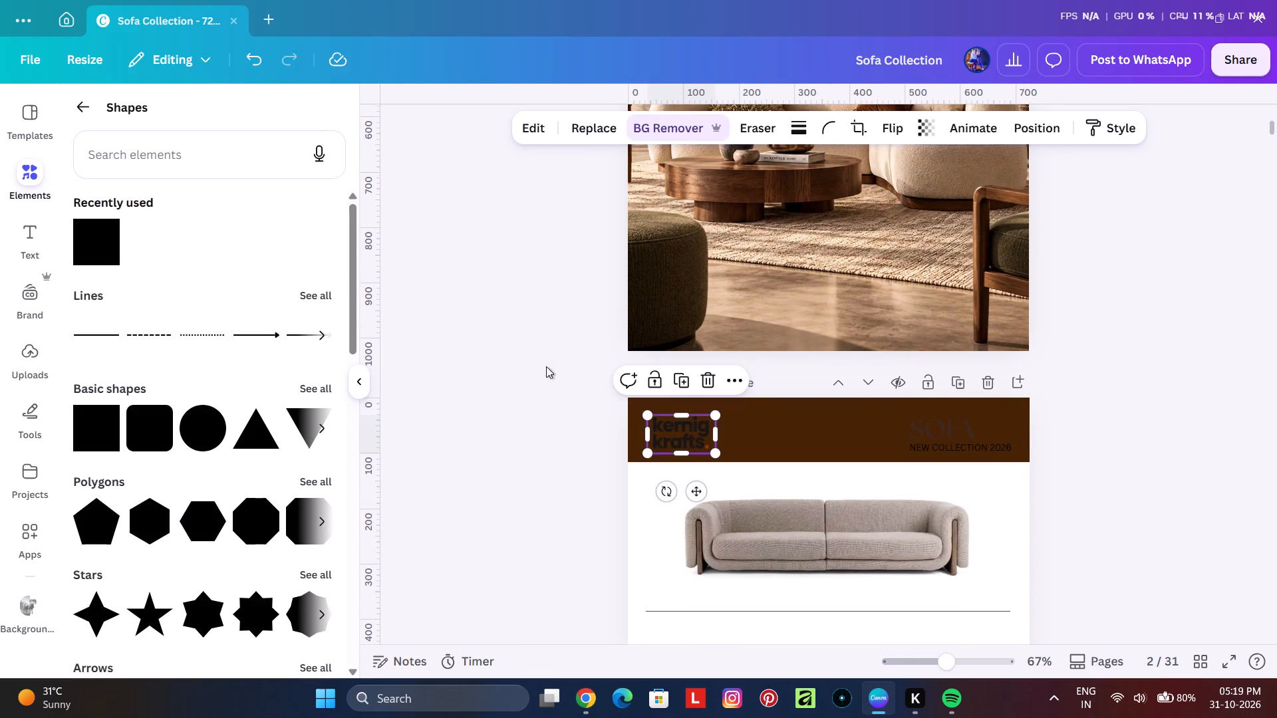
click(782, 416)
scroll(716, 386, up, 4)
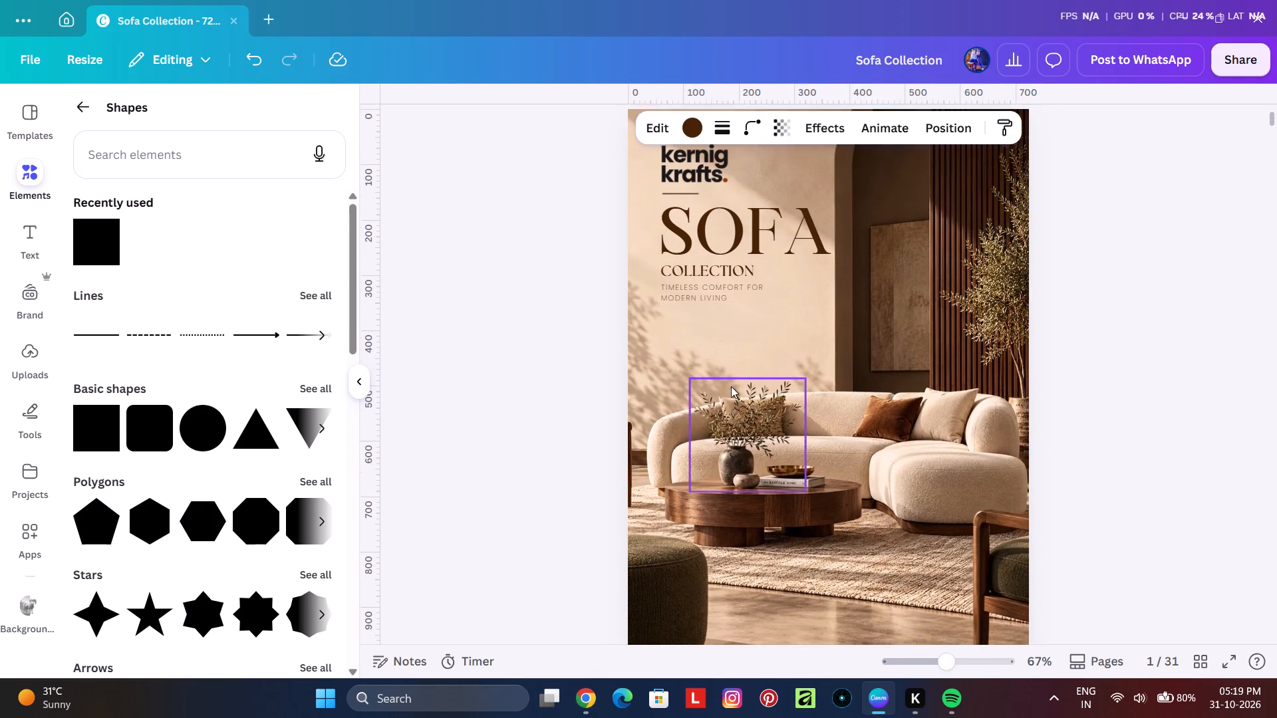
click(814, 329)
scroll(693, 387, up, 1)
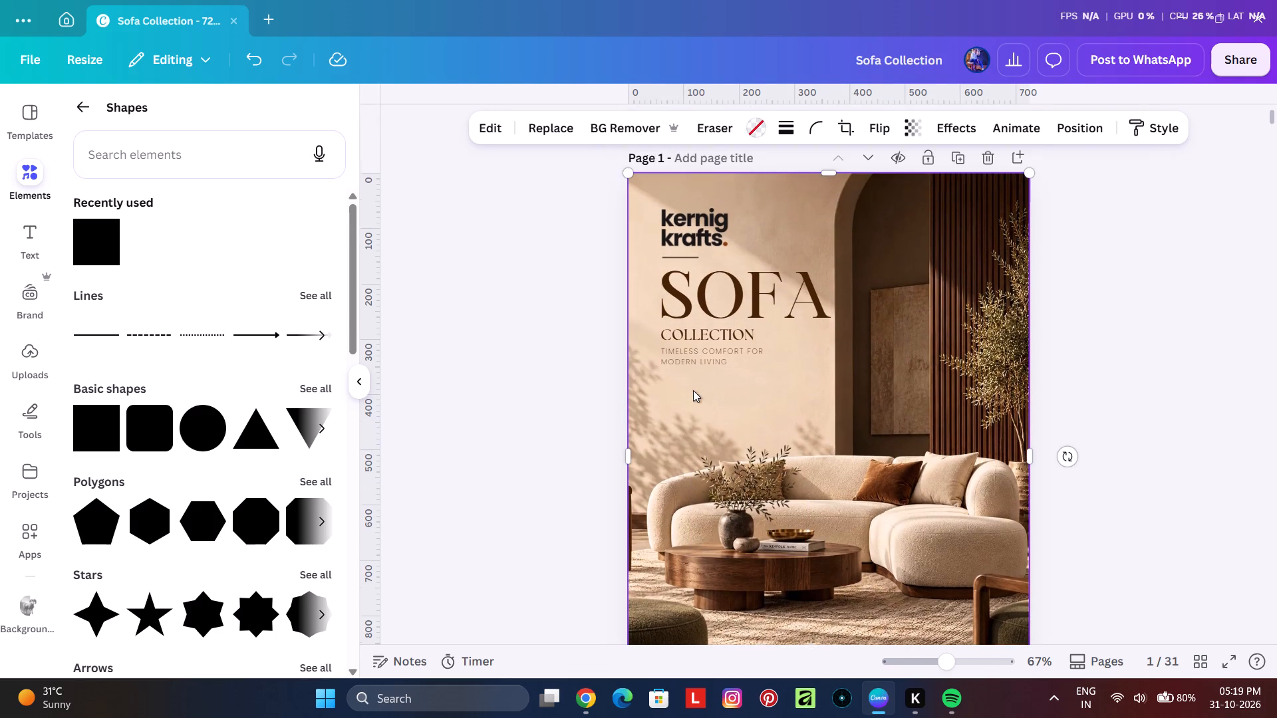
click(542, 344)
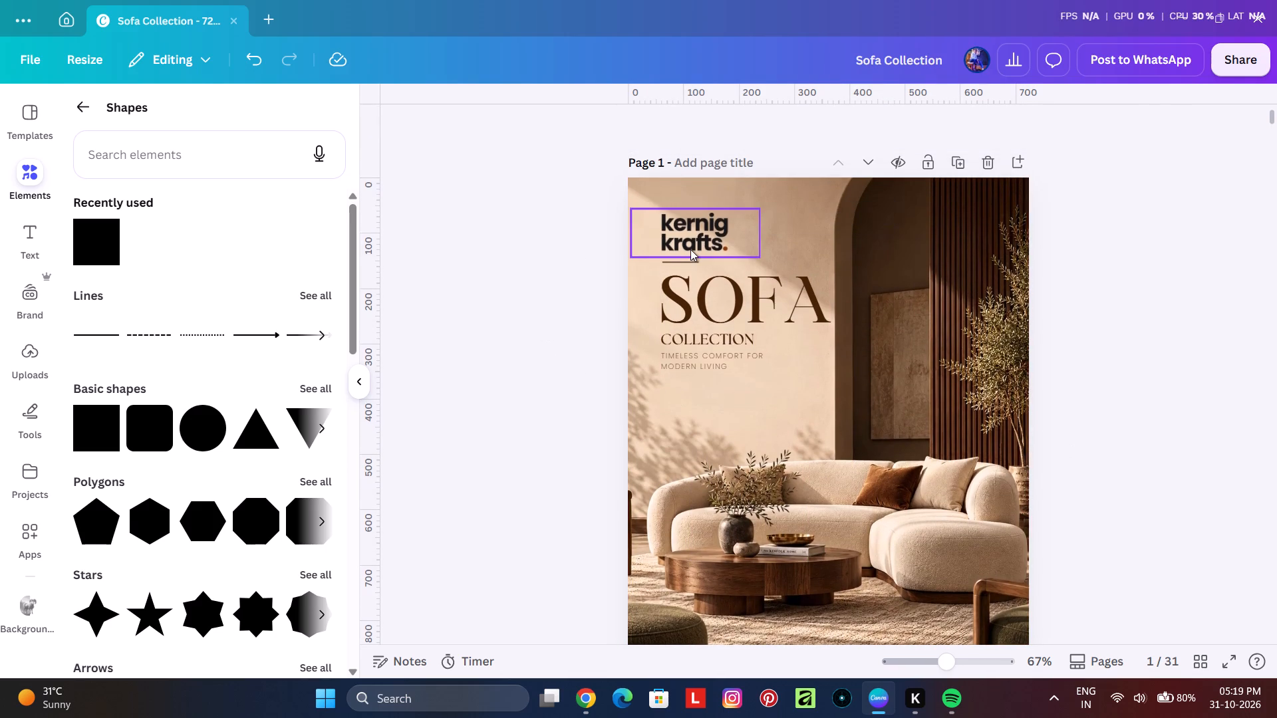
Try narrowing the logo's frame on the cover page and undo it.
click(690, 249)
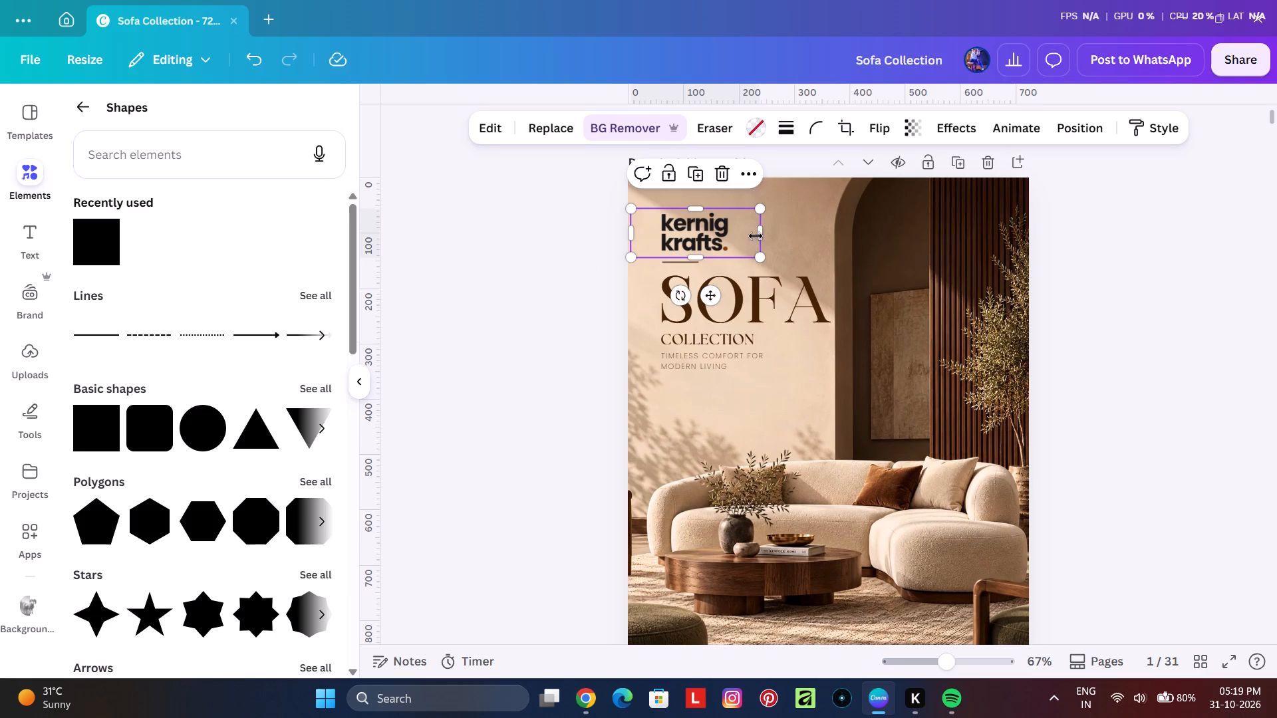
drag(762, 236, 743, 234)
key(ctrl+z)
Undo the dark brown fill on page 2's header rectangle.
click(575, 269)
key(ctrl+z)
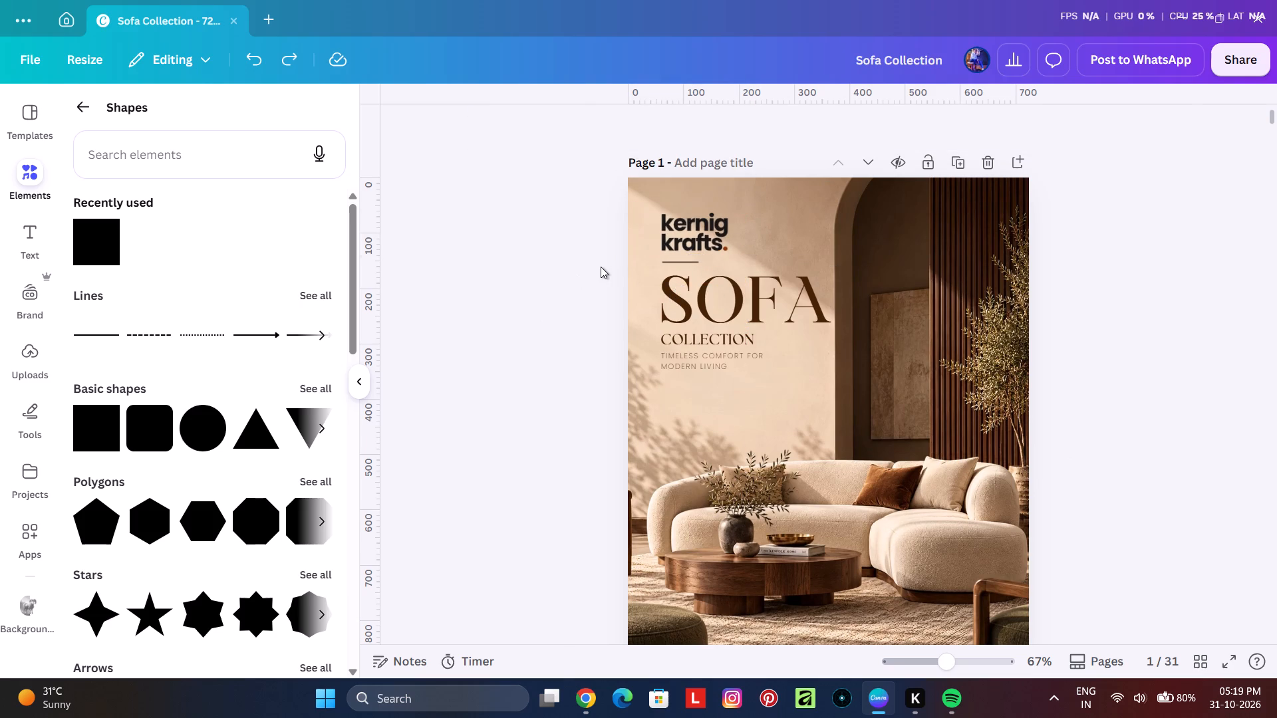
Colour page 2's grouped SOFA NEW COLLECTION 2026 header text dark brown #472305.
scroll(605, 266, down, 6)
click(560, 318)
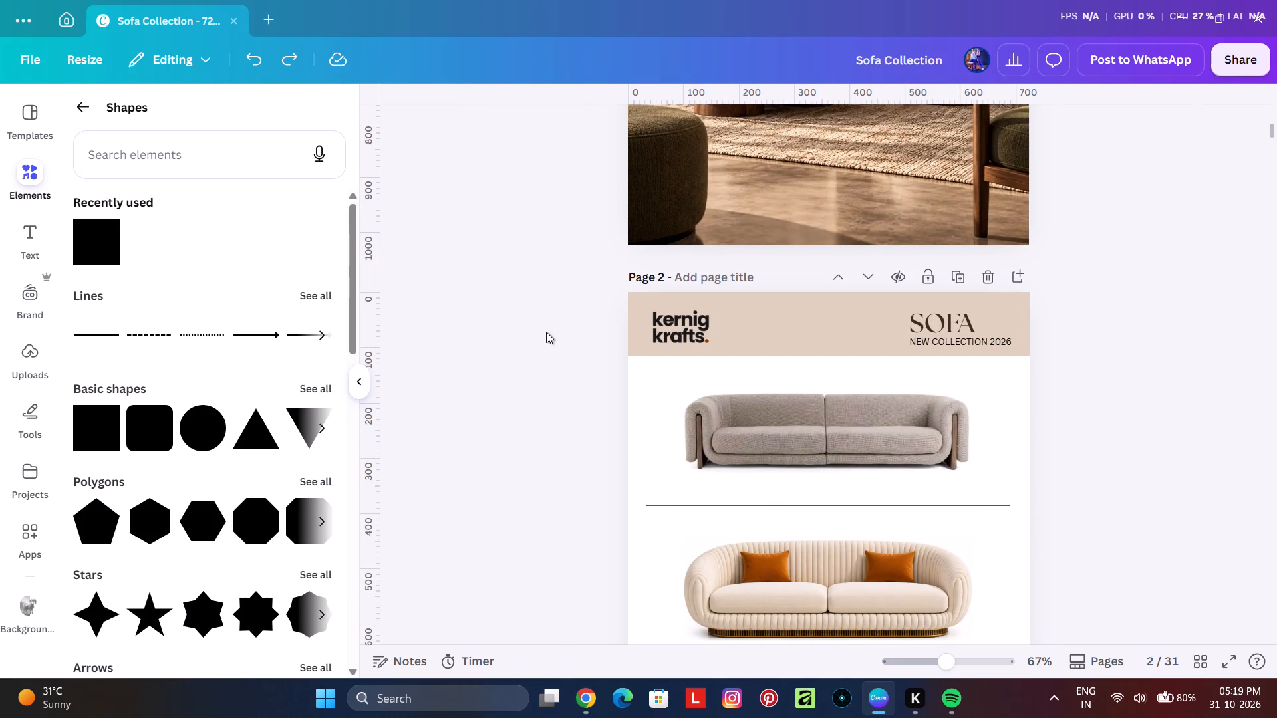
click(979, 324)
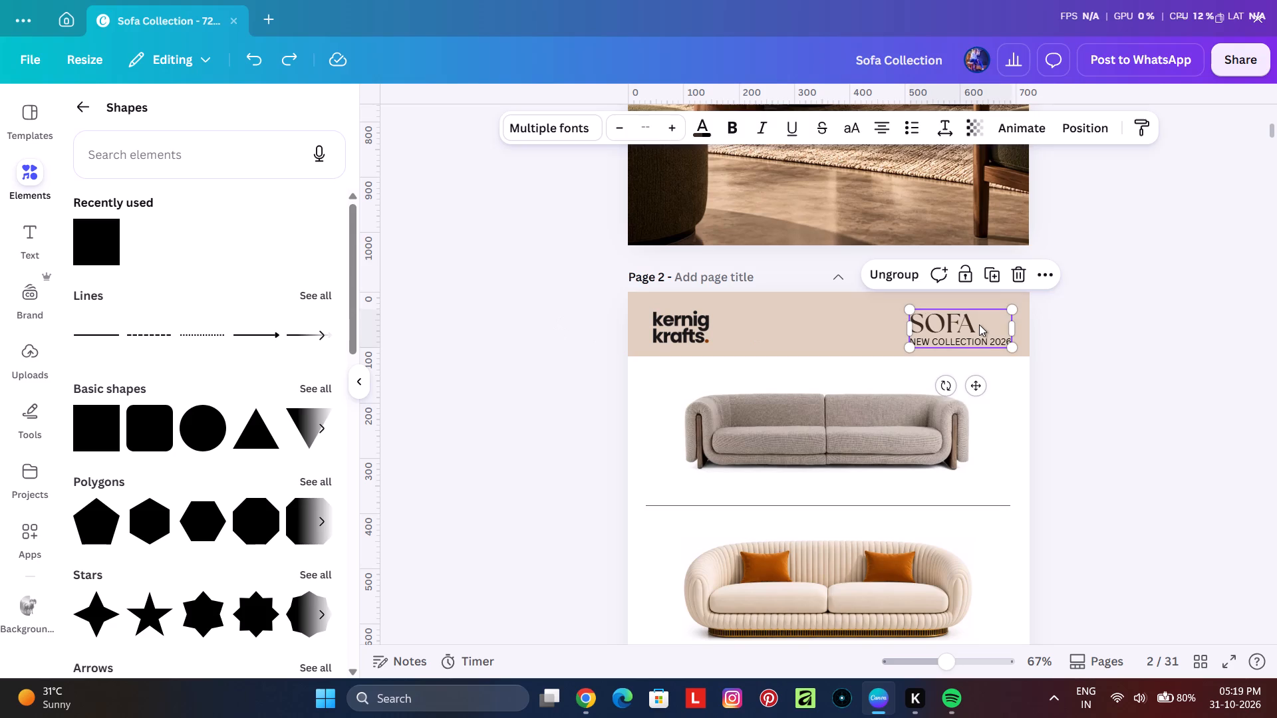
click(710, 138)
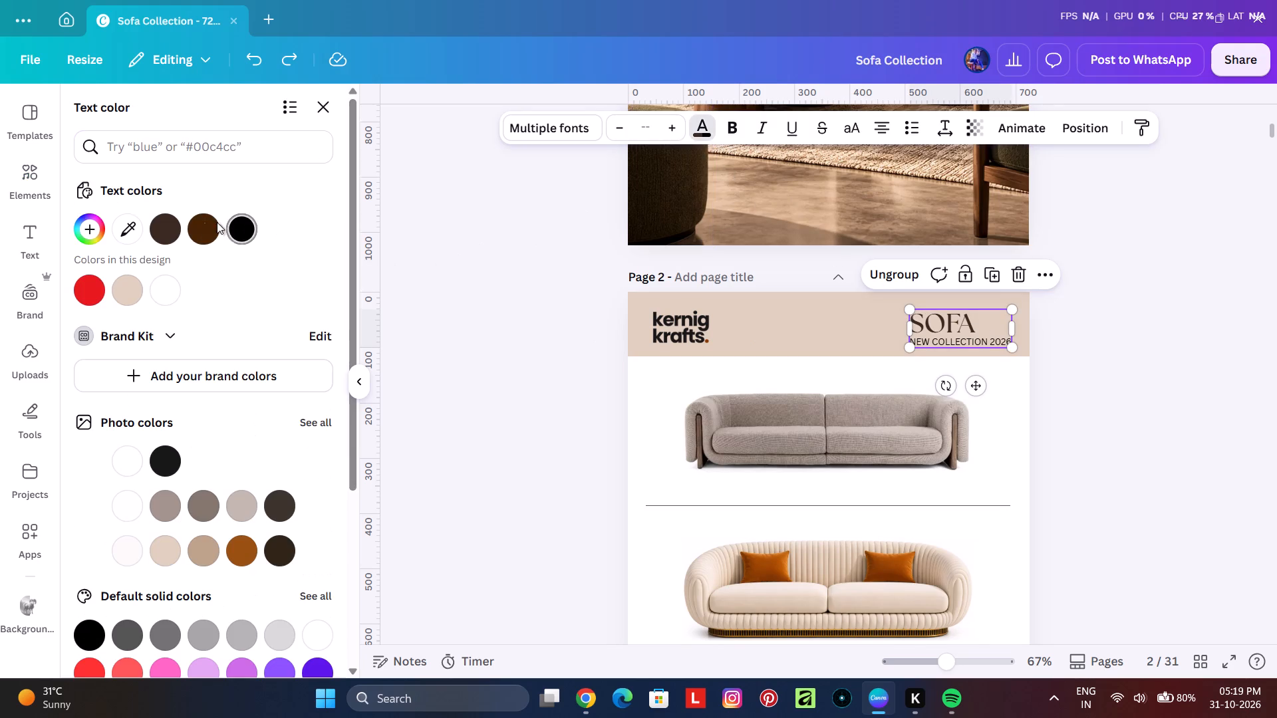
click(199, 222)
click(441, 297)
click(484, 377)
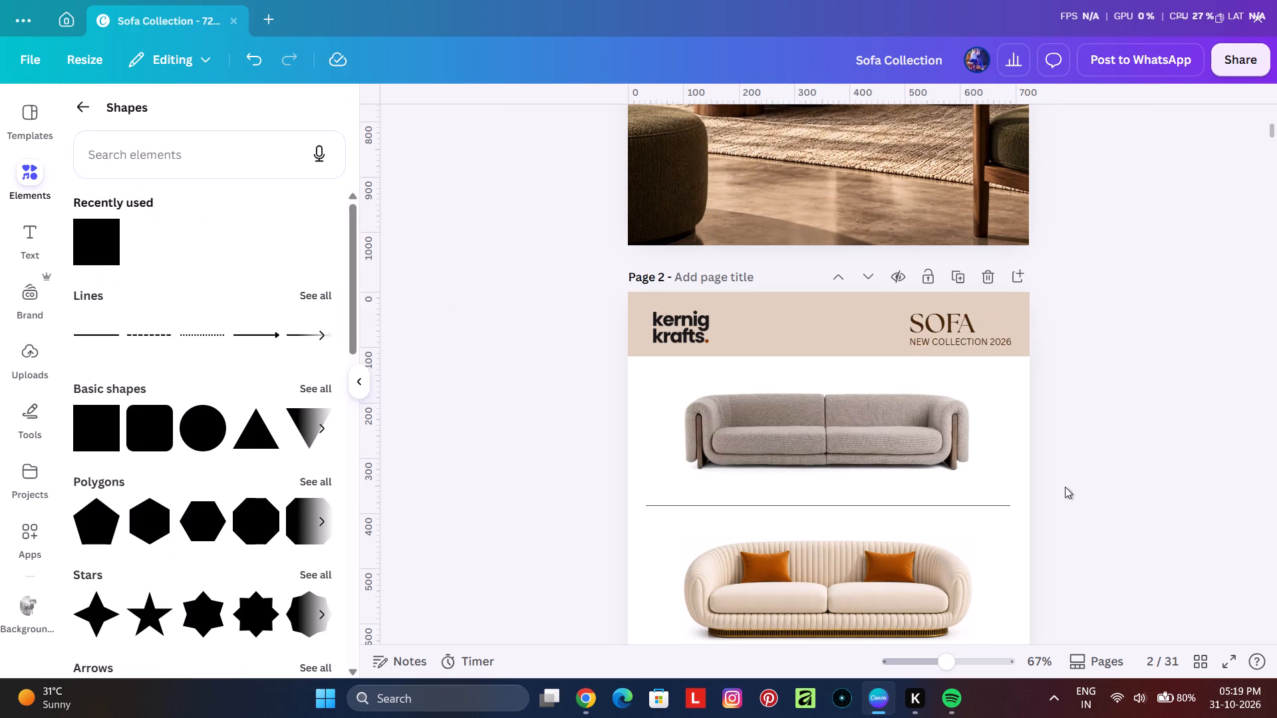
Present the catalogue full screen and compare page 2's new header with the neighbouring pages.
ctrl+scroll(913, 379, down, 3)
scroll(1030, 321, down, 2)
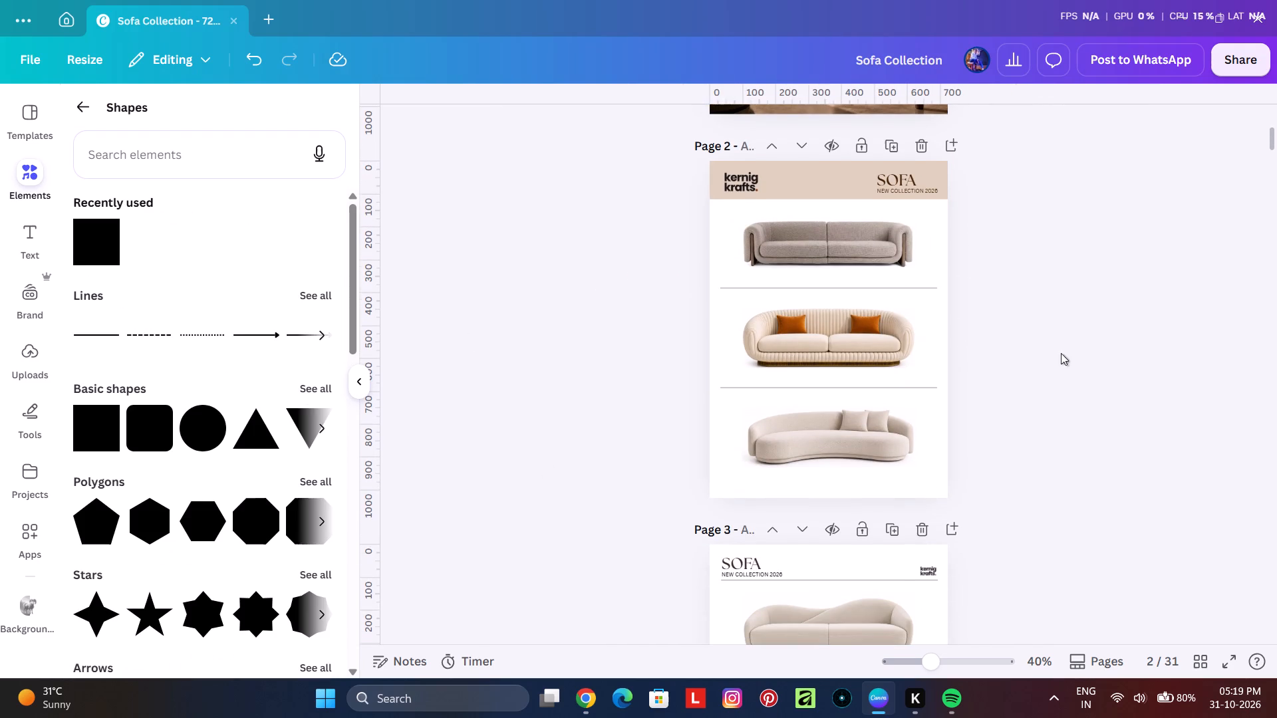
click(1263, 67)
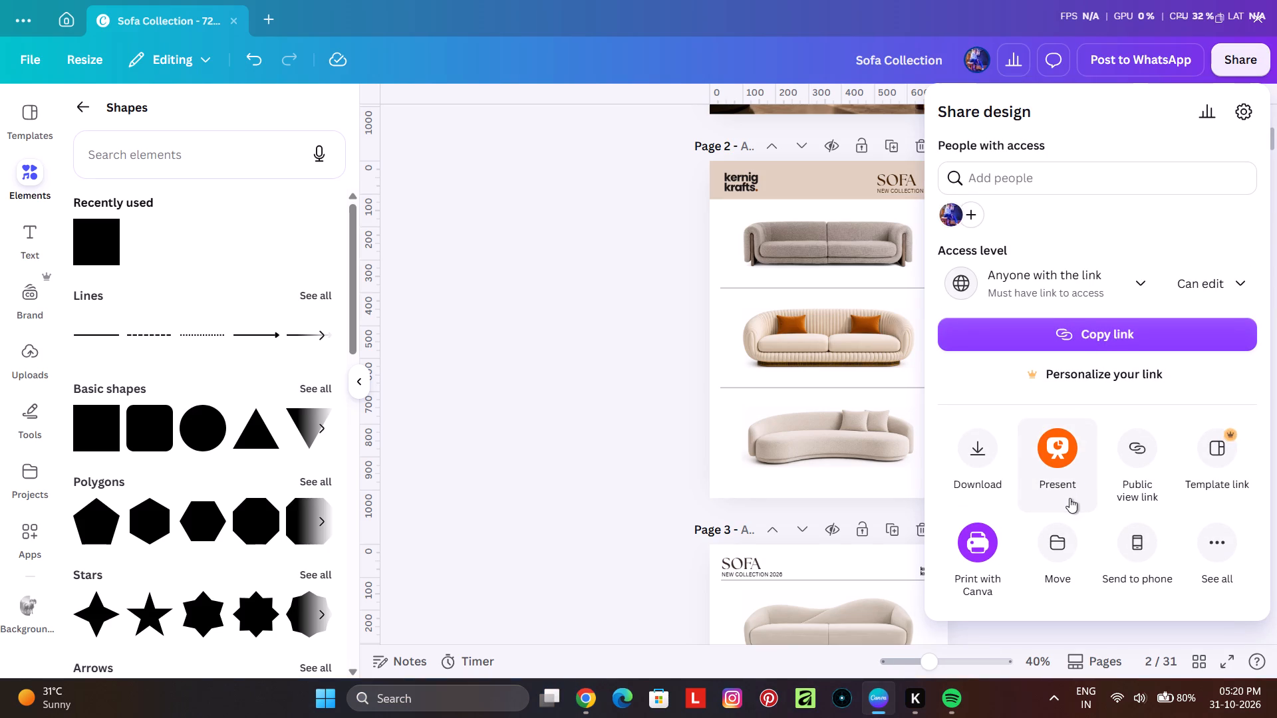
click(1052, 453)
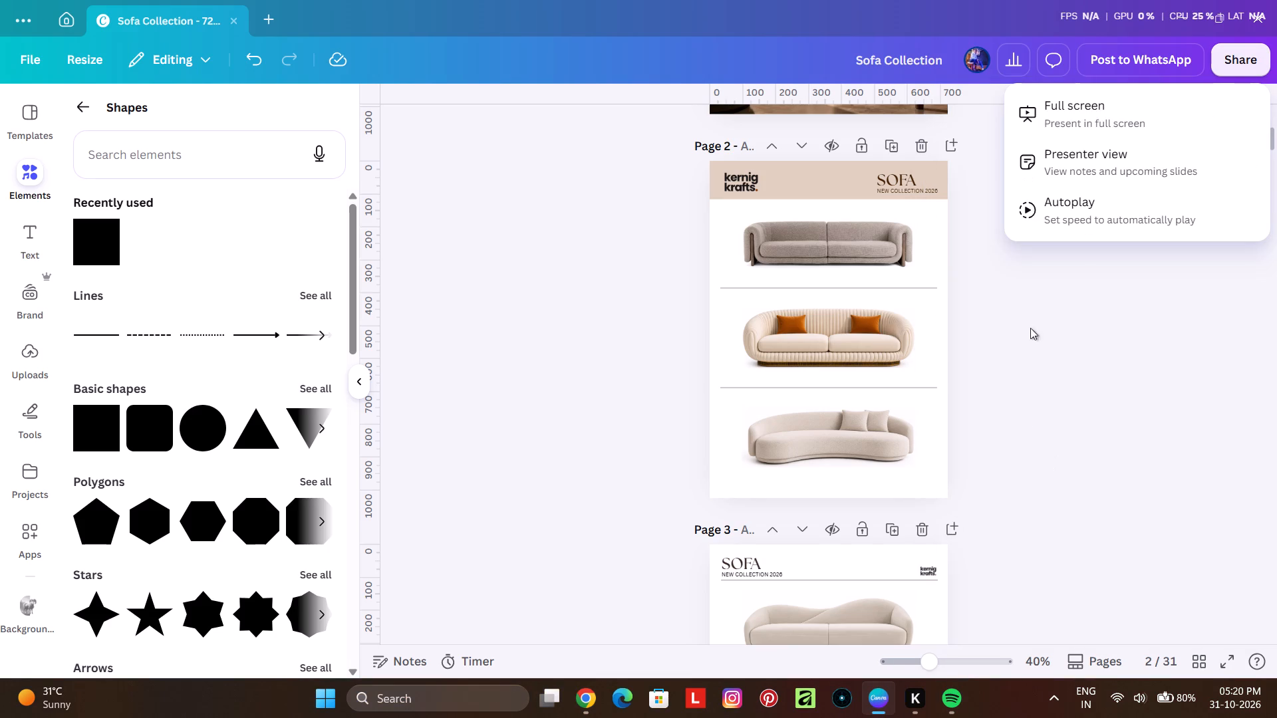
click(1098, 114)
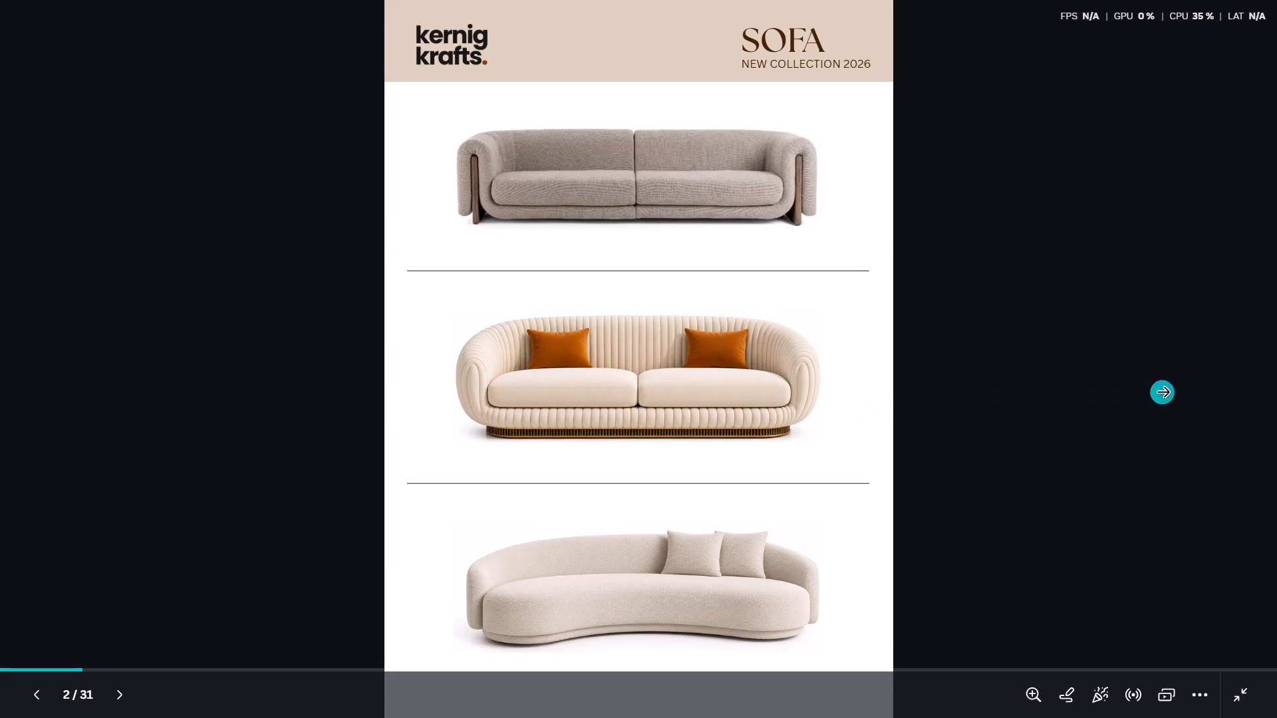
key(Left)
key(Right)
key(Right)
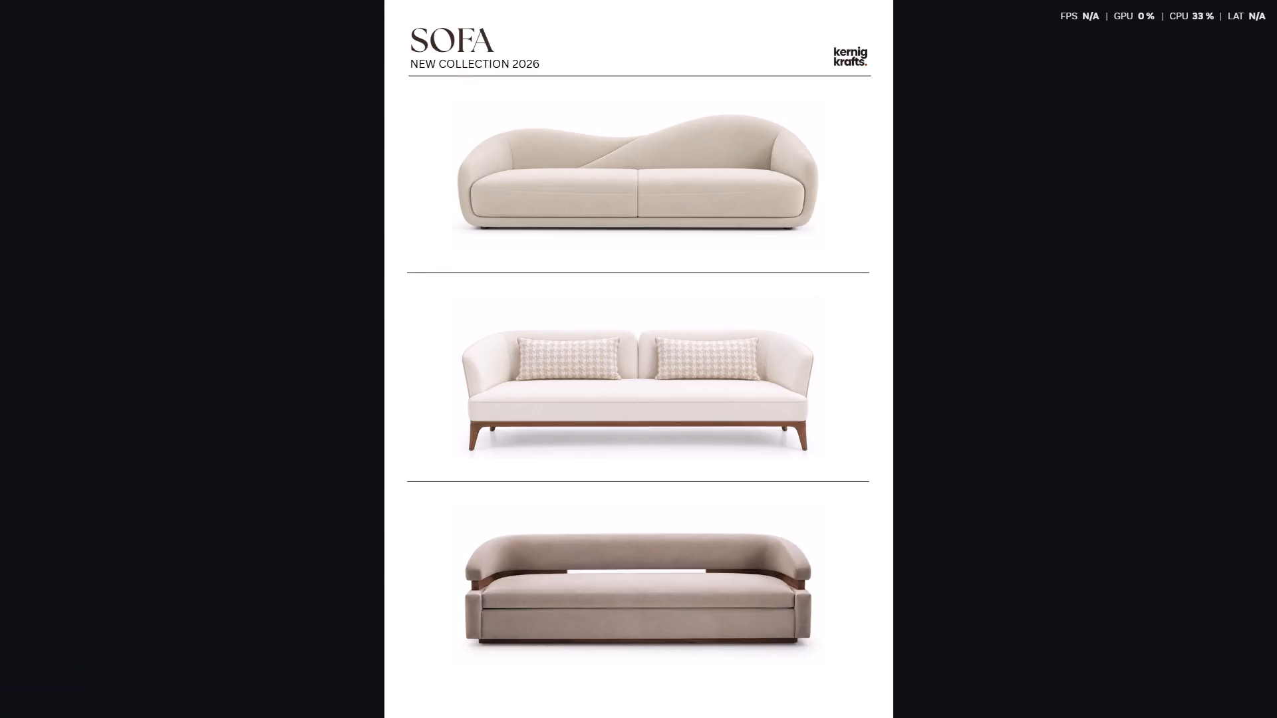
Compare page 2's beige-band header with page 3's plain header in the full-screen presentation, and exit to the editor.
key(Left)
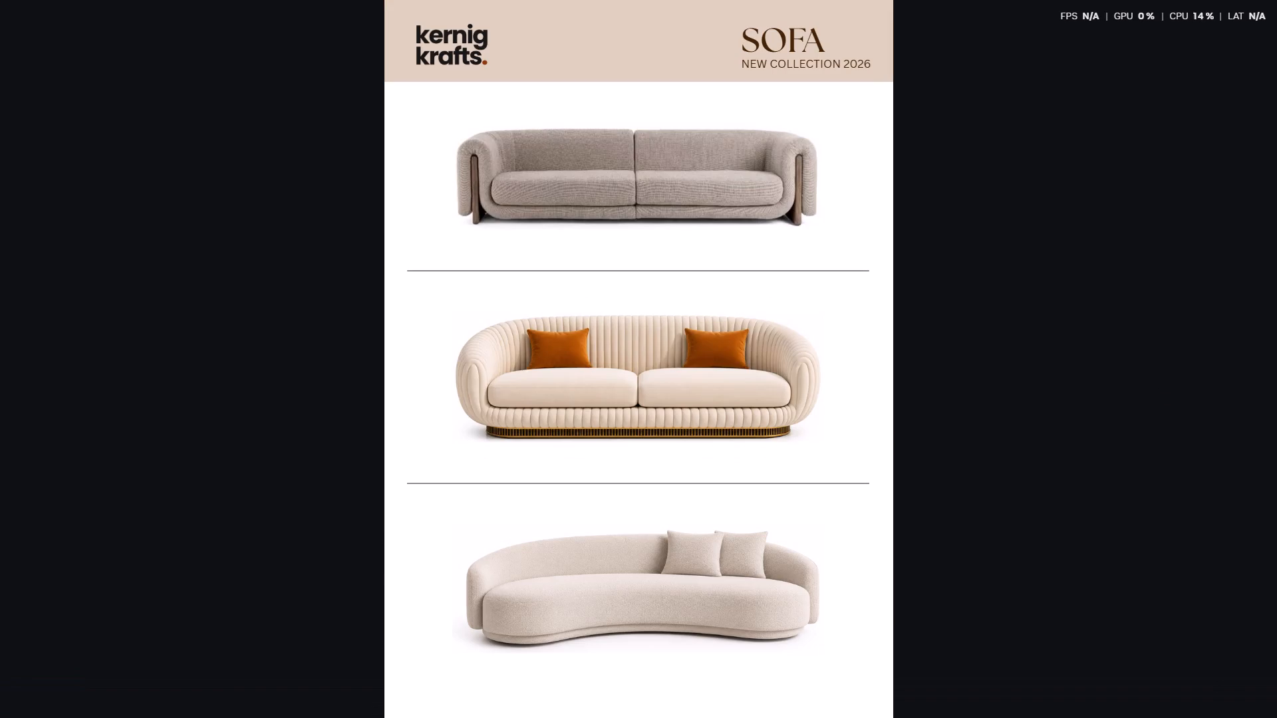
key(Right)
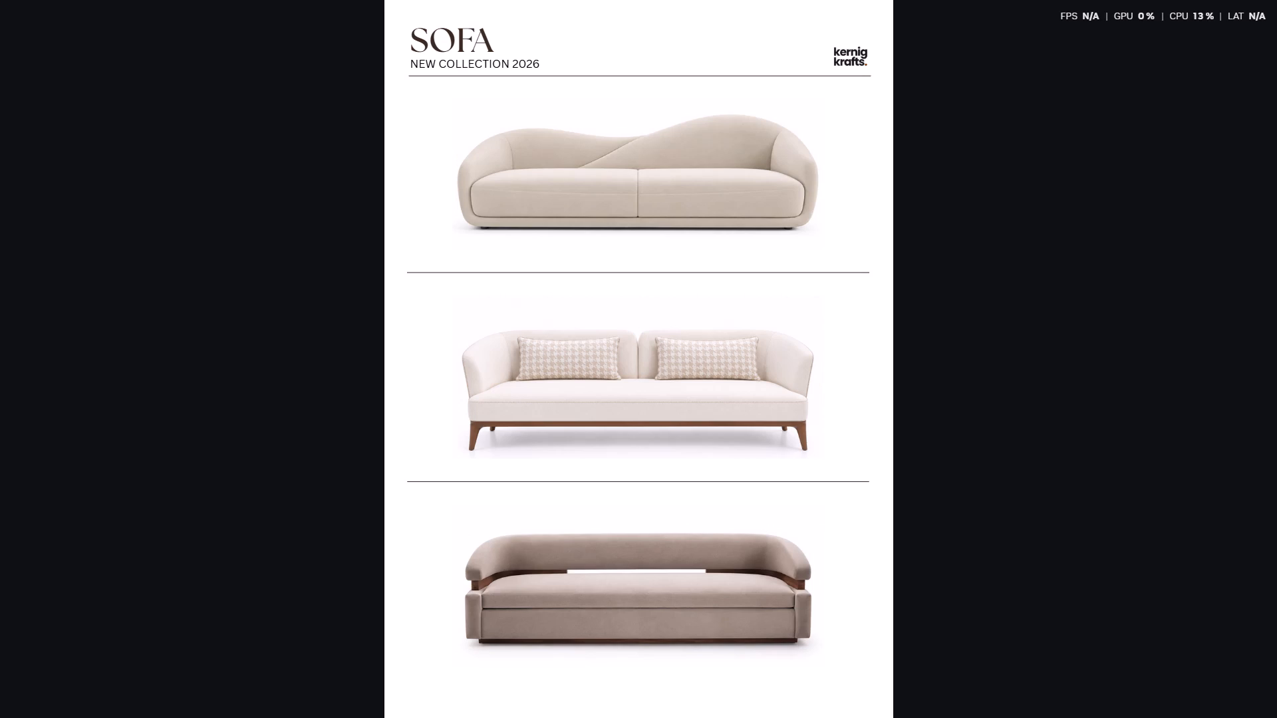
key(Left)
key(Right)
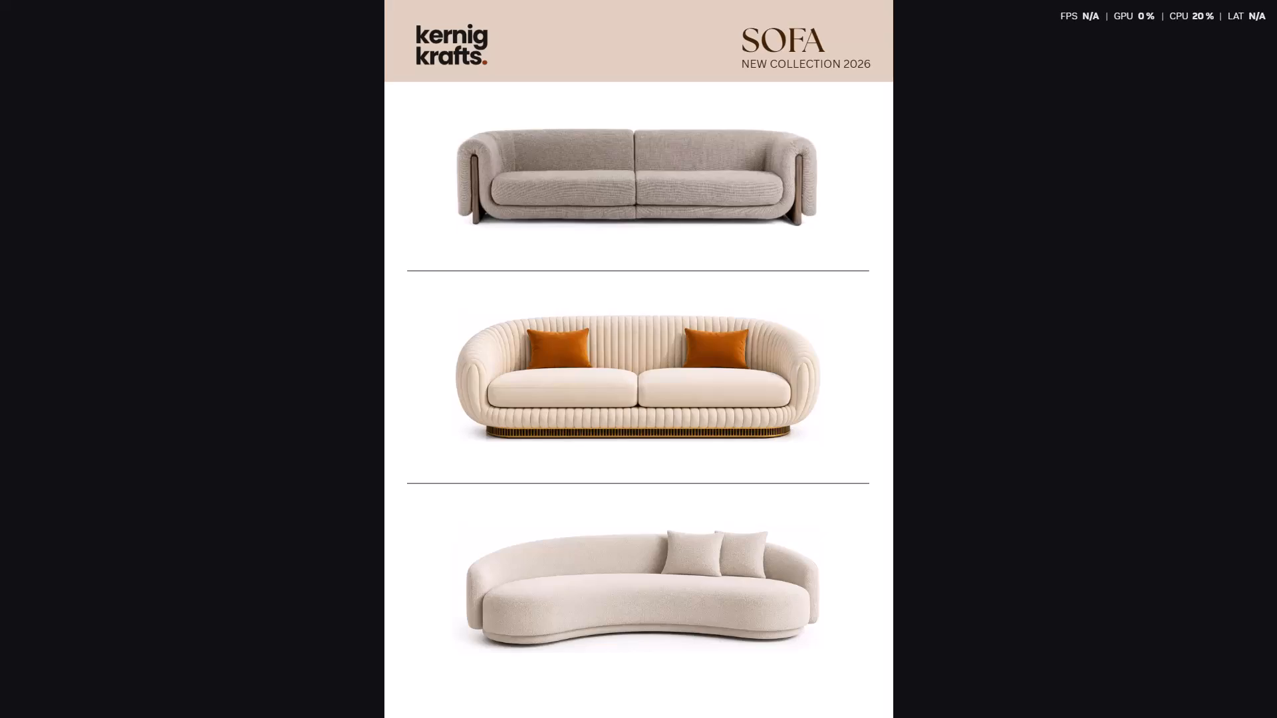
key(Left)
key(Right)
key(Left)
key(Right)
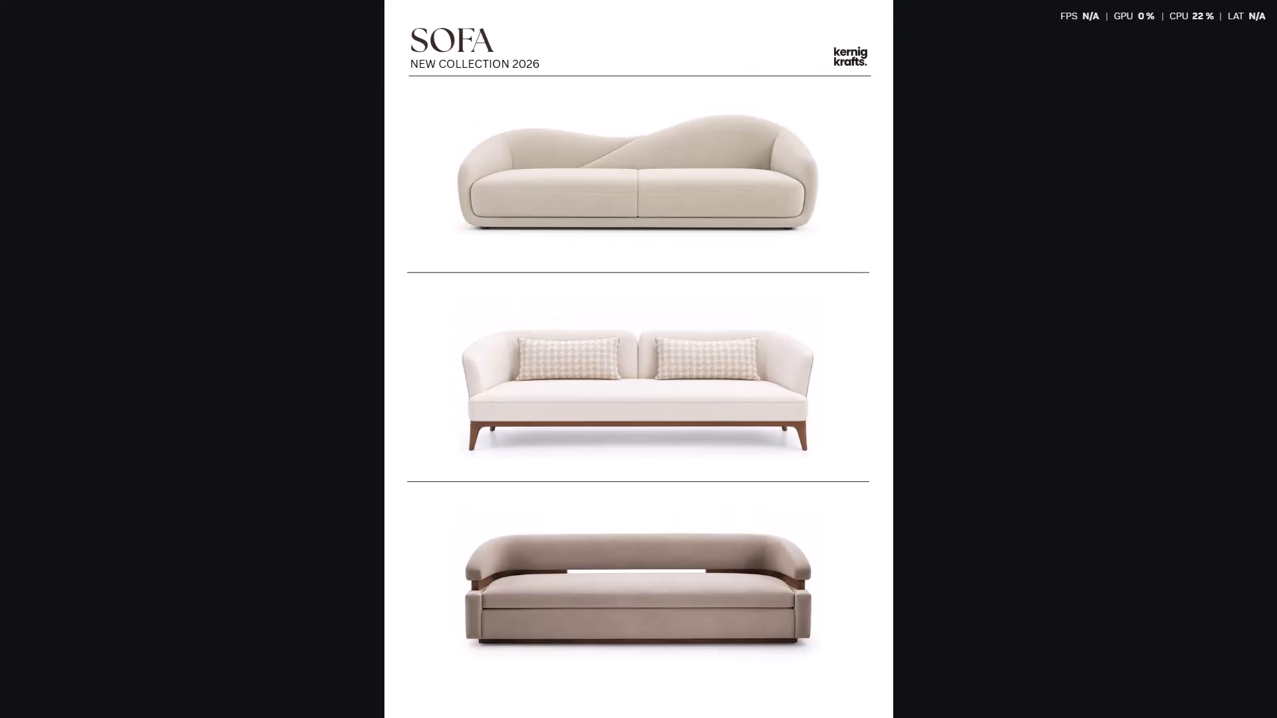
key(Left)
key(Right)
key(Left)
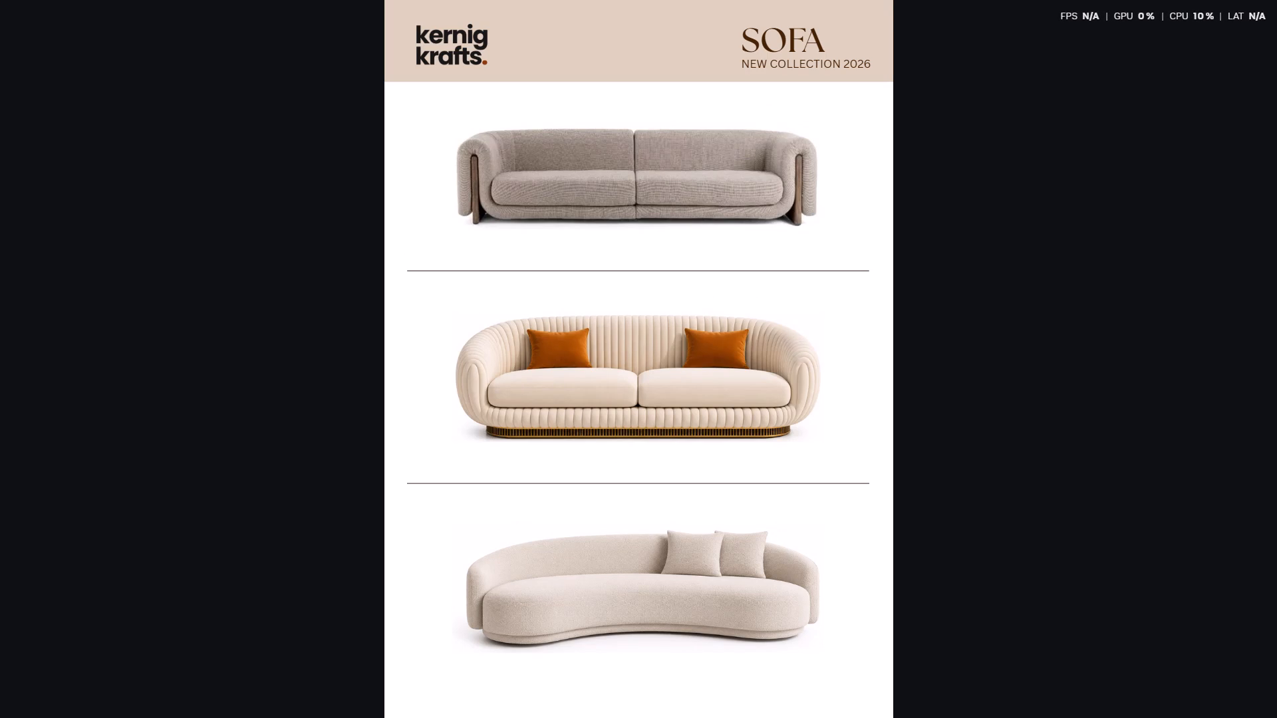
key(Right)
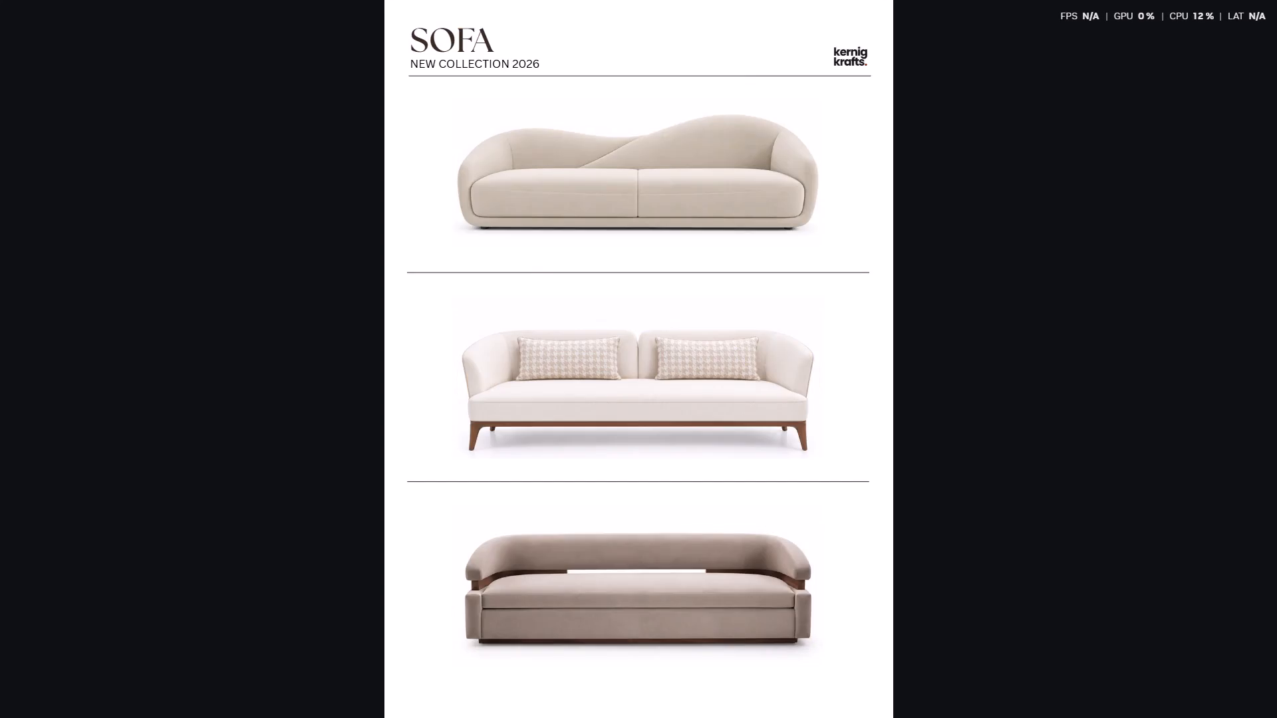
key(Left)
key(Right)
key(Escape)
Undo the beige band fill and dark brown title text colour in page 2's header.
scroll(913, 274, up, 5)
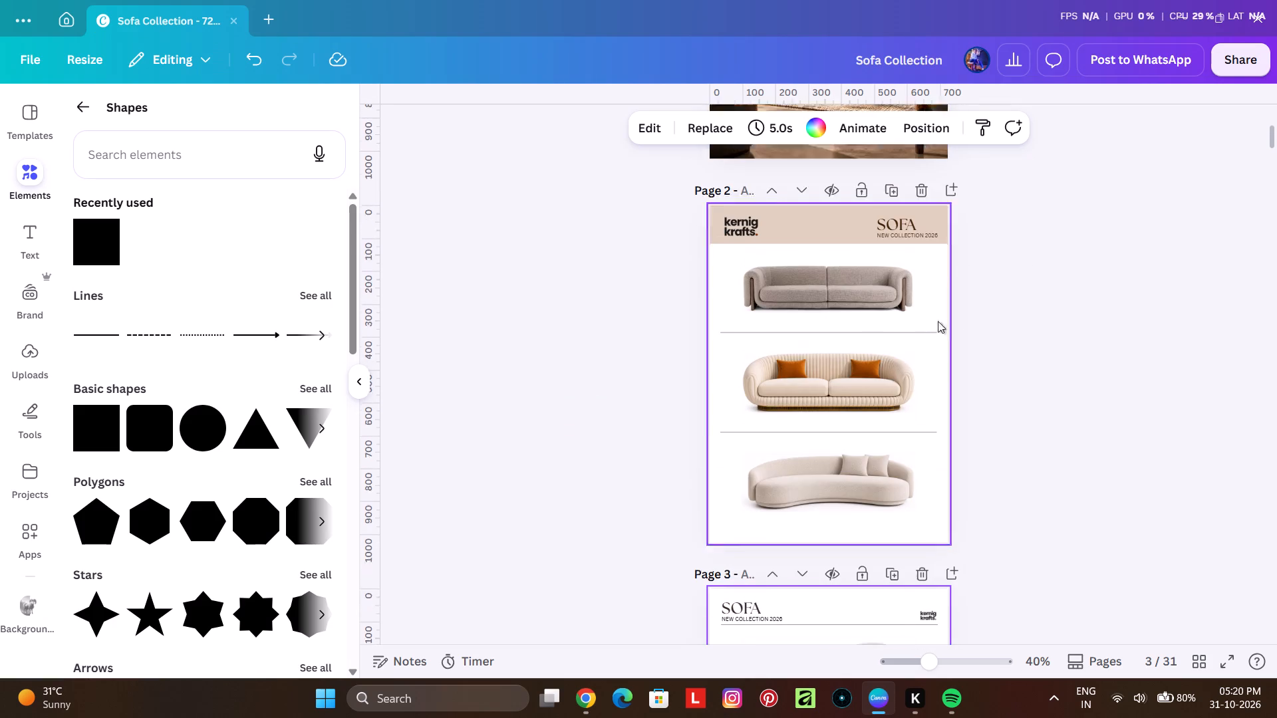
click(1008, 333)
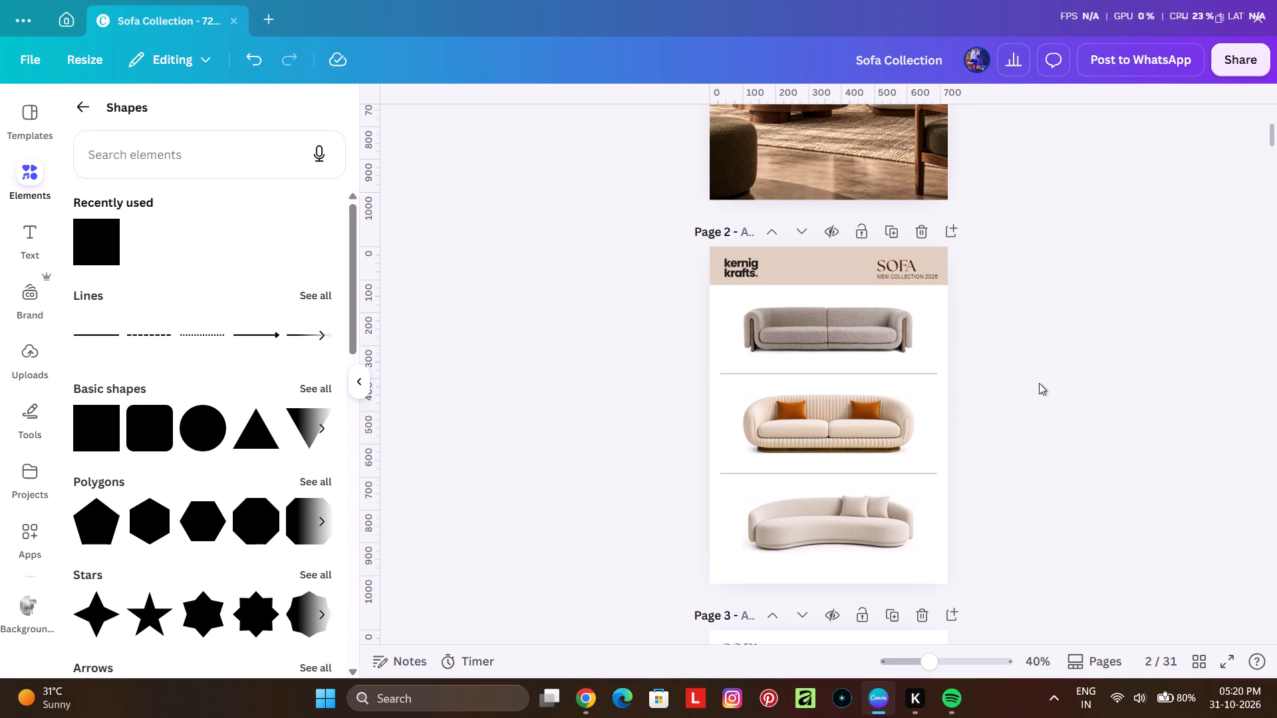
key(ctrl+z)
key(ctrl+z)
key(ctrl+z)
key(ctrl+z)
key(ctrl+z)
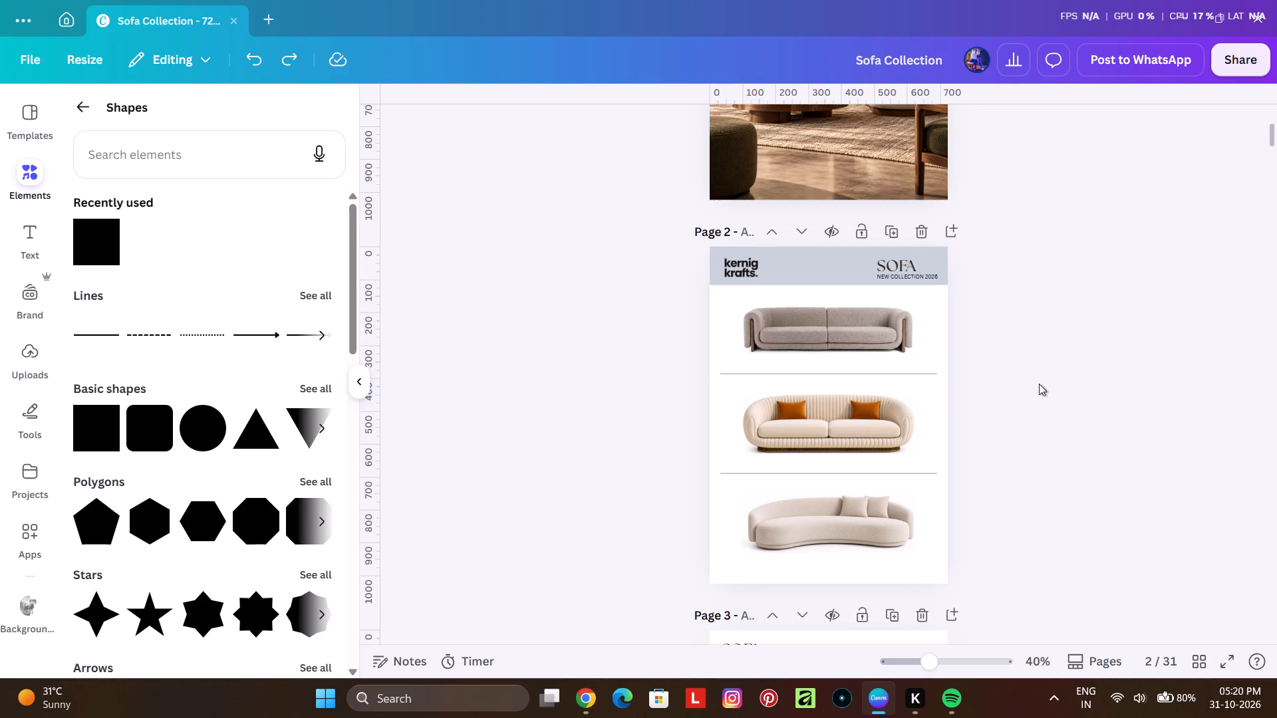
Undo the remaining band edits on page 2 until the added header rectangle is removed and the thin divider line is back.
key(ctrl+z)
key(ctrl+z)
key(ctrl+z)
key(ctrl+z)
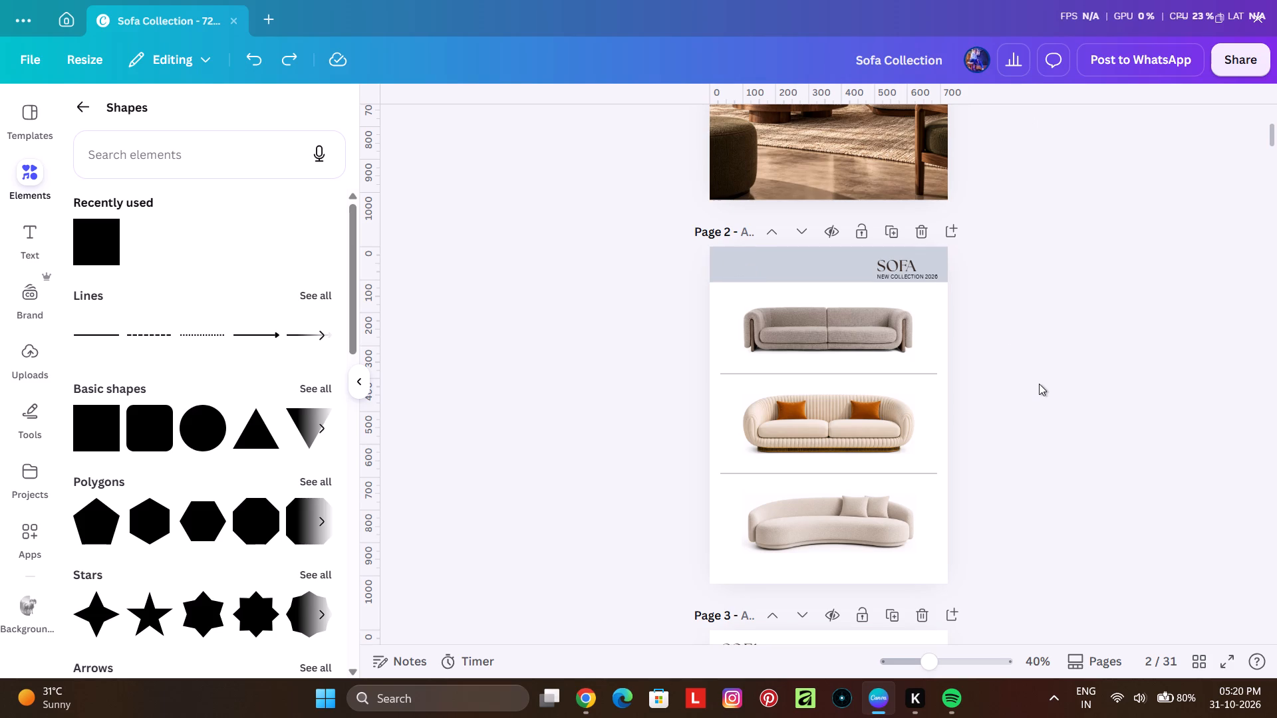
key(ctrl+z)
key(ctrl+z)
key(ctrl+z)
key(ctrl+z)
key(ctrl+z)
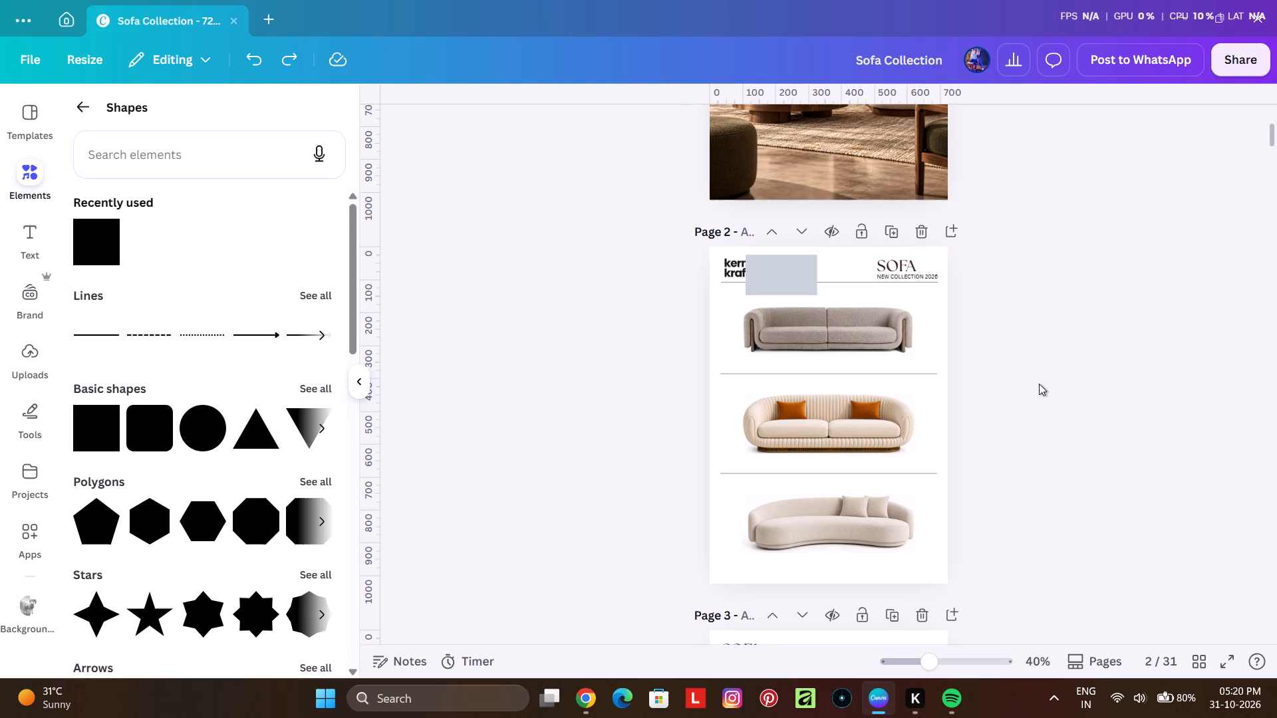
key(ctrl+z)
key(ctrl+z)
key(ctrl+z)
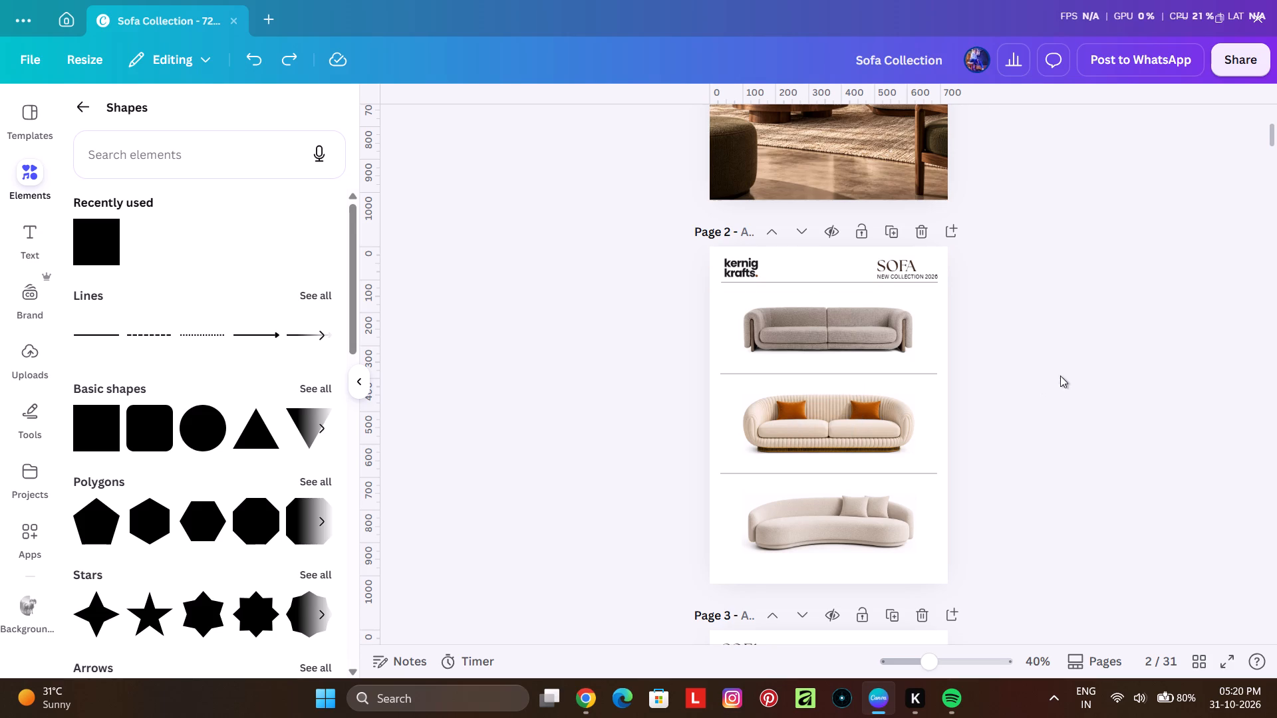
Undo the swapped title and logo positions and the logo enlargement in page 2's header.
click(1069, 373)
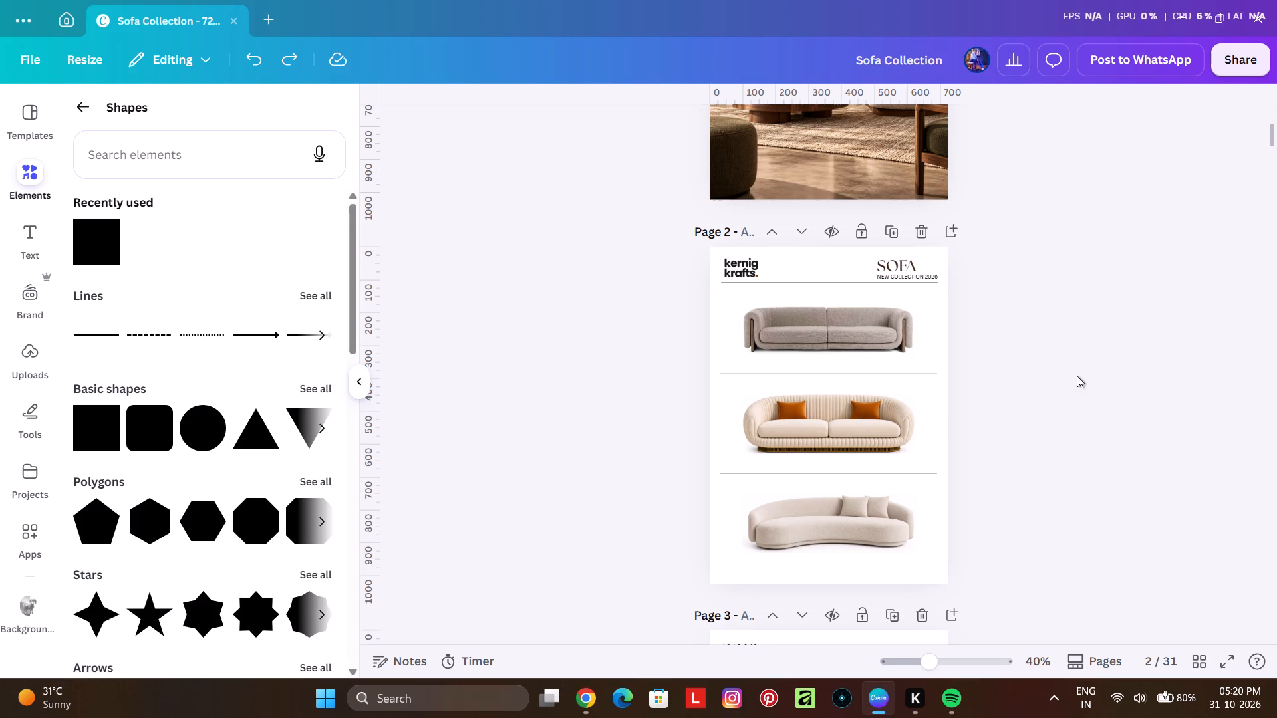
scroll(1077, 376, down, 3)
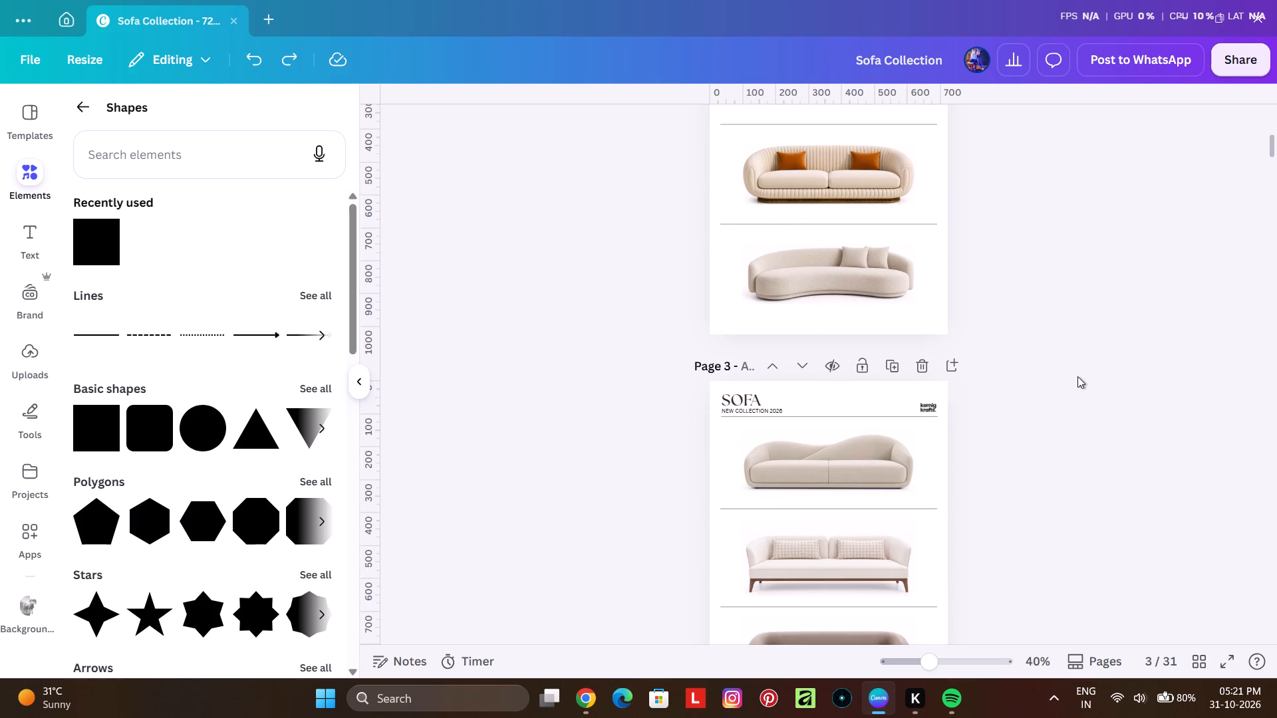
scroll(1075, 379, up, 3)
key(ctrl+z)
key(ctrl+z)
key(ctrl+z)
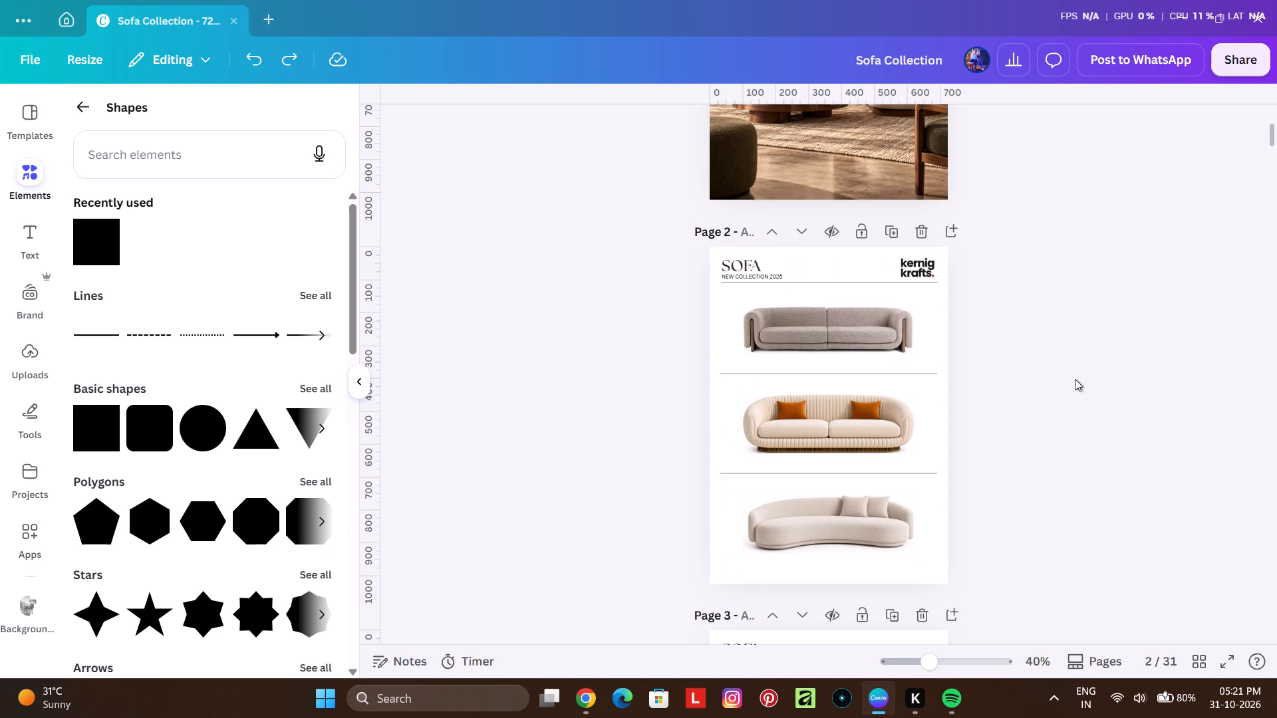
key(ctrl+z)
ctrl+scroll(974, 372, up, 2)
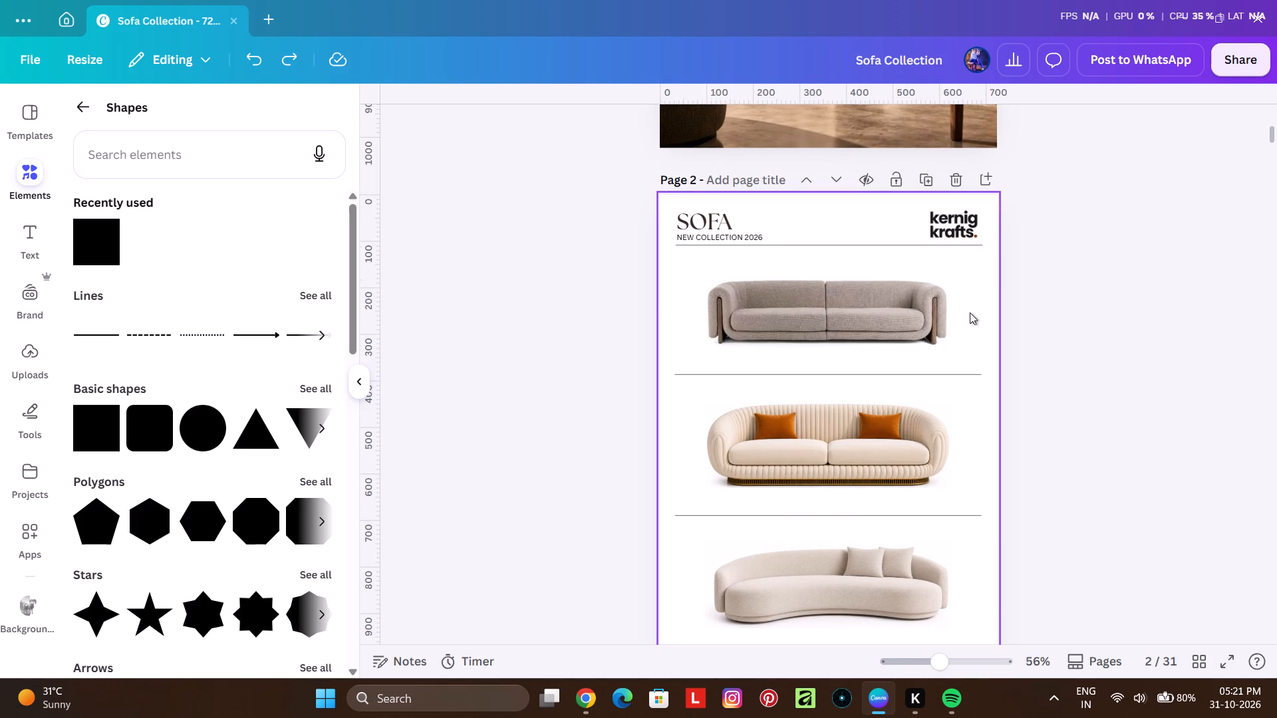
key(ctrl+z)
key(ctrl+z)
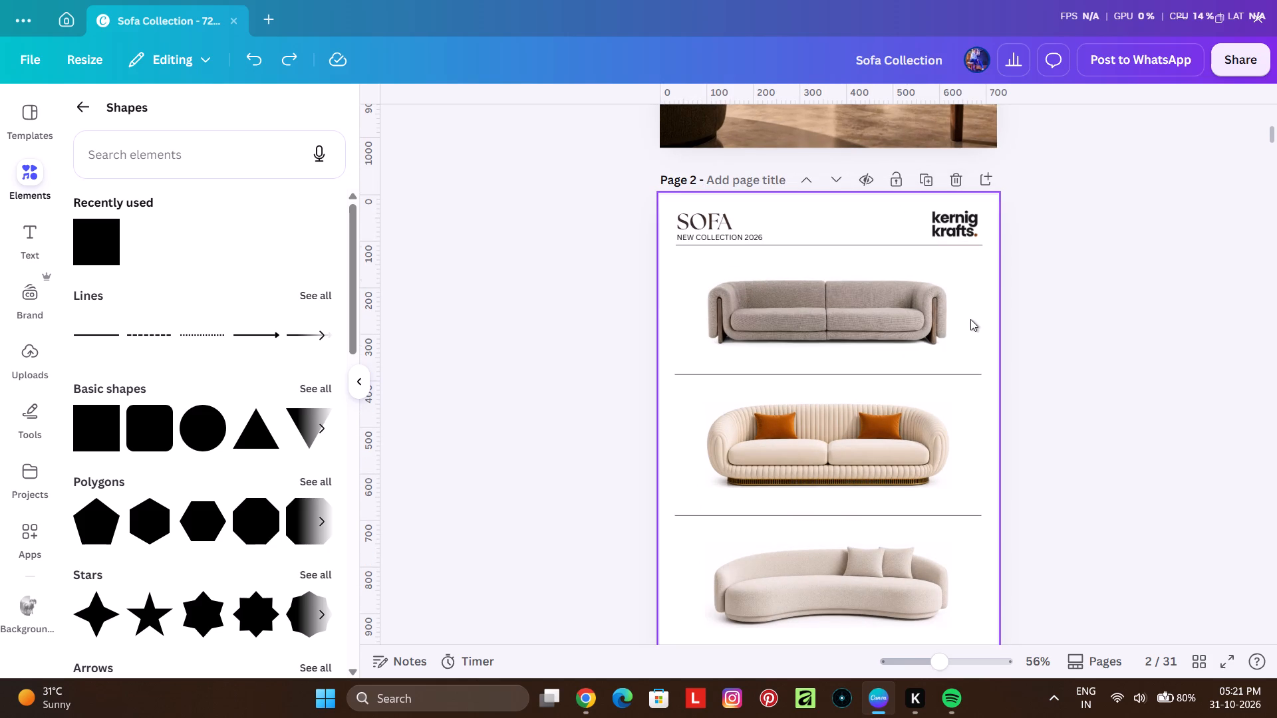
key(ctrl+z)
click(1120, 291)
Look through the cover and pages 2 to 7 to check the headers and sofa layouts.
ctrl+scroll(1101, 302, down, 1)
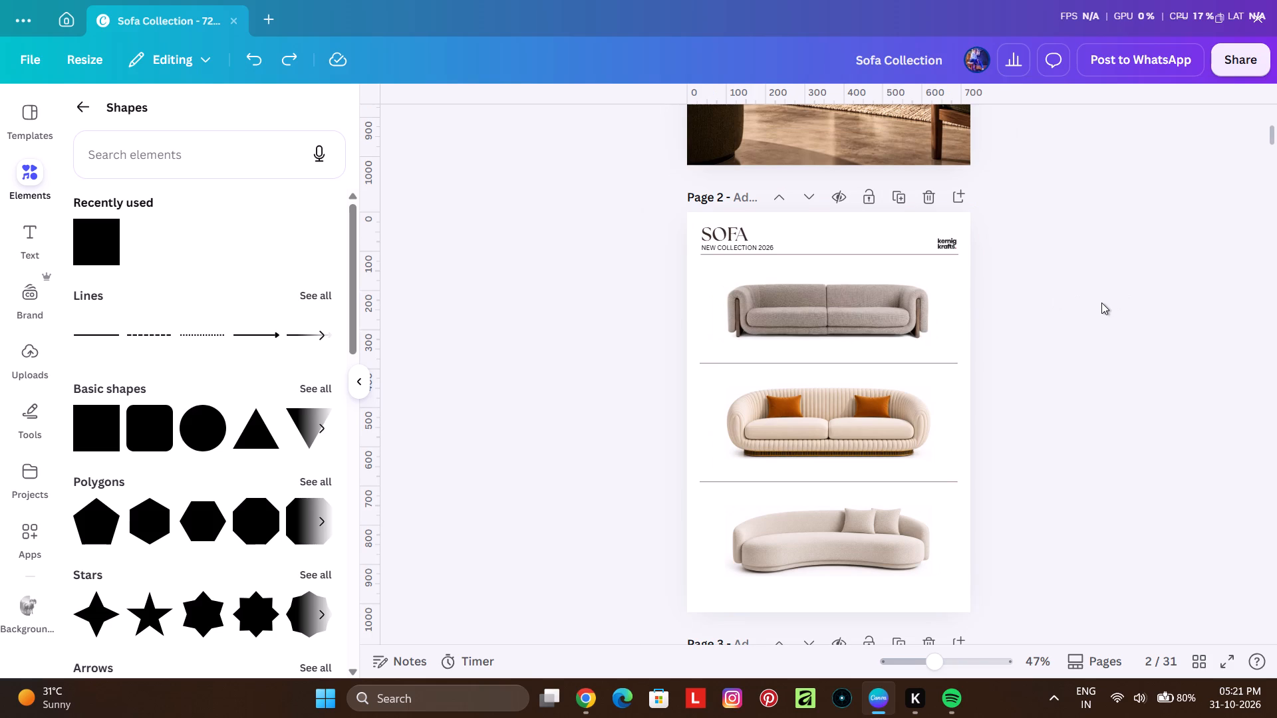
scroll(1101, 304, up, 16)
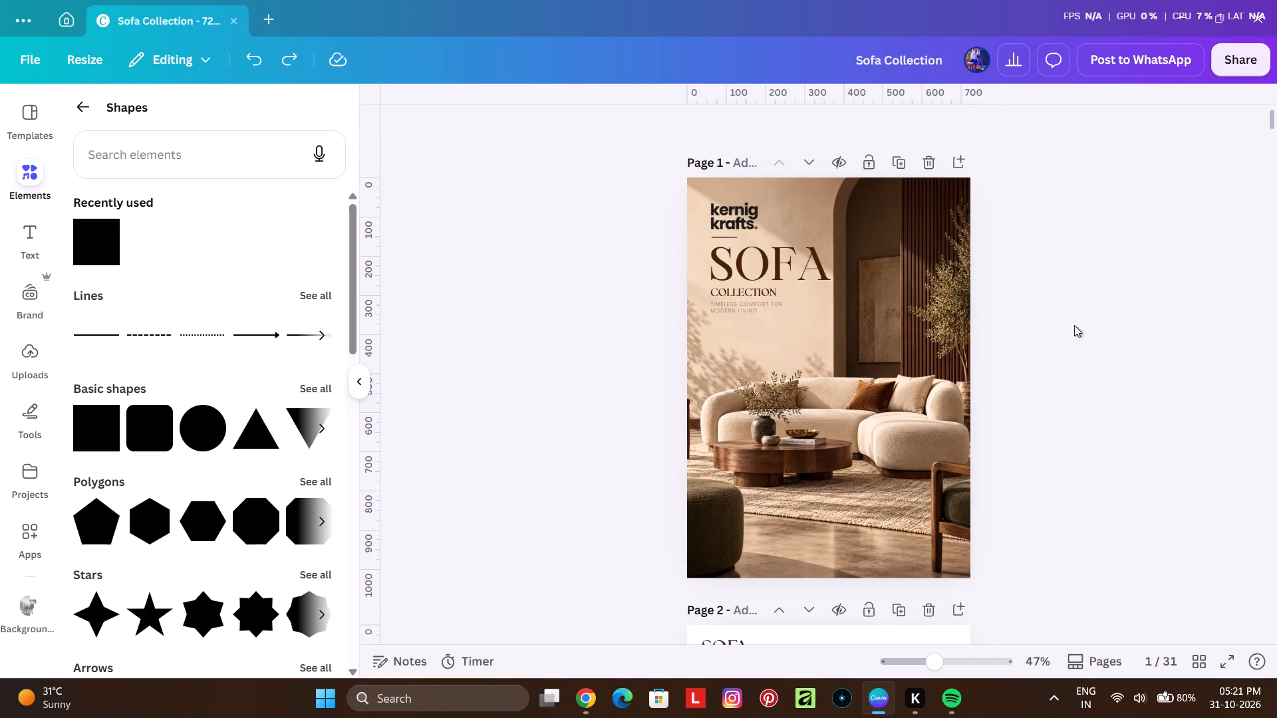
scroll(758, 394, down, 5)
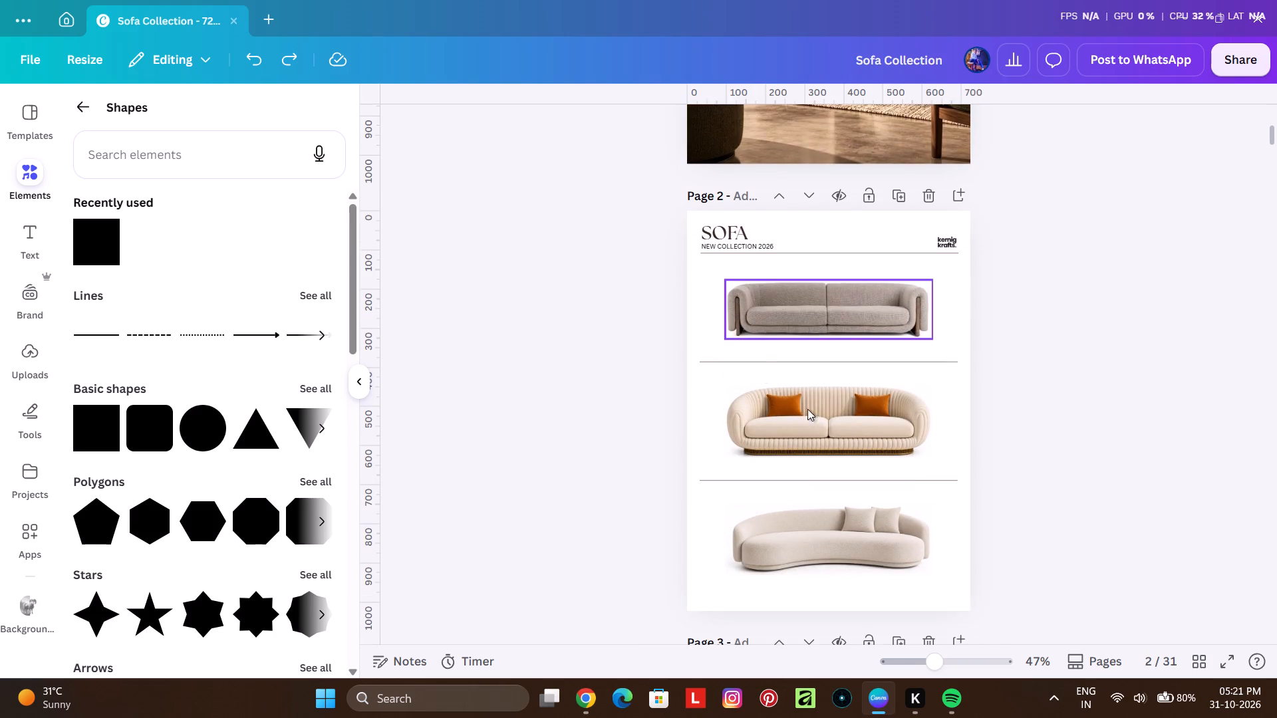
click(1062, 338)
scroll(1063, 338, down, 9)
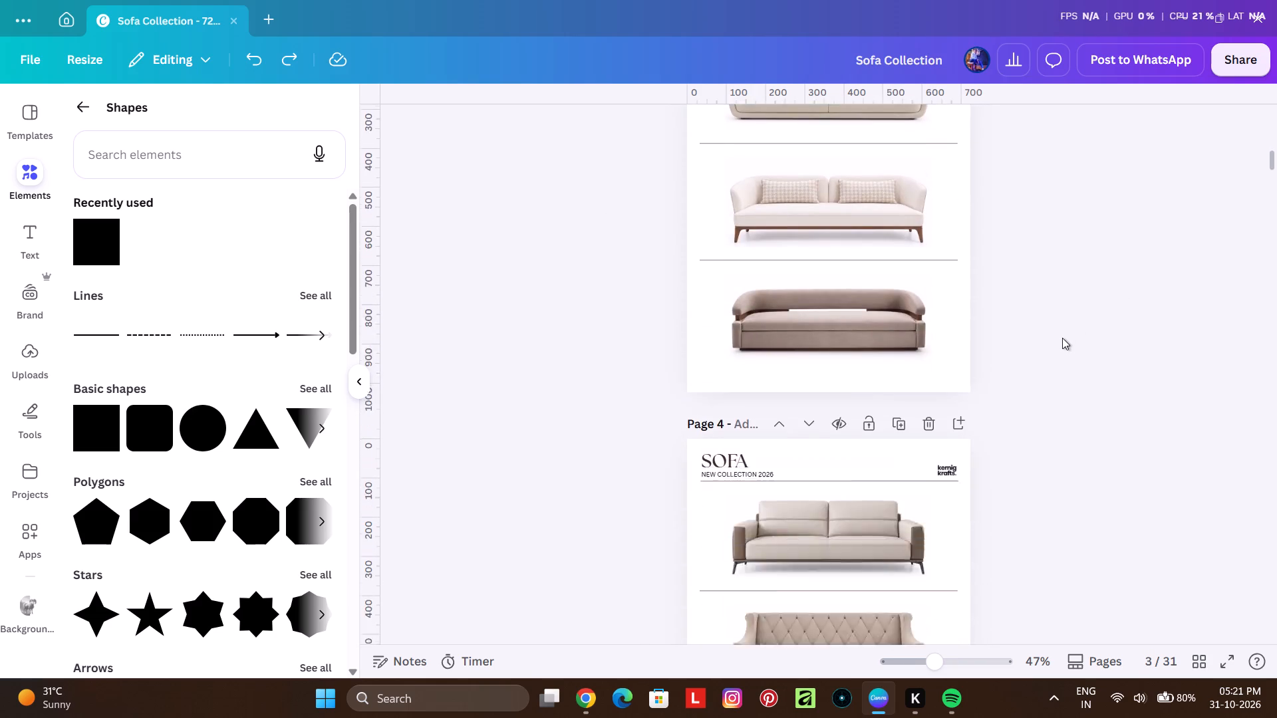
scroll(1062, 338, down, 3)
scroll(1061, 339, up, 3)
scroll(1062, 344, down, 9)
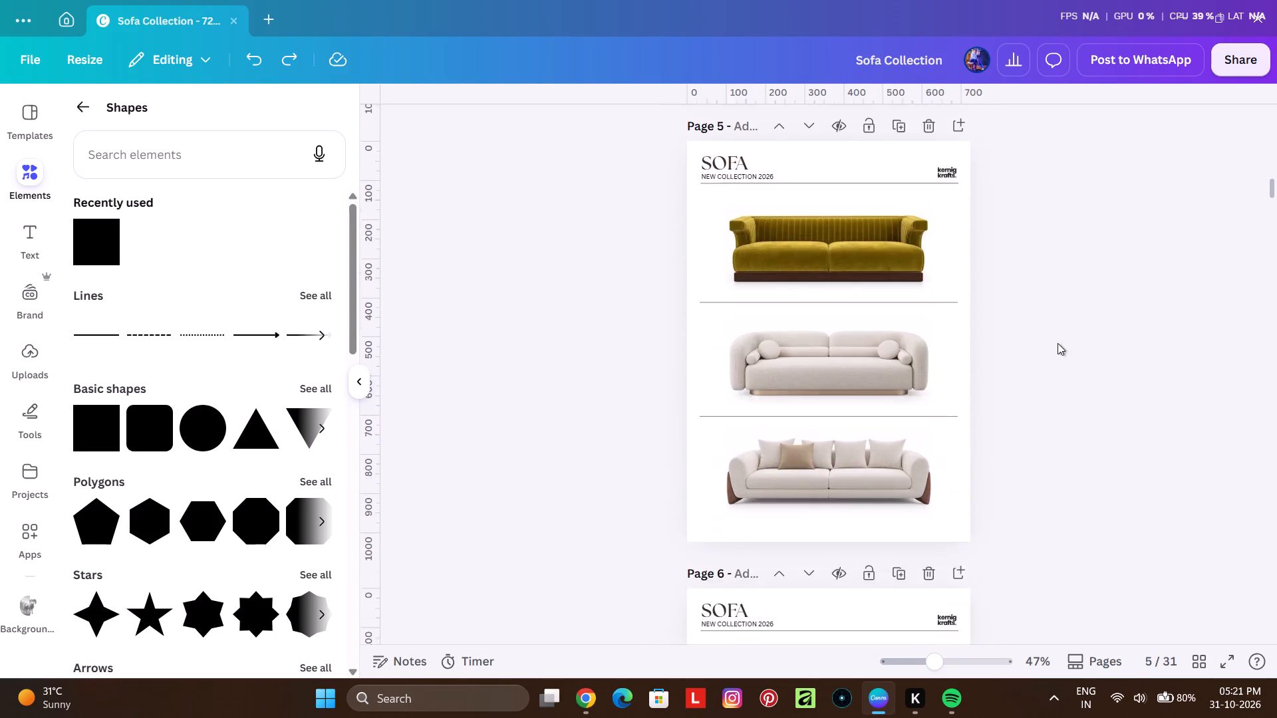
scroll(1058, 343, down, 6)
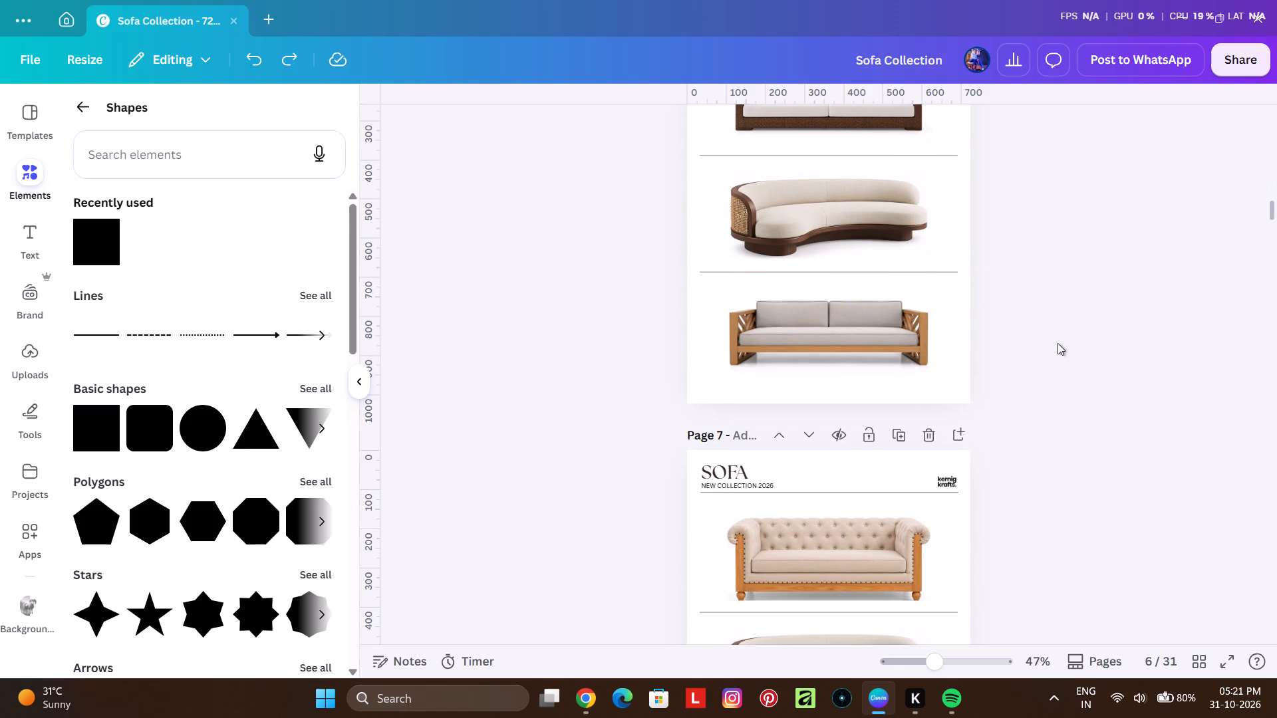
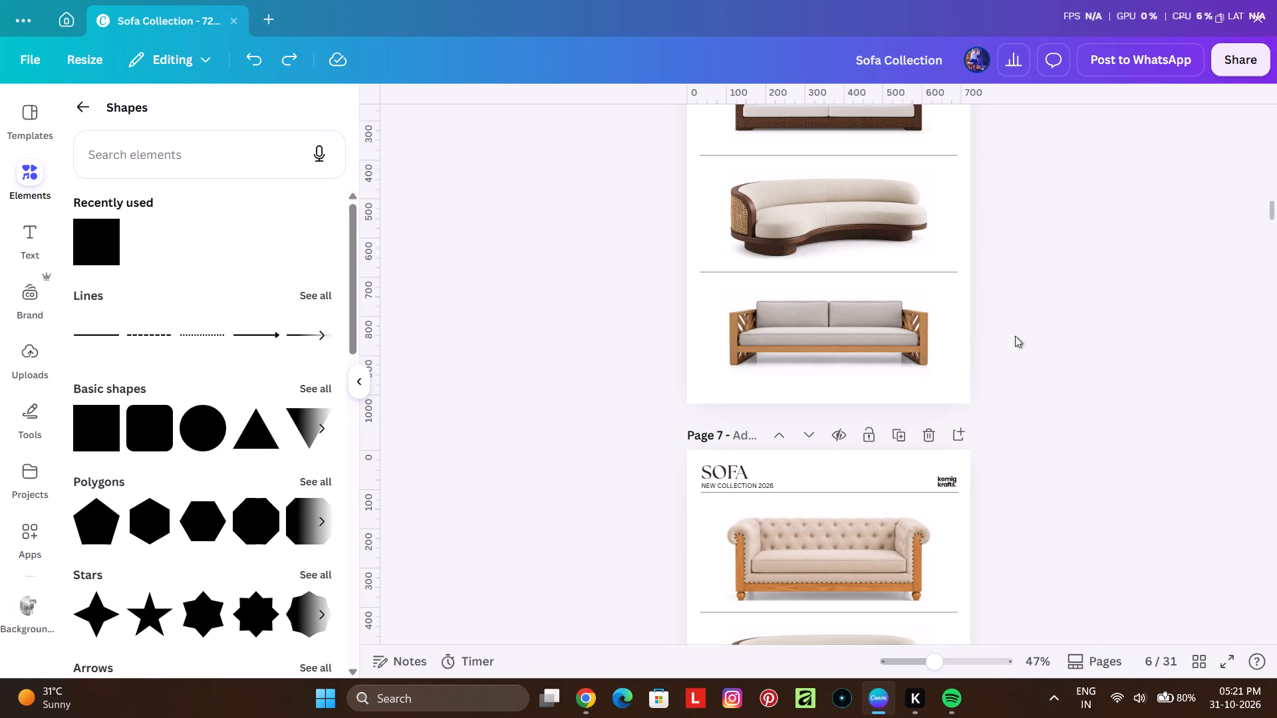
Look through pages 6 to 19 to check the sofa sizes and spacing, with the uploaded images open alongside.
click(32, 346)
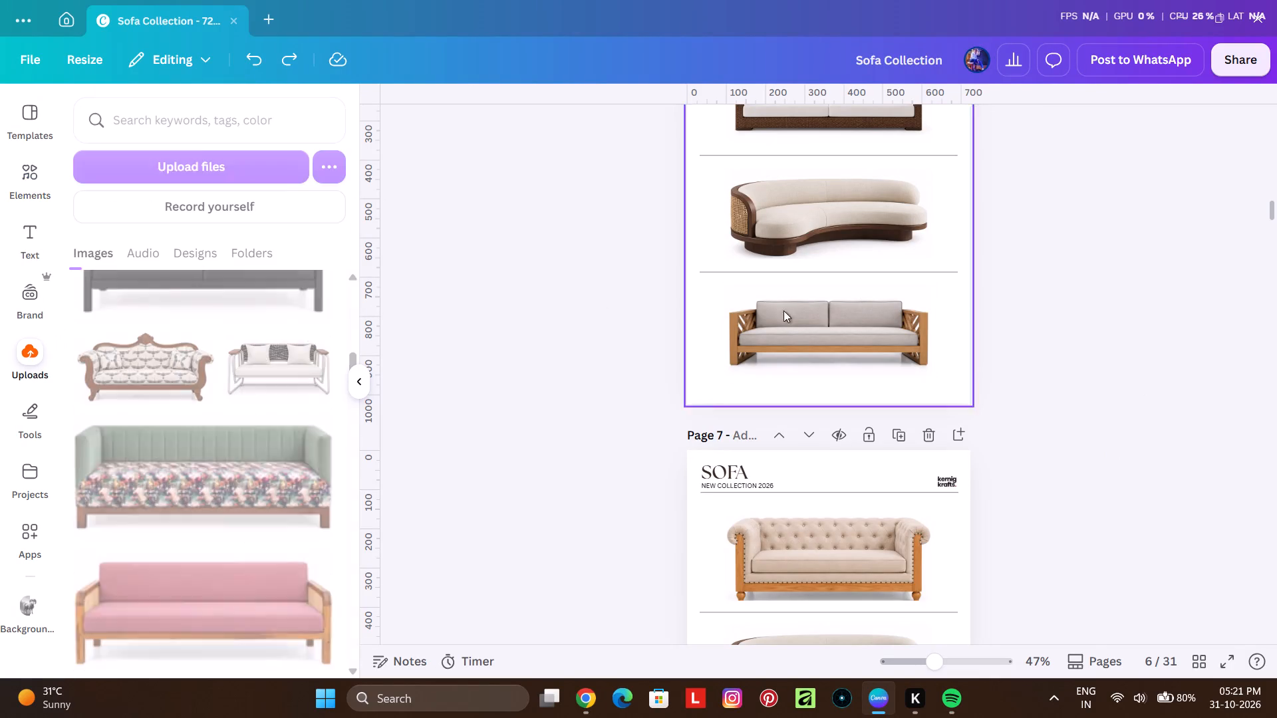
scroll(766, 380, down, 12)
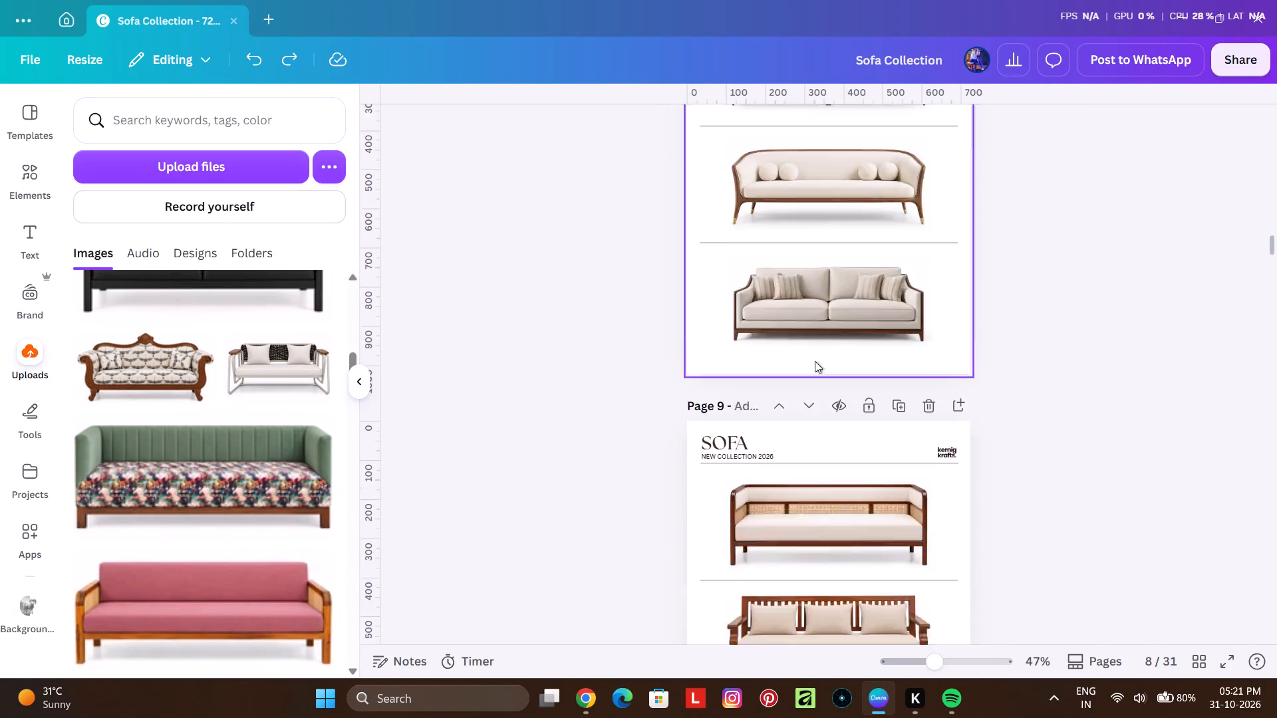
scroll(815, 361, down, 18)
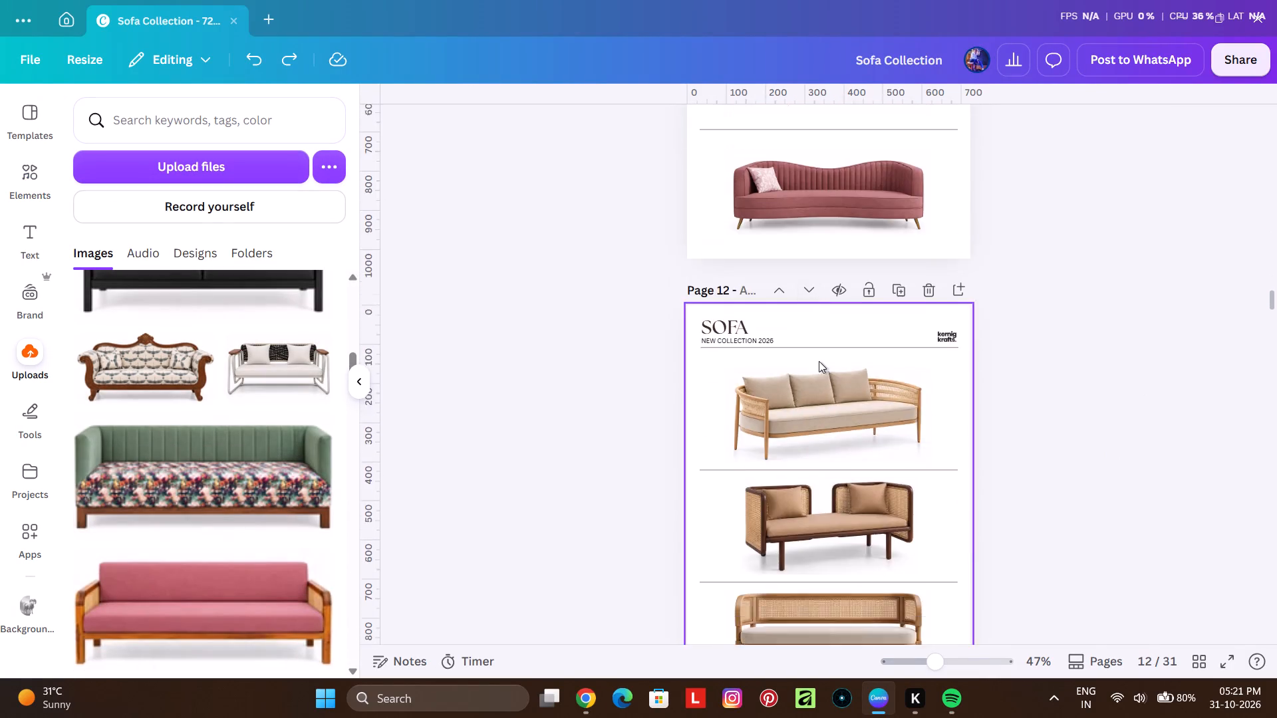
scroll(819, 361, down, 16)
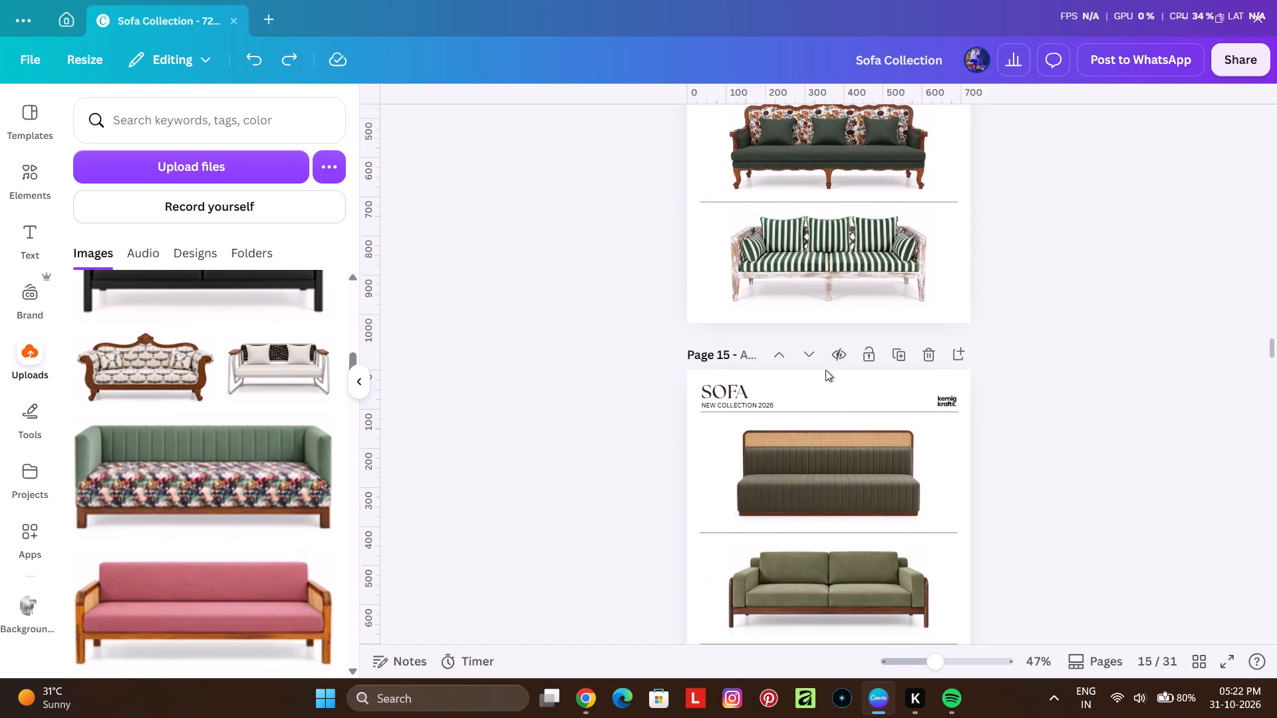
scroll(825, 370, down, 16)
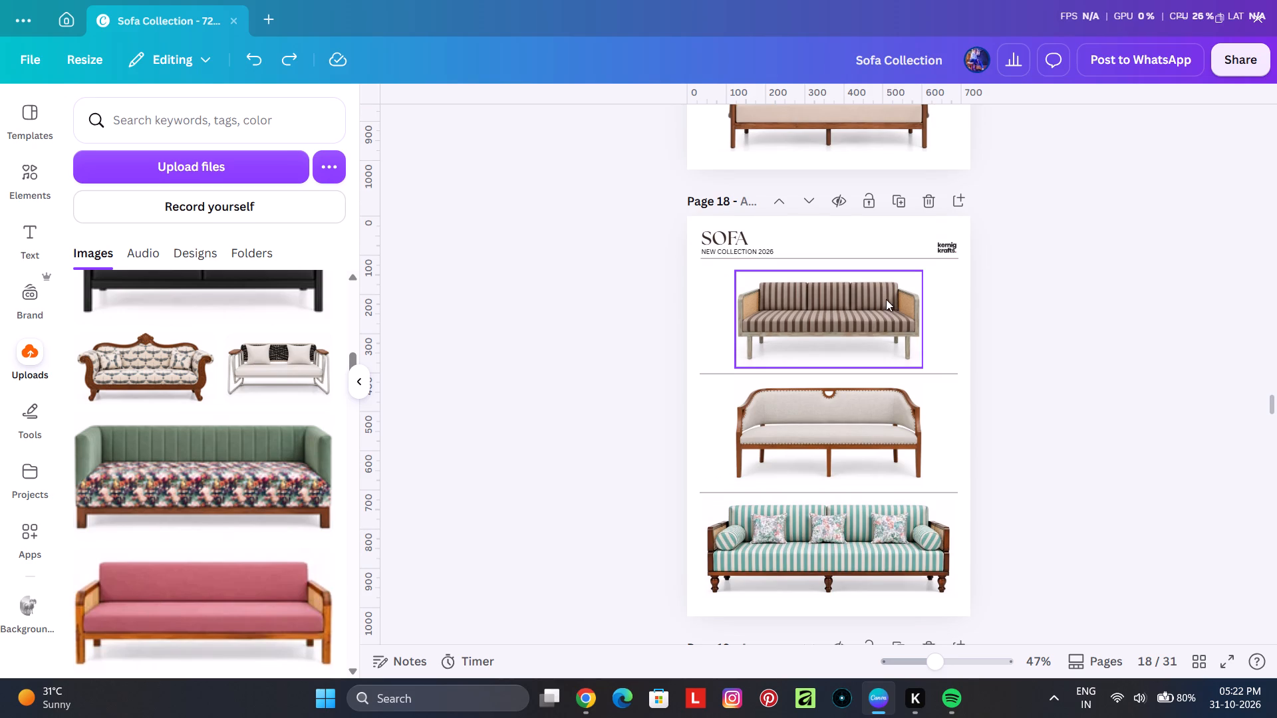
scroll(886, 299, down, 8)
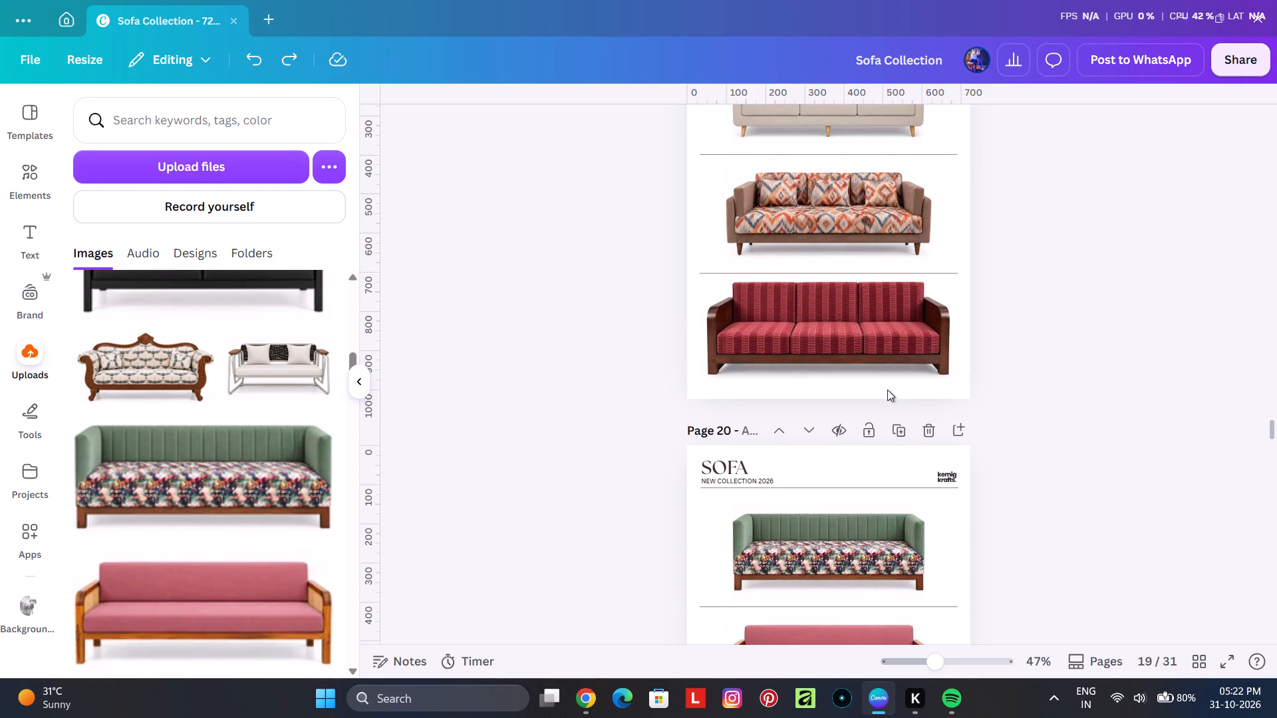
Reduce the width of page 19's red striped sofa, trying 600 px and settling on 550 px with proportions locked.
click(886, 386)
click(891, 374)
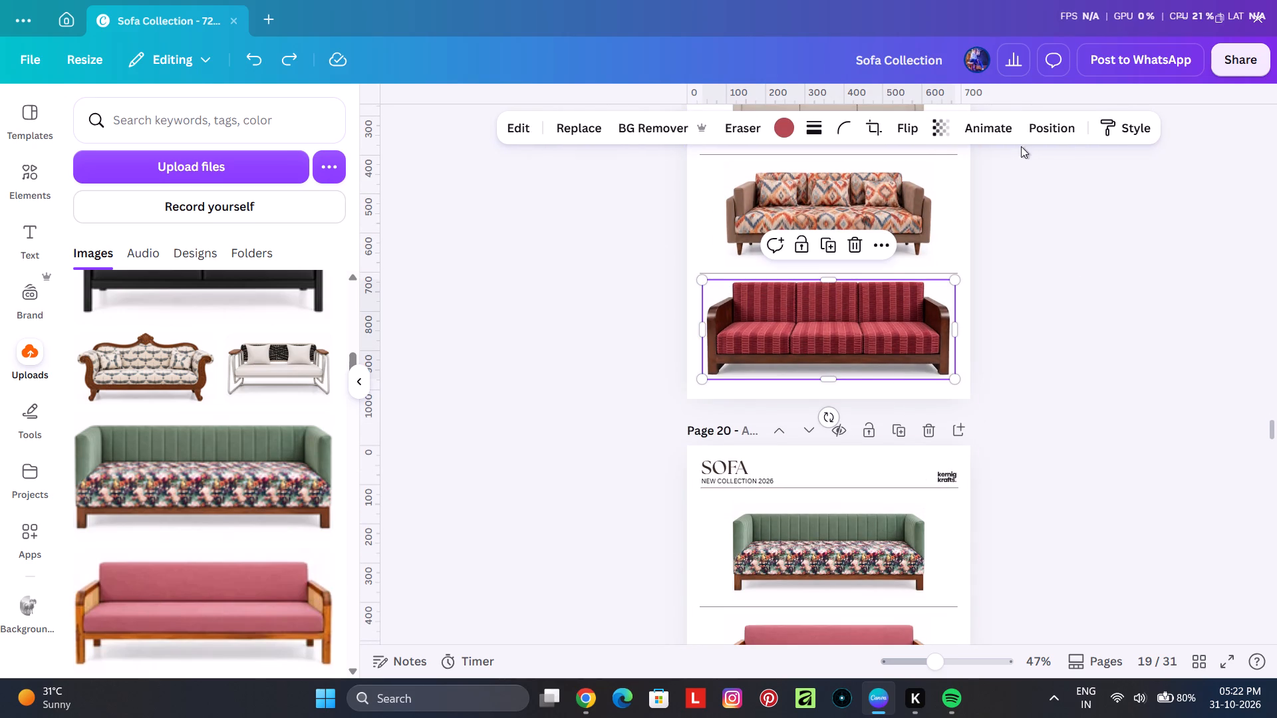
click(1044, 125)
drag(123, 489, 13, 488)
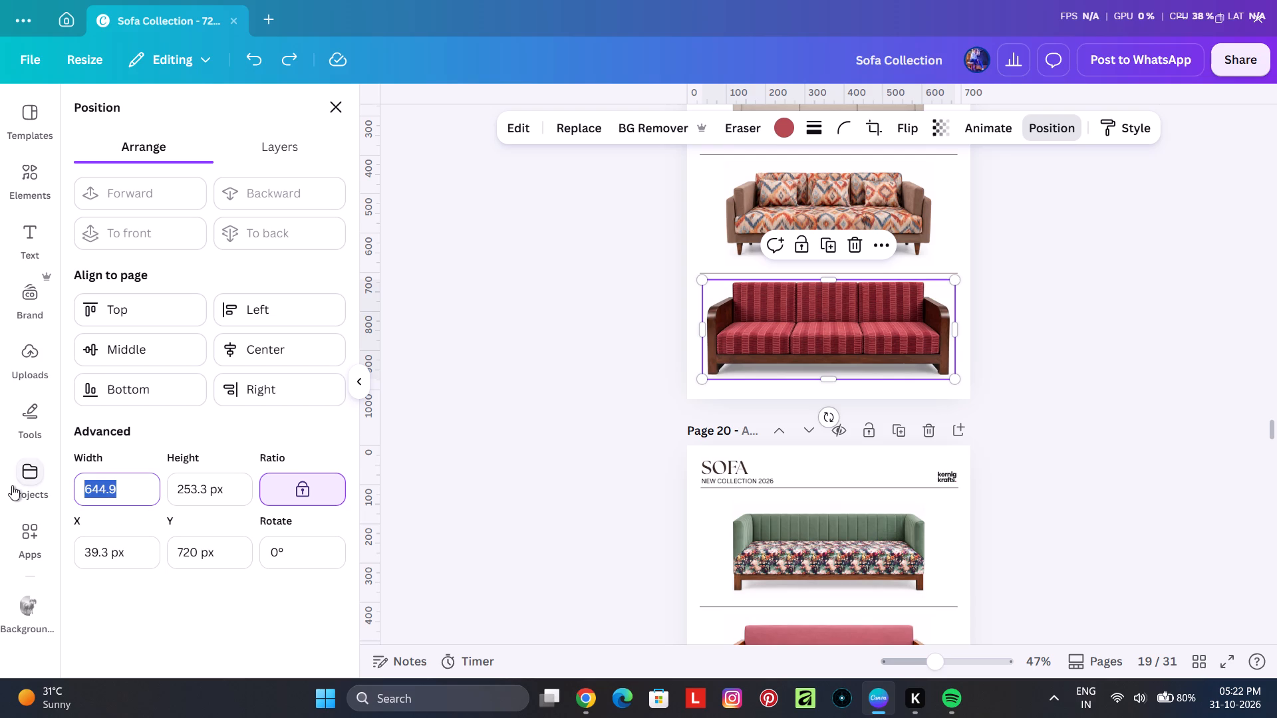
text(600)
key(Return)
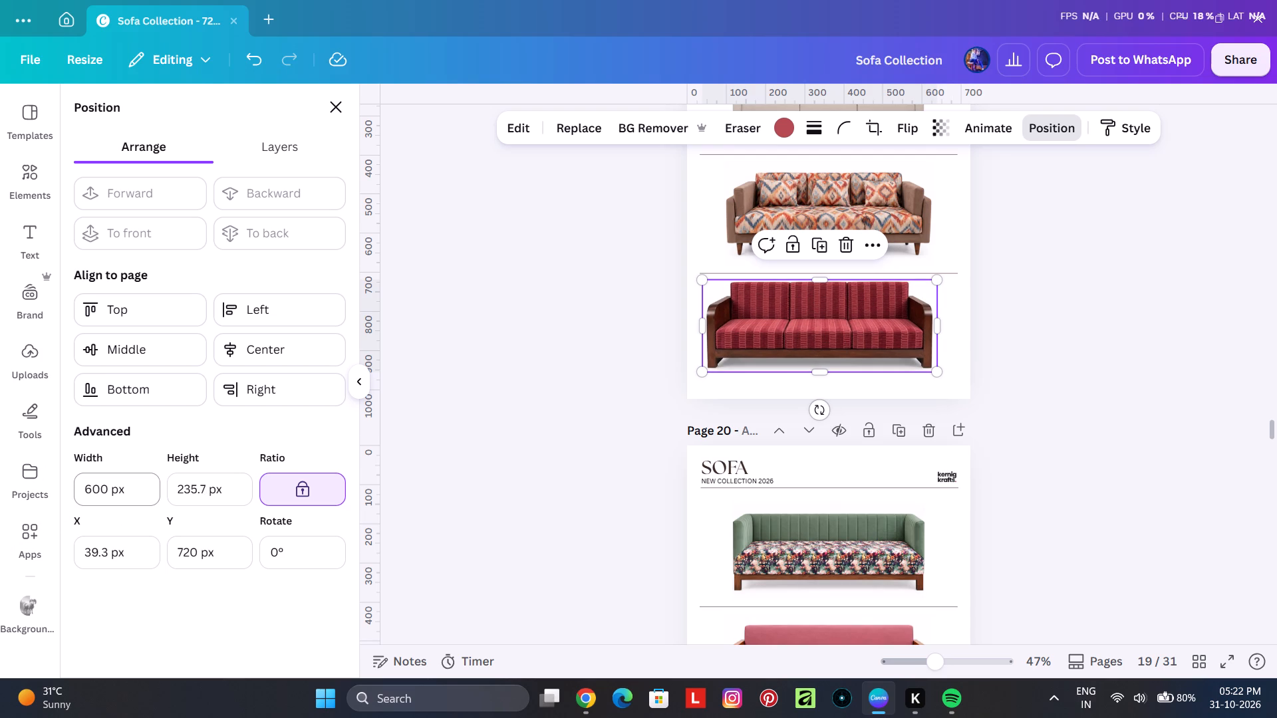
drag(130, 491, 100, 484)
drag(112, 496, 18, 493)
text(550)
key(Return)
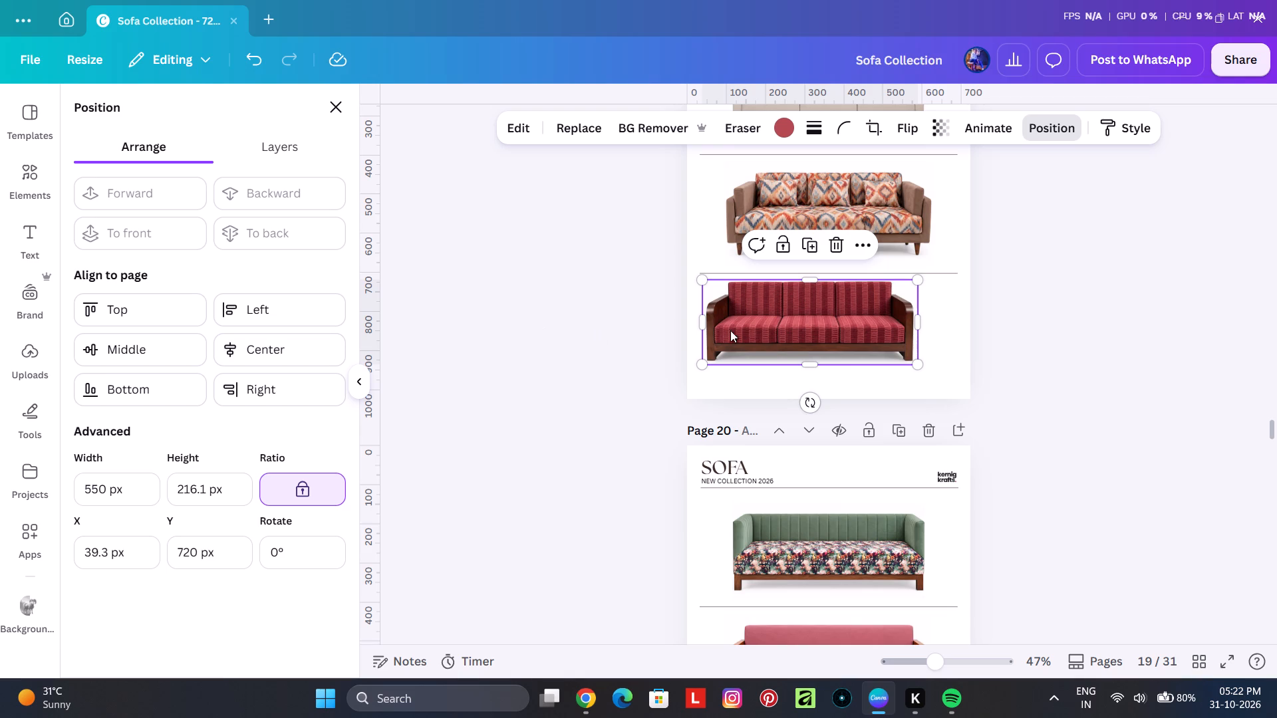
Move the red sofa on page 19 to roughly the page's horizontal centre, about 46 px below the lower divider line.
drag(797, 334, 819, 346)
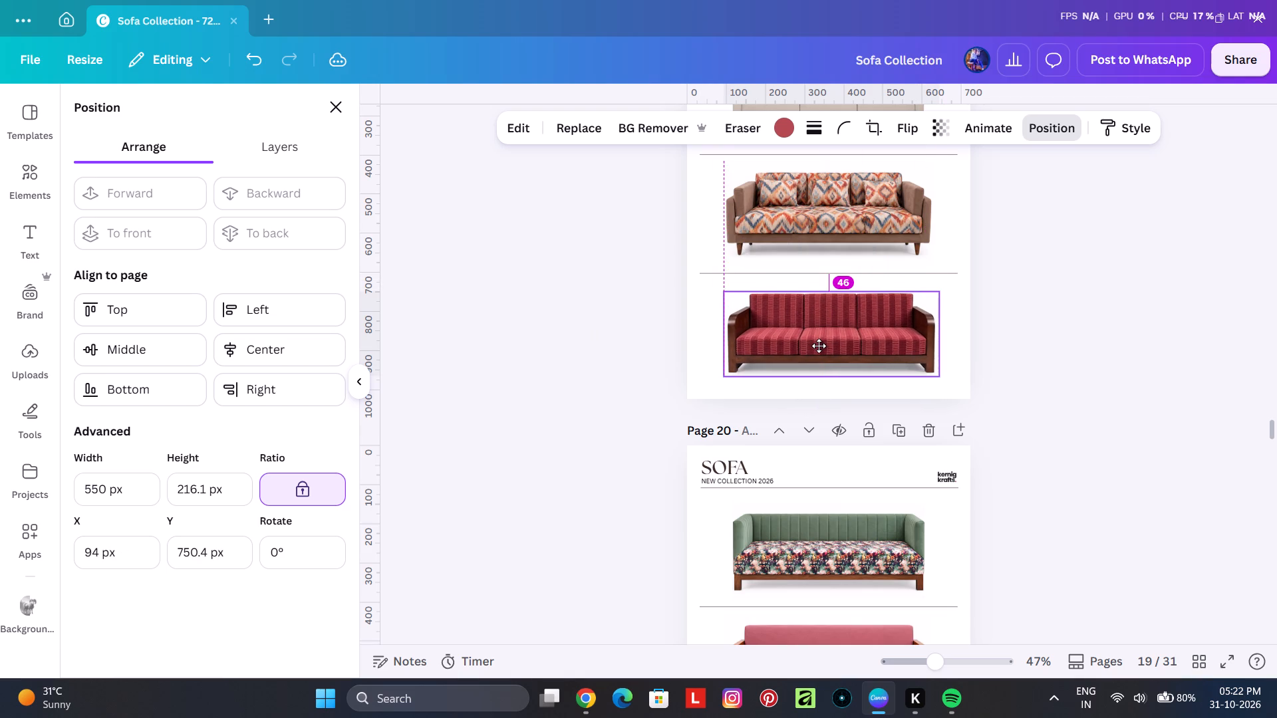
drag(819, 346, 813, 346)
click(1054, 352)
Evenly space page 19's three sofas and the two divider lines between them with Tidy up.
scroll(1009, 472, up, 2)
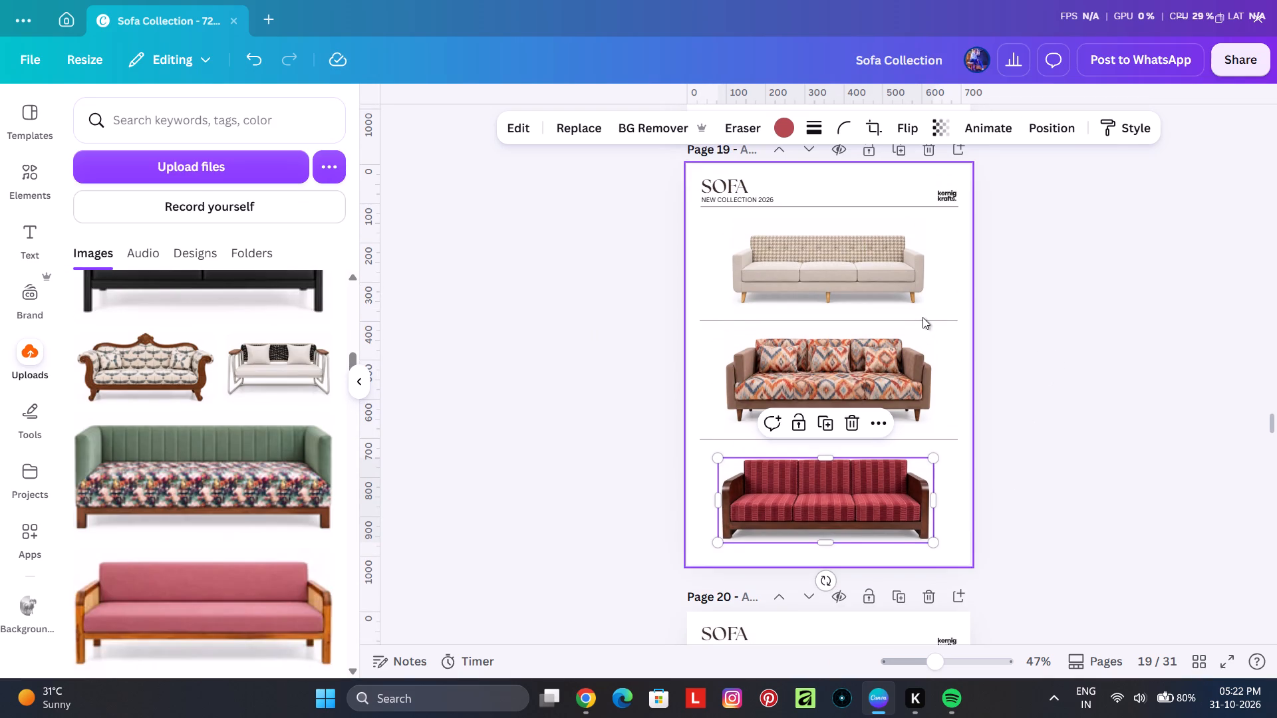
click(893, 271)
shift+click(872, 349)
click(615, 330)
drag(614, 261, 629, 270)
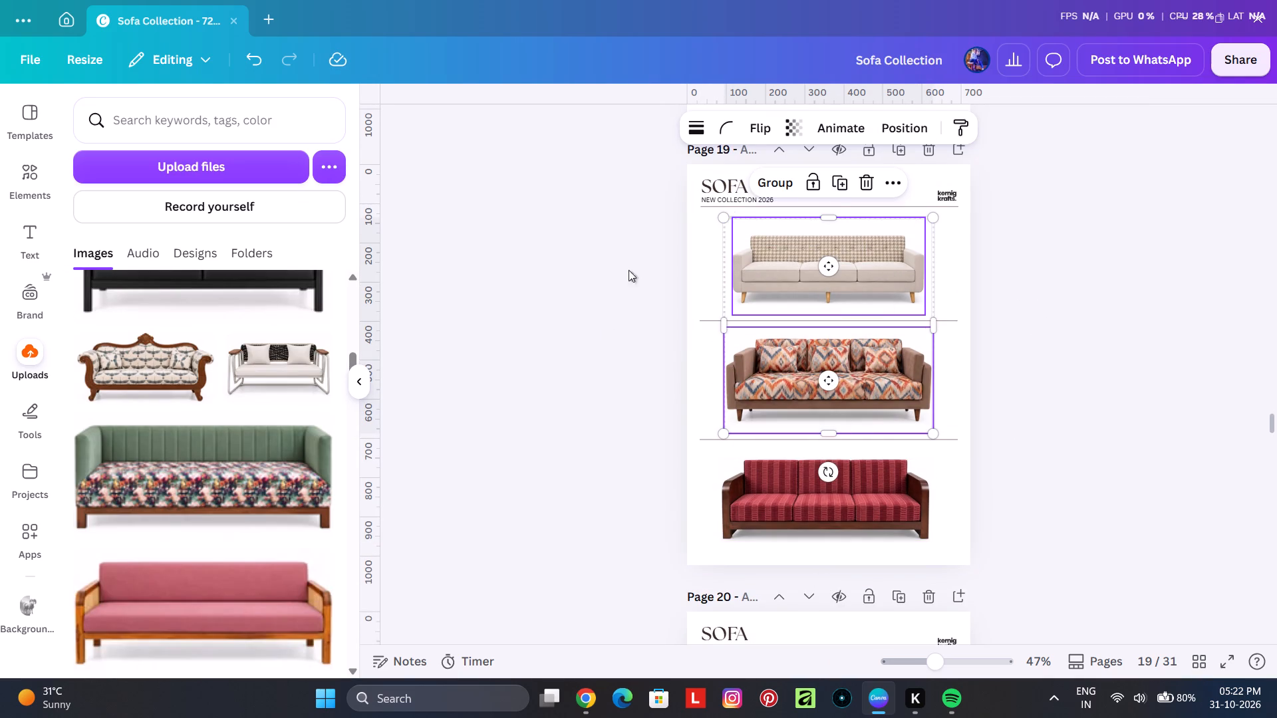
drag(629, 270, 909, 533)
right_click(883, 484)
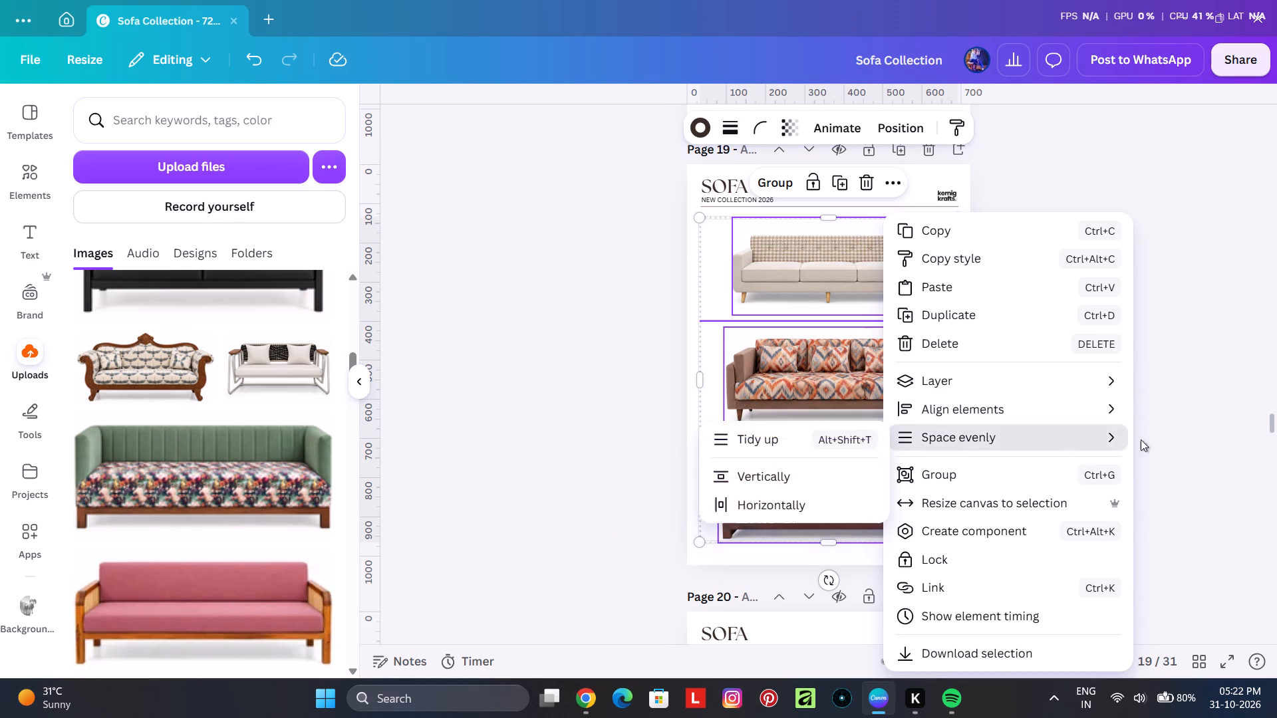
click(756, 449)
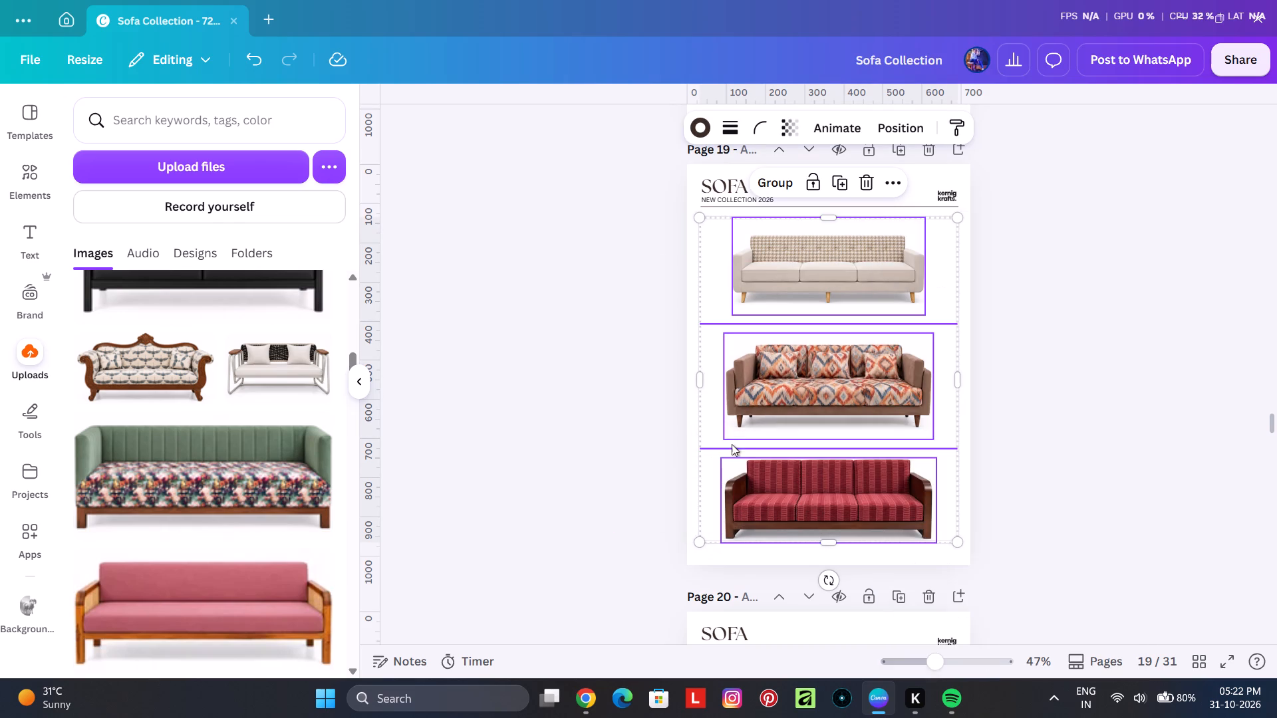
right_click(840, 390)
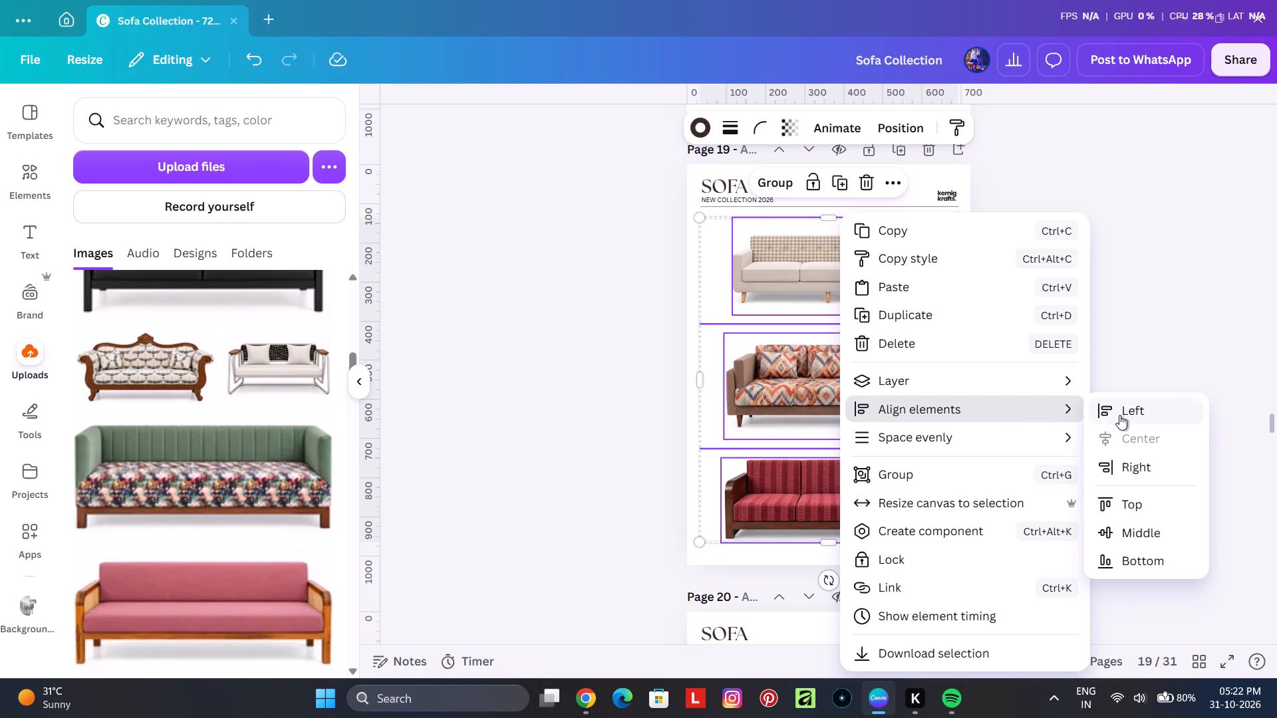
click(1146, 332)
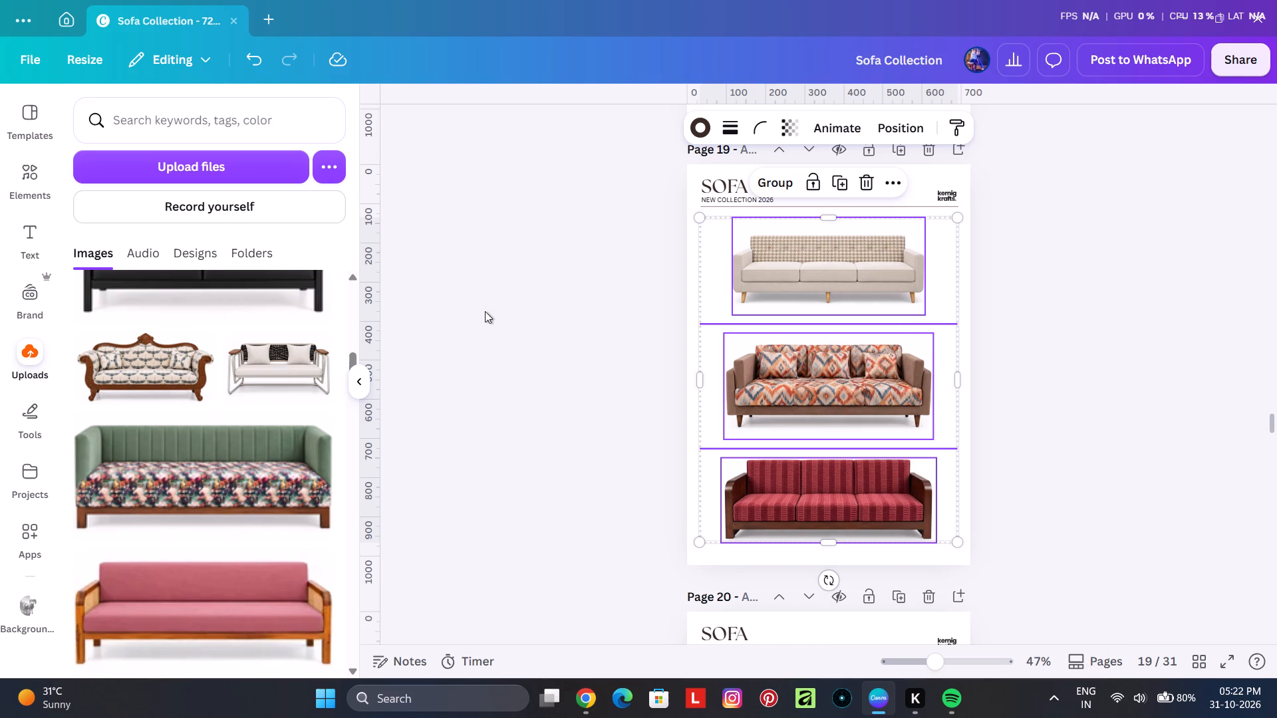
Fine-tune the vertical position of page 19's three sofas and two divider lines together, ending slightly lower below the header.
key(Down)
key(Down)
click(611, 301)
drag(629, 296, 839, 480)
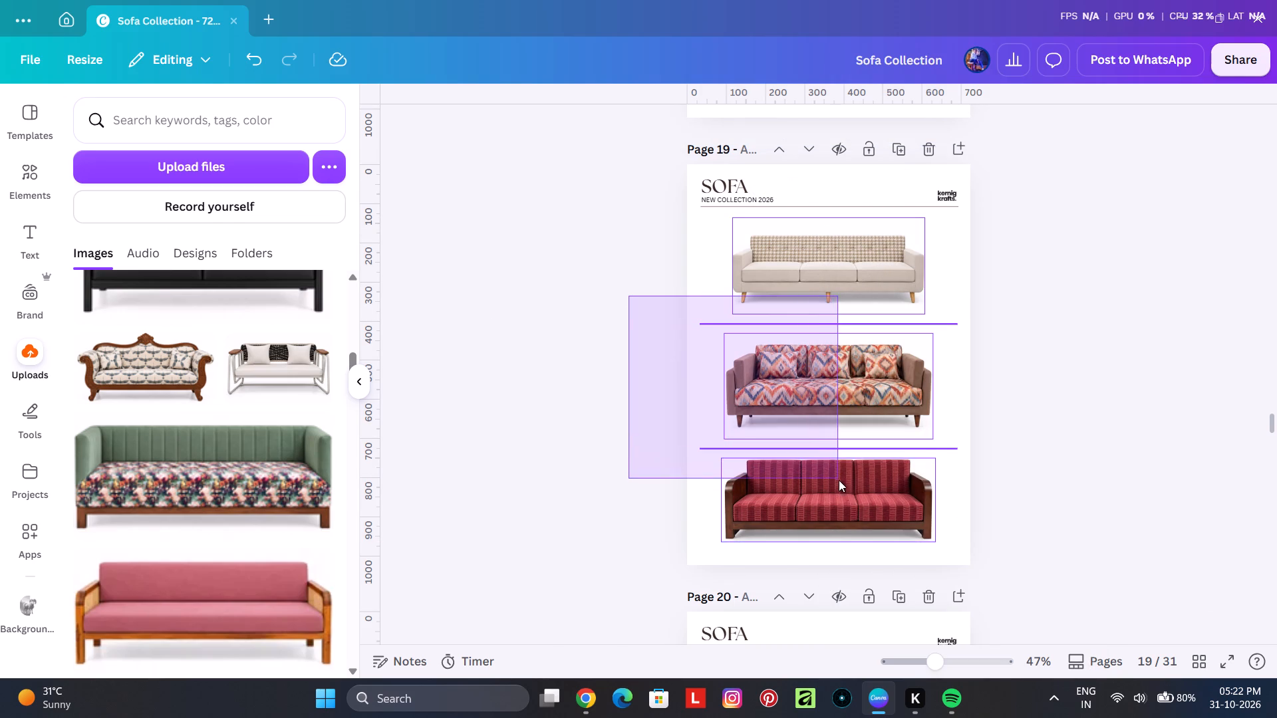
drag(839, 480, 839, 481)
key(Down)
key(Down)
key(Down)
key(Down)
key(Down)
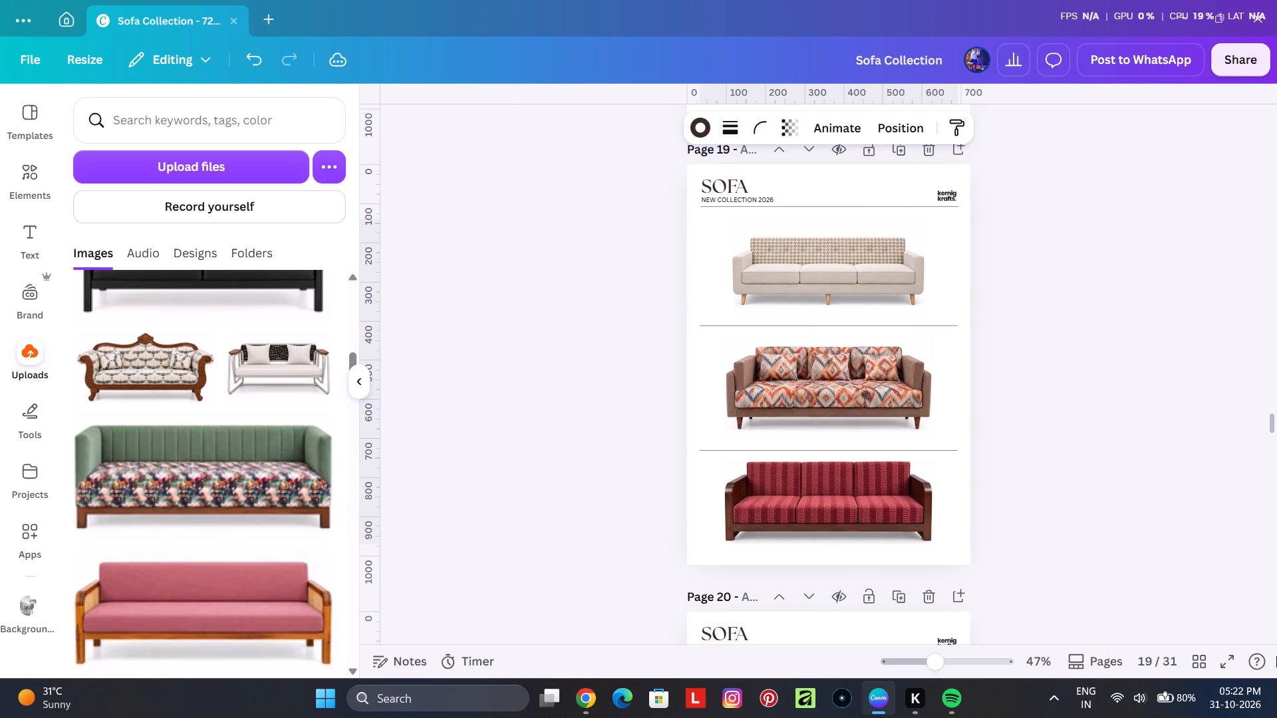
key(Down)
key(Down)
key(Down)
key(Down)
key(Down)
key(Down)
key(Down)
key(Down)
key(Down)
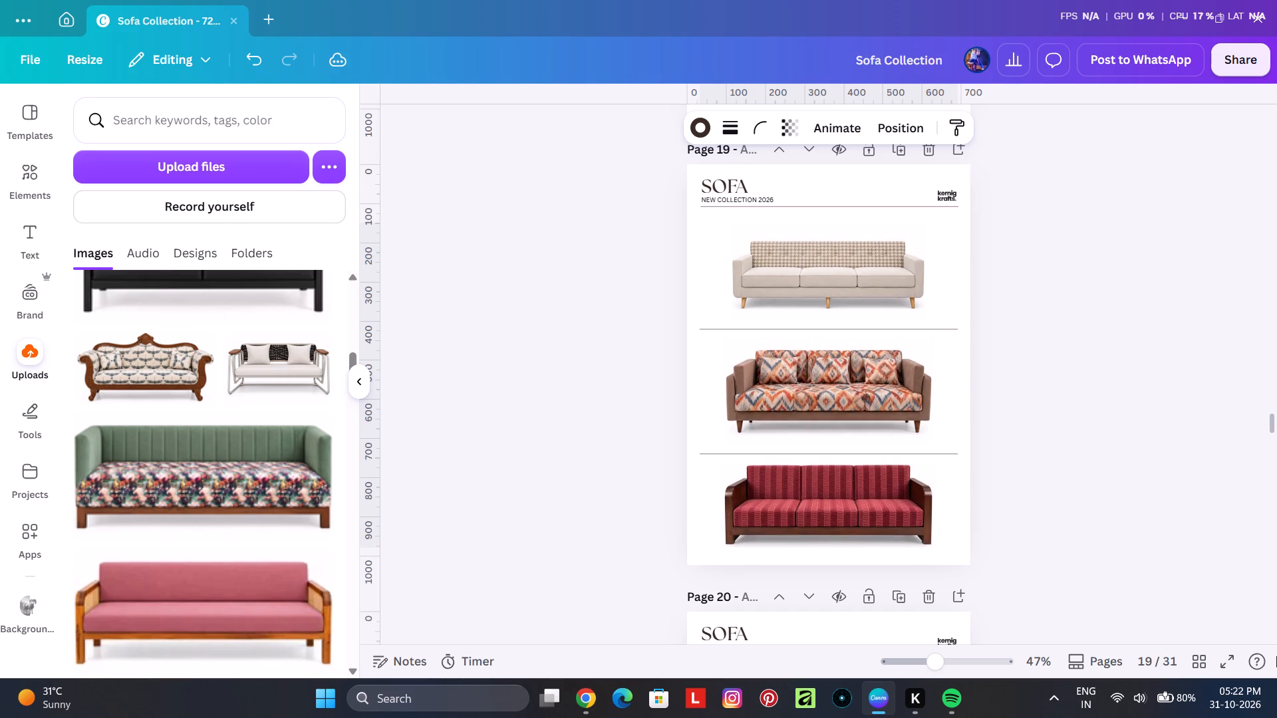
key(Up)
key(Up)
key(Up)
key(Up)
key(Up)
key(Up)
key(Up)
key(Up)
key(Up)
key(Up)
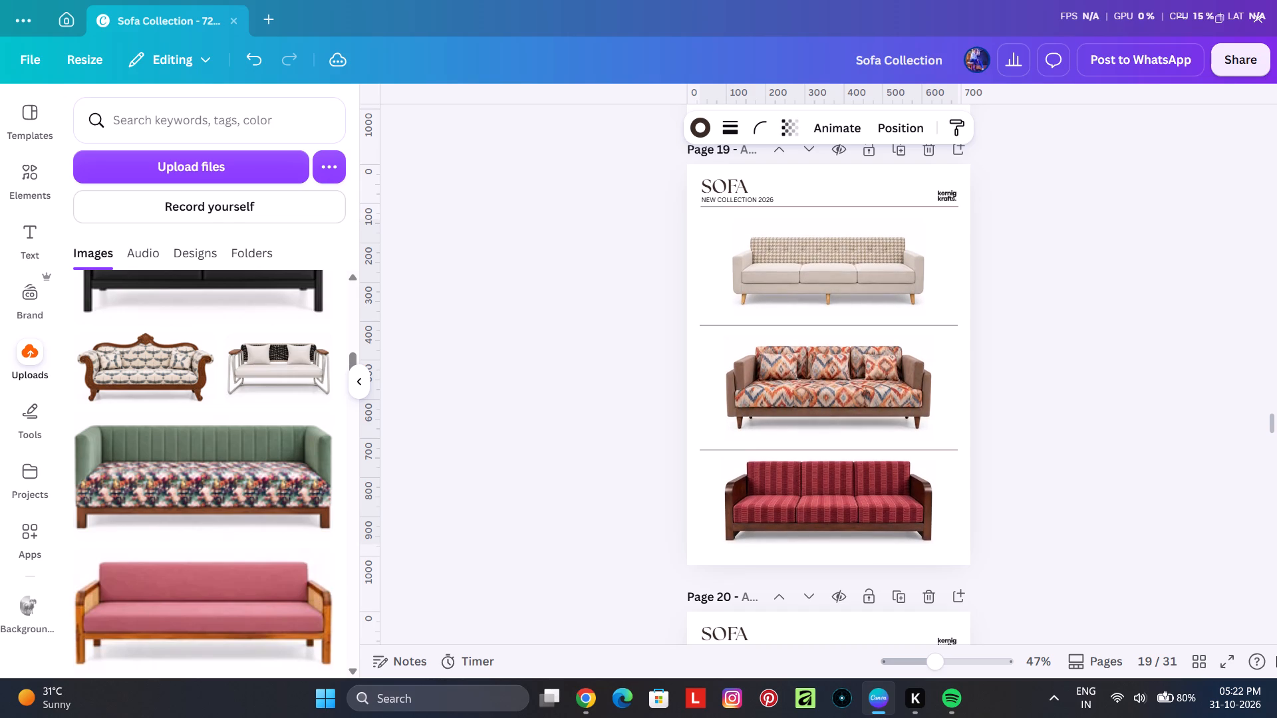
key(Down)
key(Down)
key(Up)
key(Up)
key(Up)
key(Up)
key(Up)
key(Down)
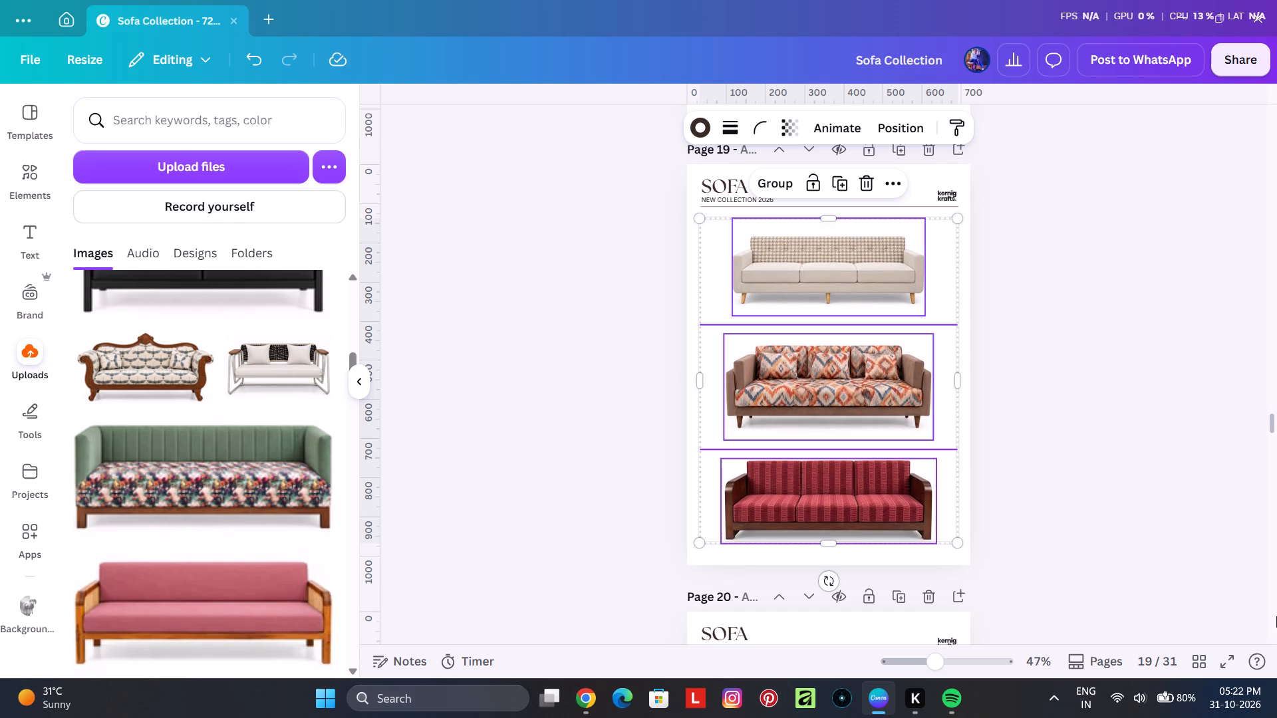
click(1127, 410)
Look through pages 20 to 28, zooming out to 24%, to check the sofa sizes and spacing.
scroll(1091, 378, down, 3)
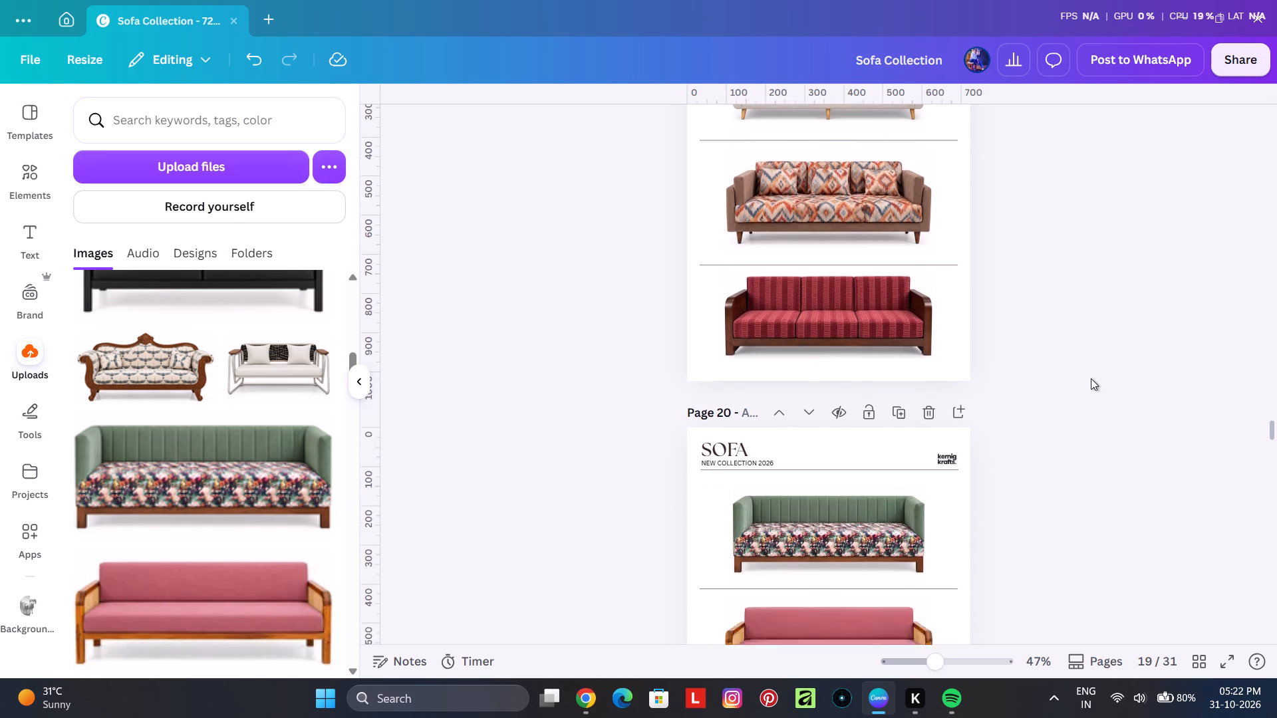
scroll(1091, 378, down, 5)
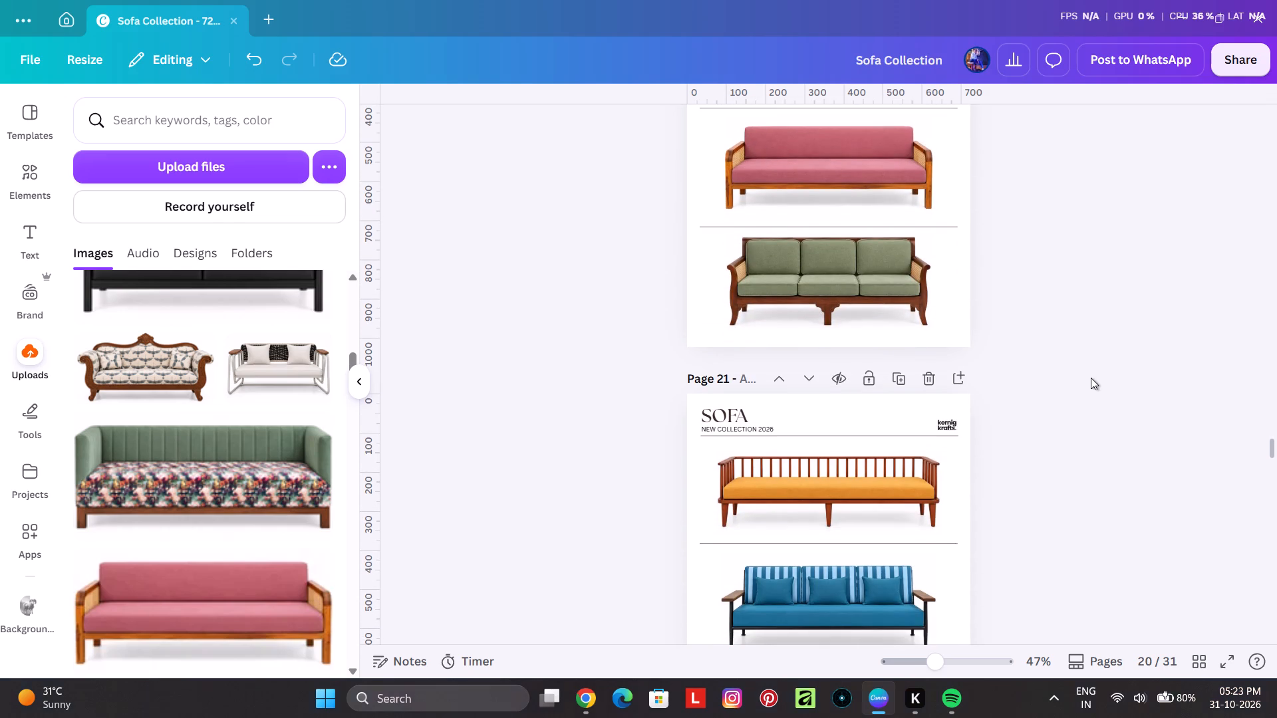
scroll(1091, 378, down, 4)
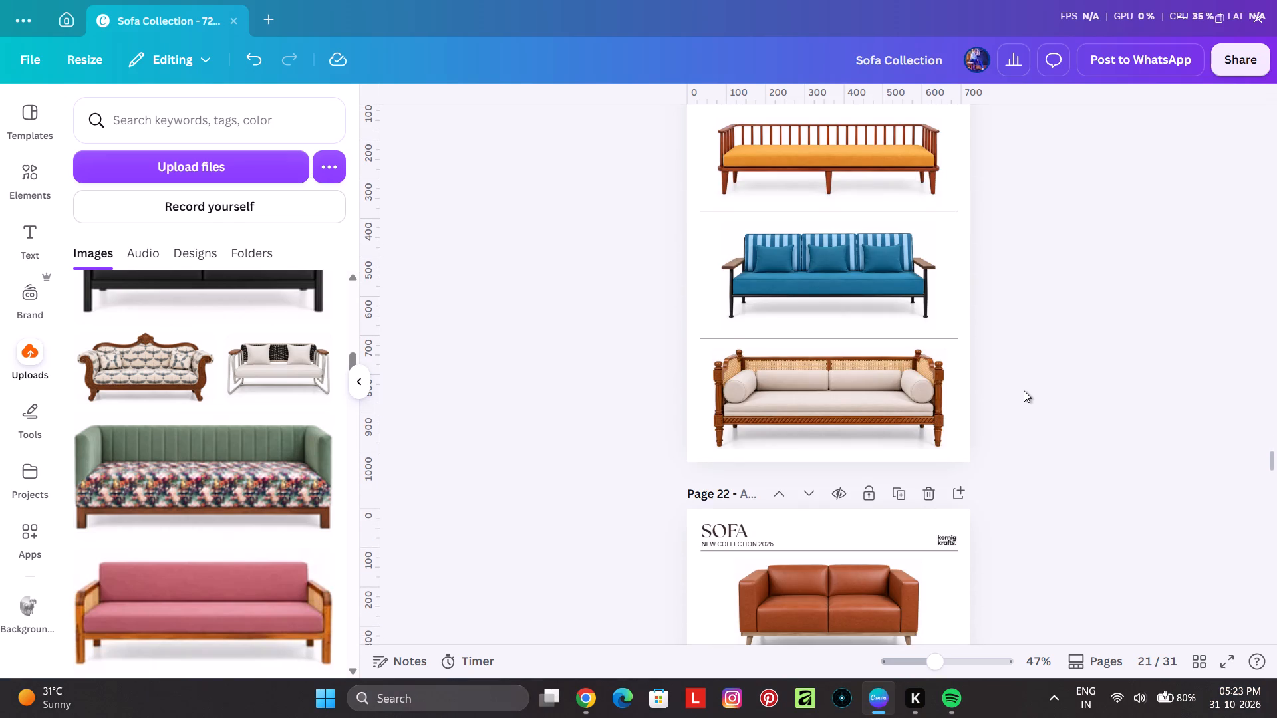
scroll(1022, 389, up, 1)
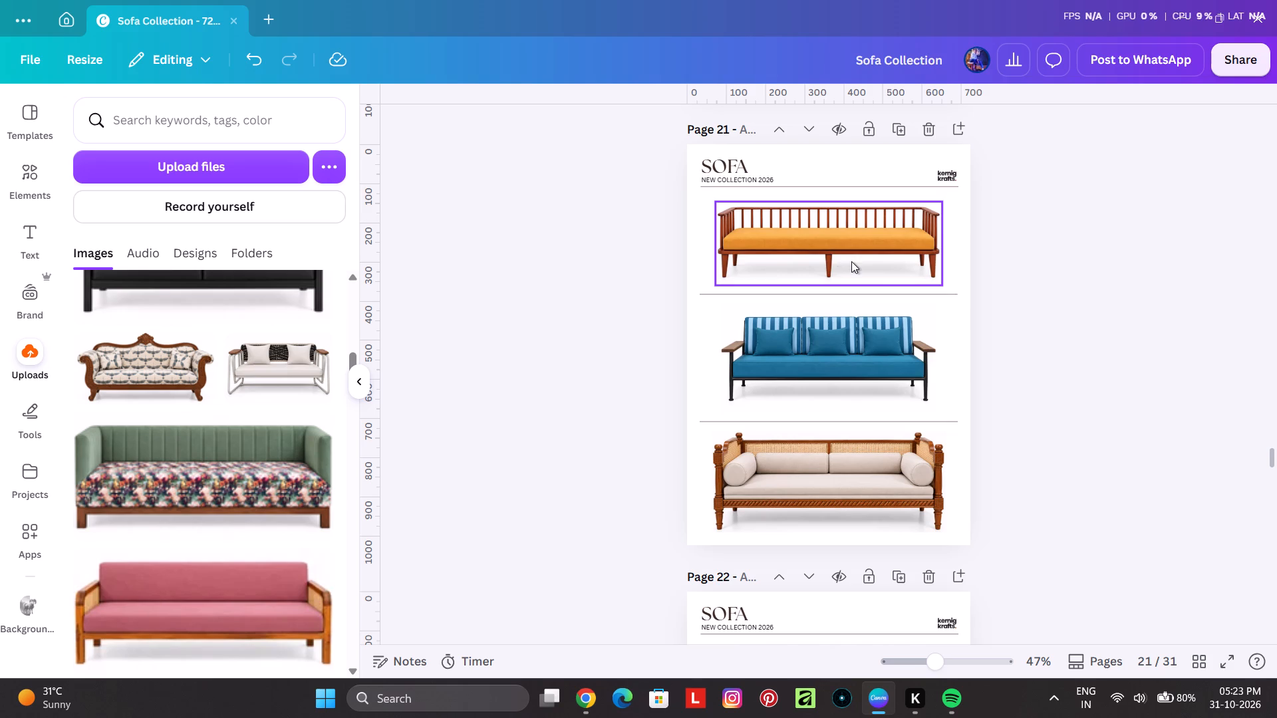
scroll(853, 263, down, 3)
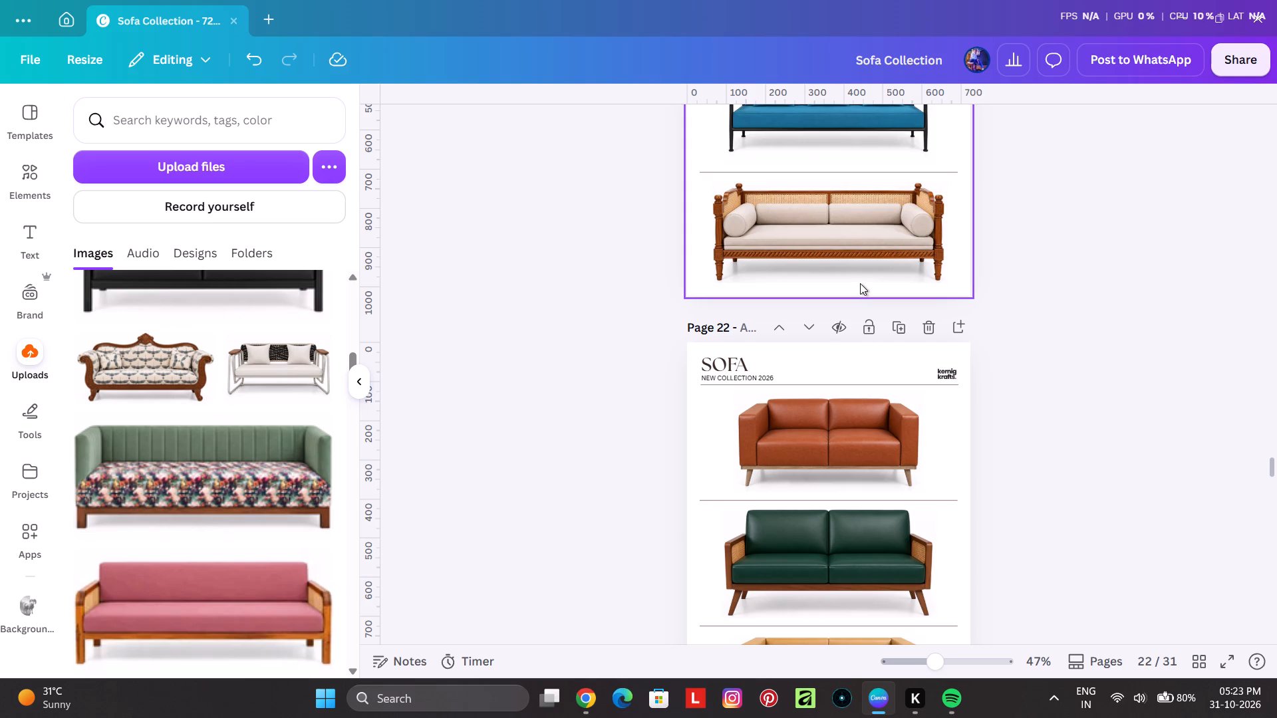
ctrl+scroll(945, 342, down, 3)
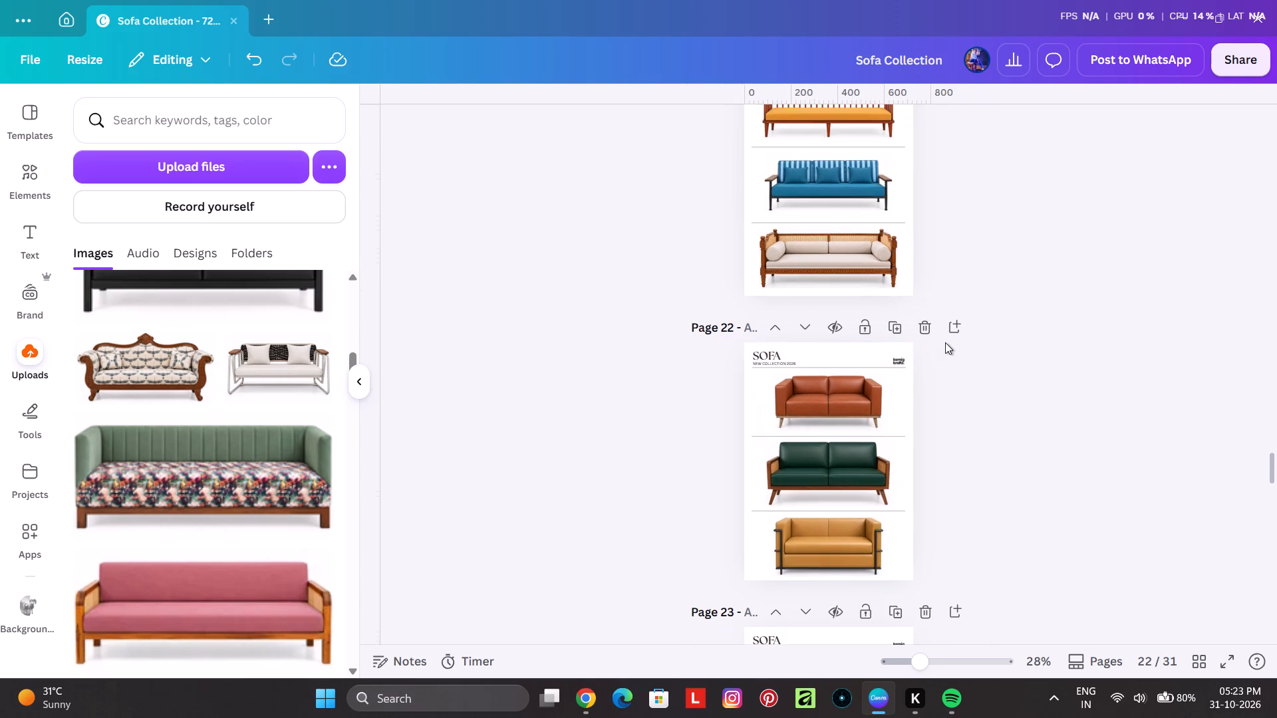
ctrl+scroll(945, 342, down, 1)
scroll(945, 342, down, 5)
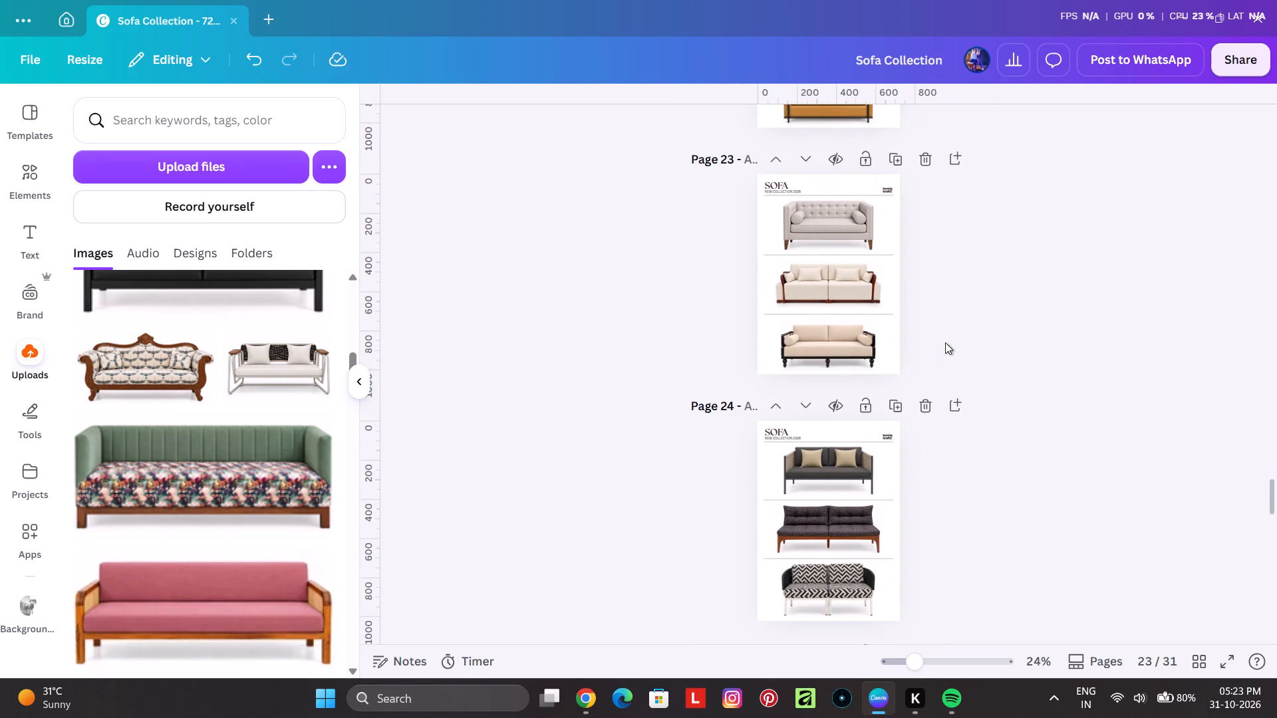
scroll(945, 342, down, 12)
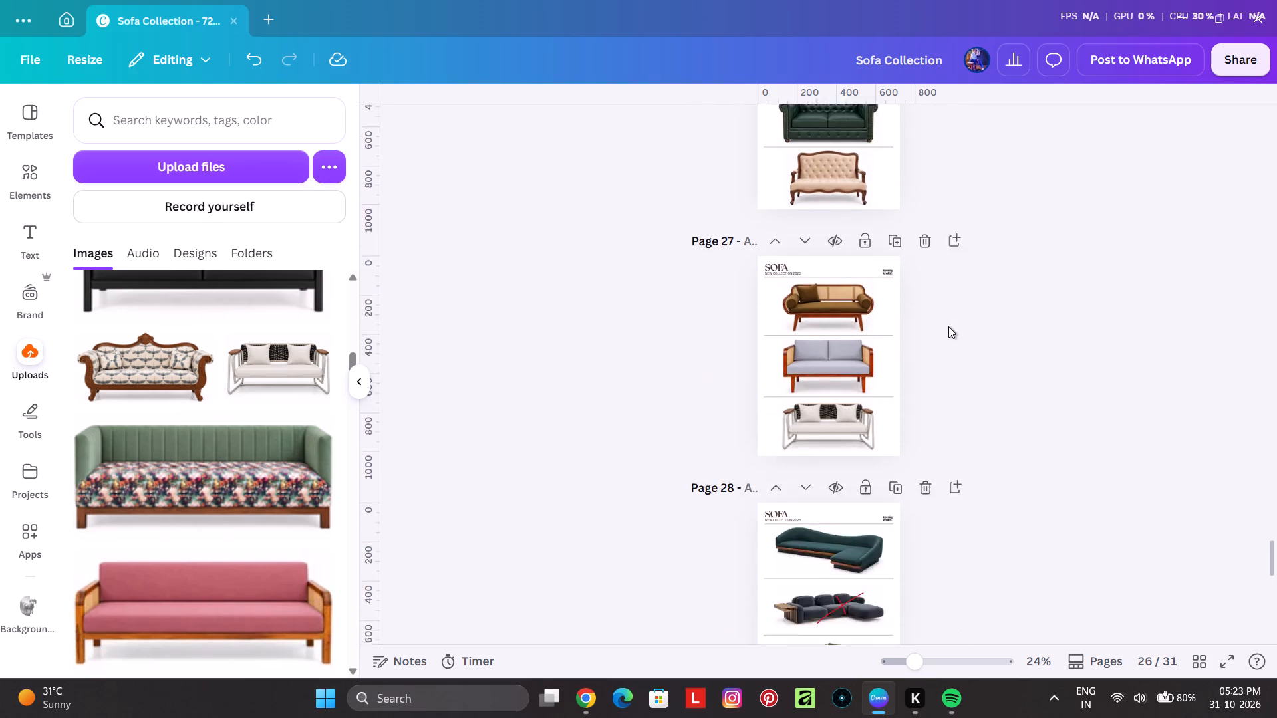
scroll(948, 326, down, 3)
Review the pages in reverse order back to the cover to compare their overall layout.
scroll(949, 326, up, 18)
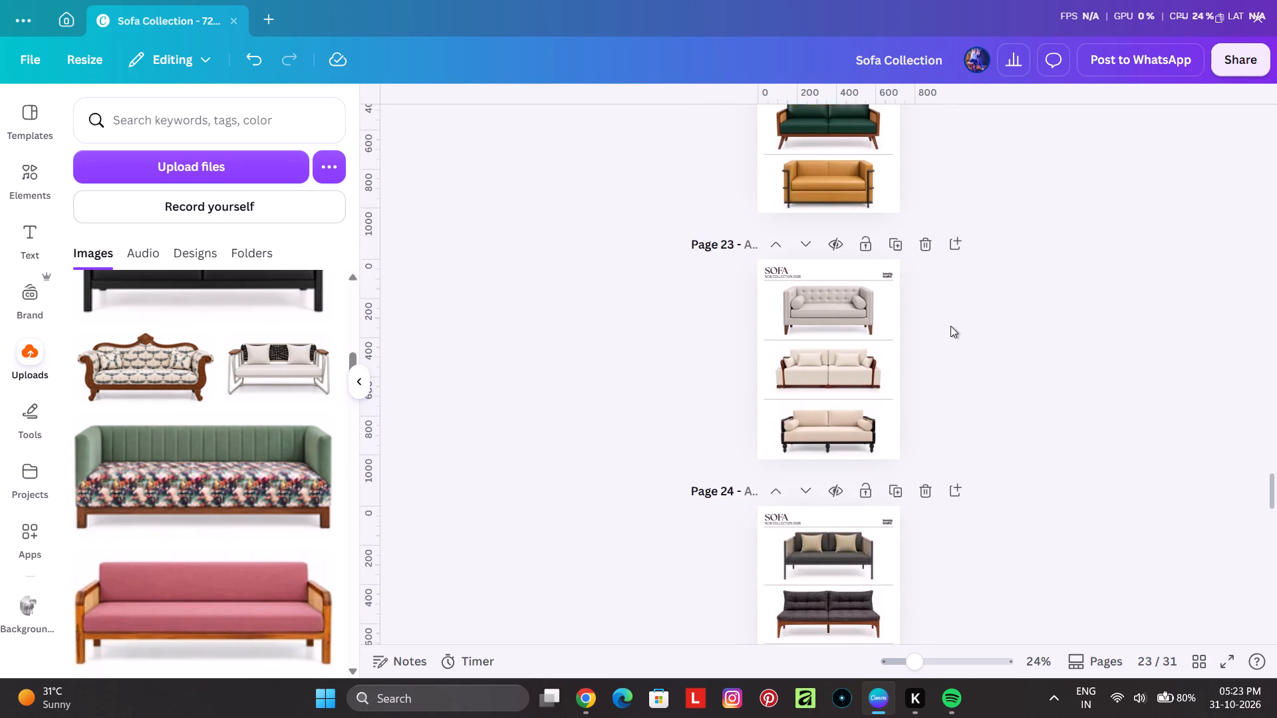
scroll(950, 326, up, 8)
scroll(960, 281, up, 20)
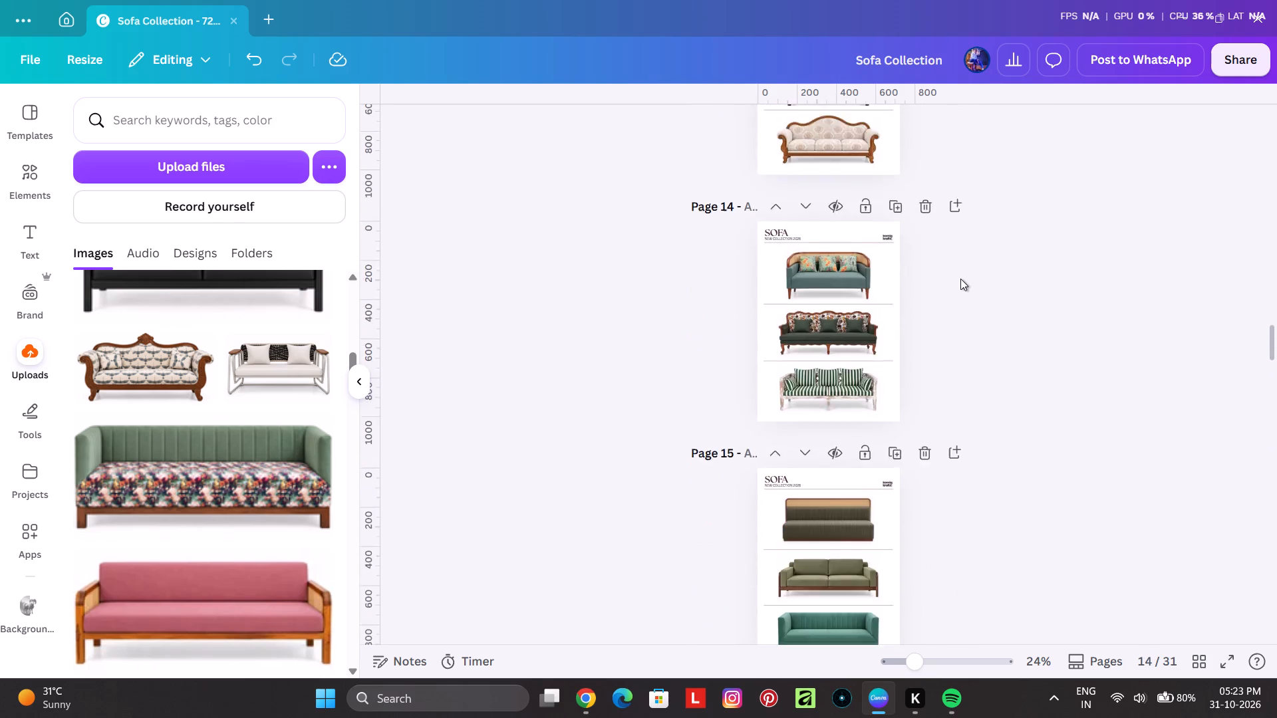
scroll(960, 279, up, 18)
scroll(960, 279, up, 4)
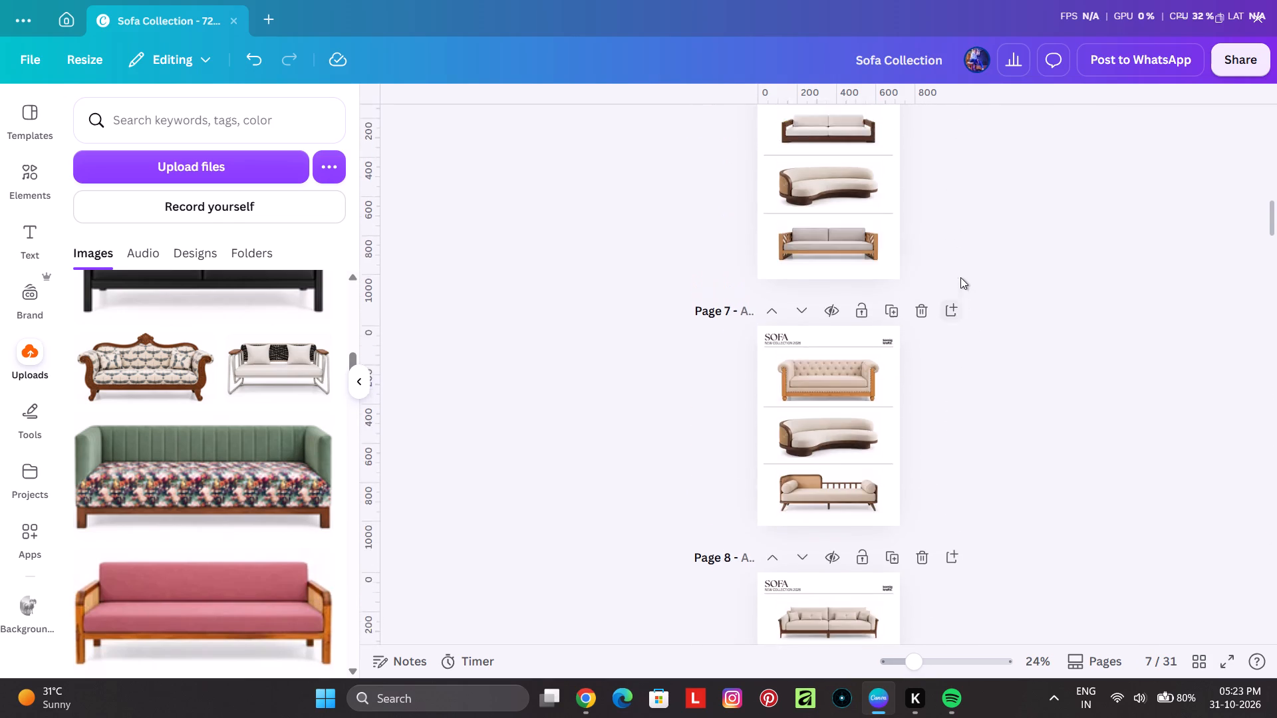
scroll(960, 277, up, 12)
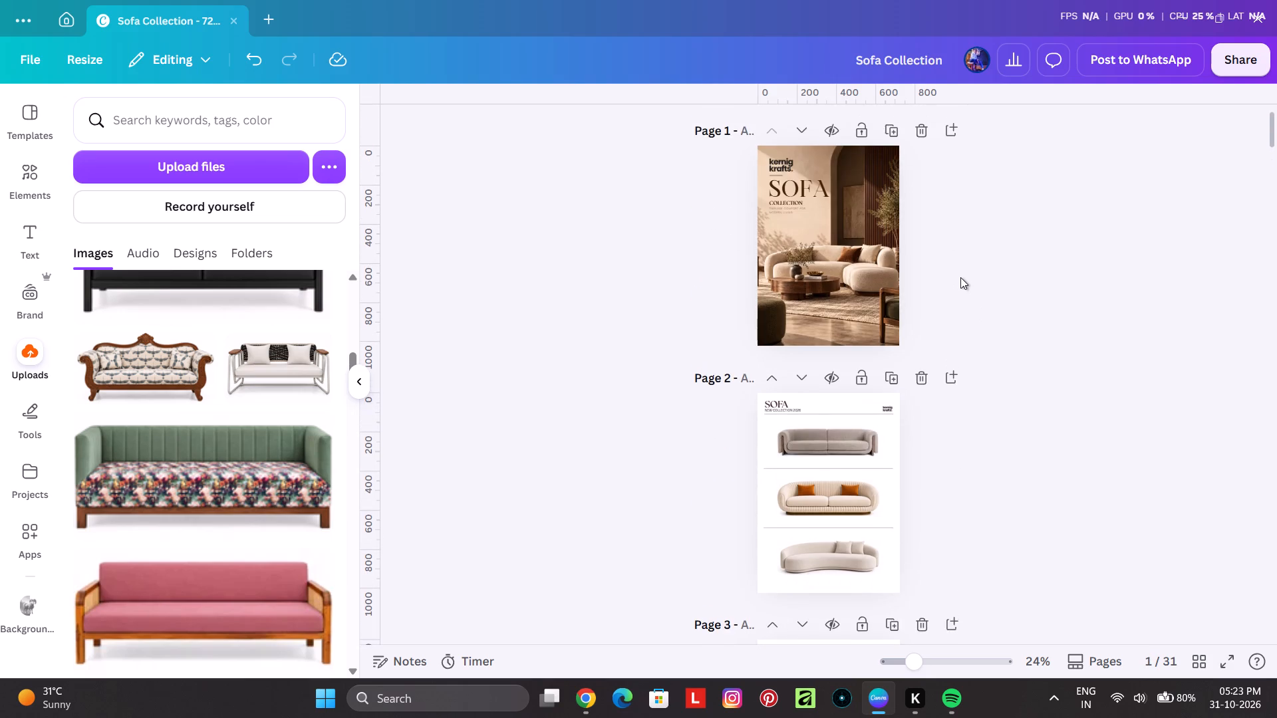
Look through the catalogue from the cover to page 17 to check the sofa sizes, spacing and overall layout.
scroll(960, 277, down, 2)
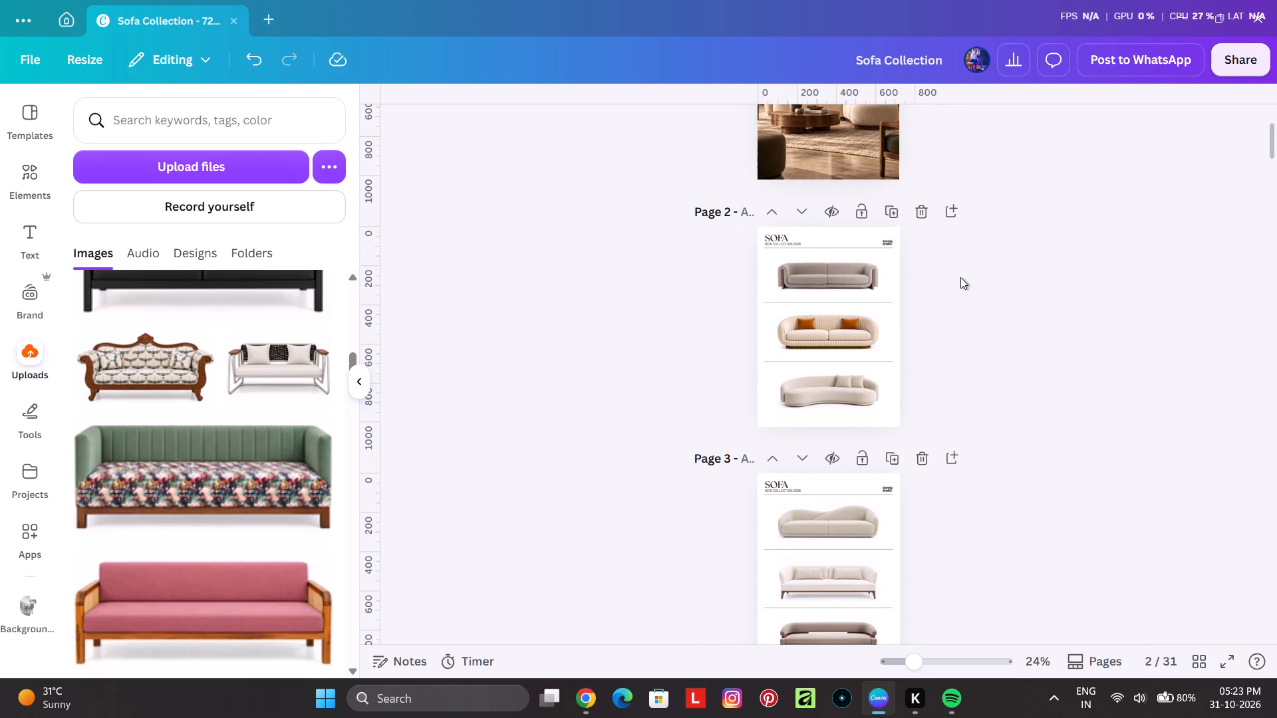
scroll(960, 277, down, 7)
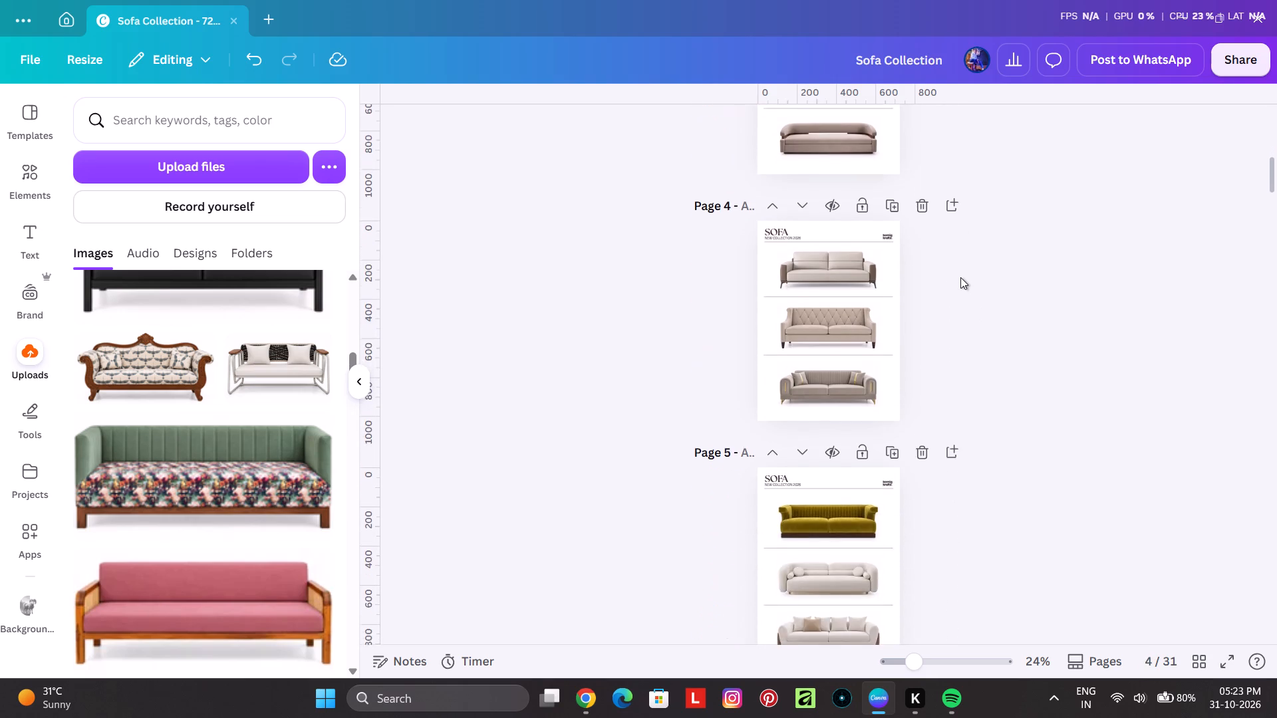
scroll(960, 277, down, 8)
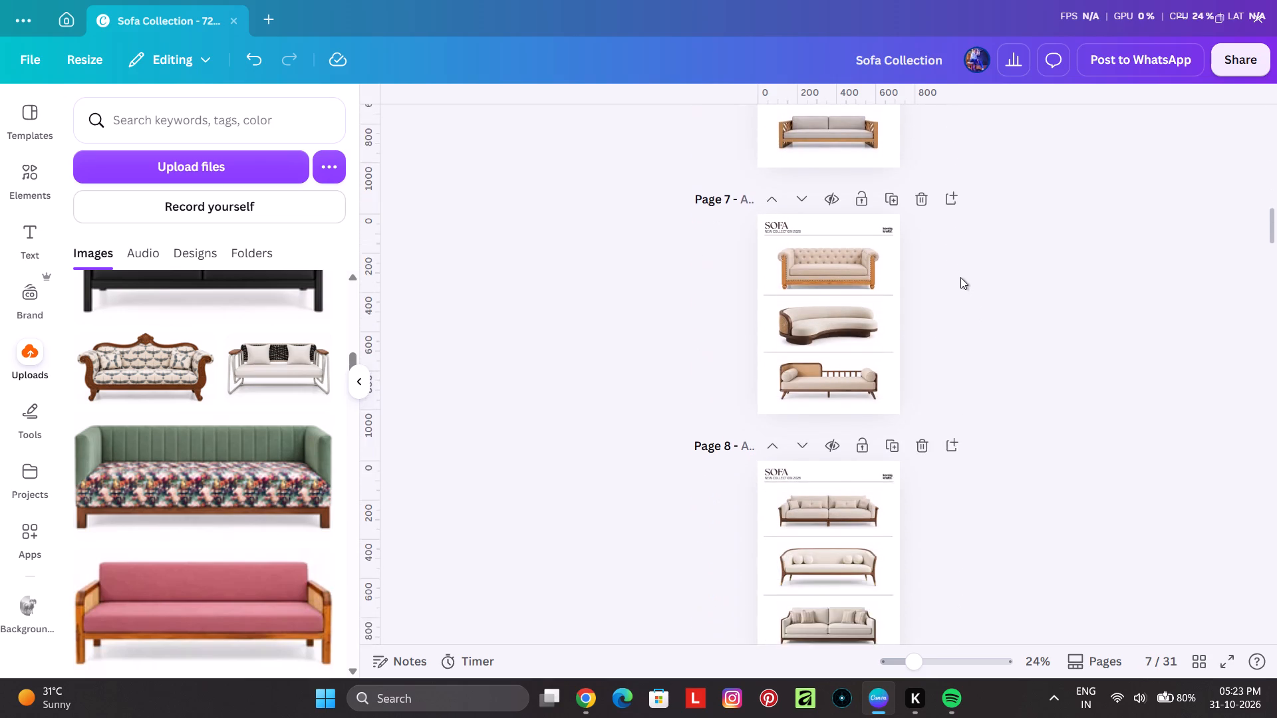
scroll(960, 277, down, 7)
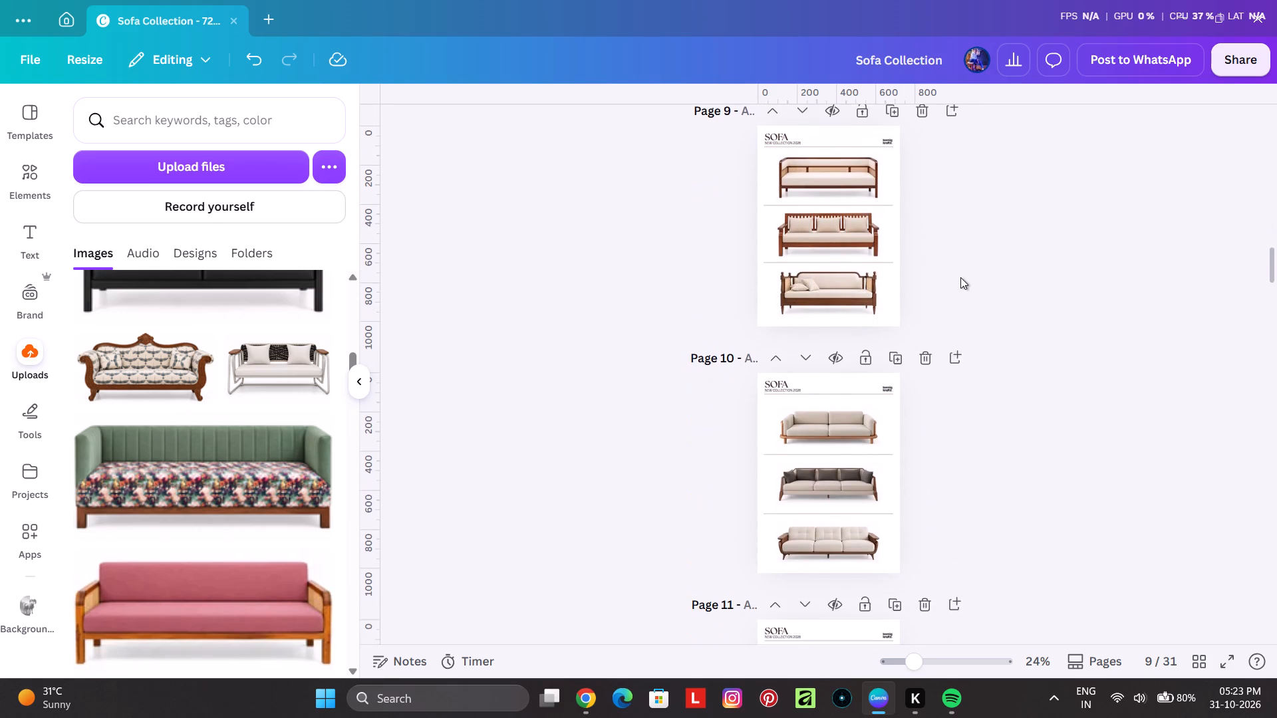
scroll(960, 277, down, 8)
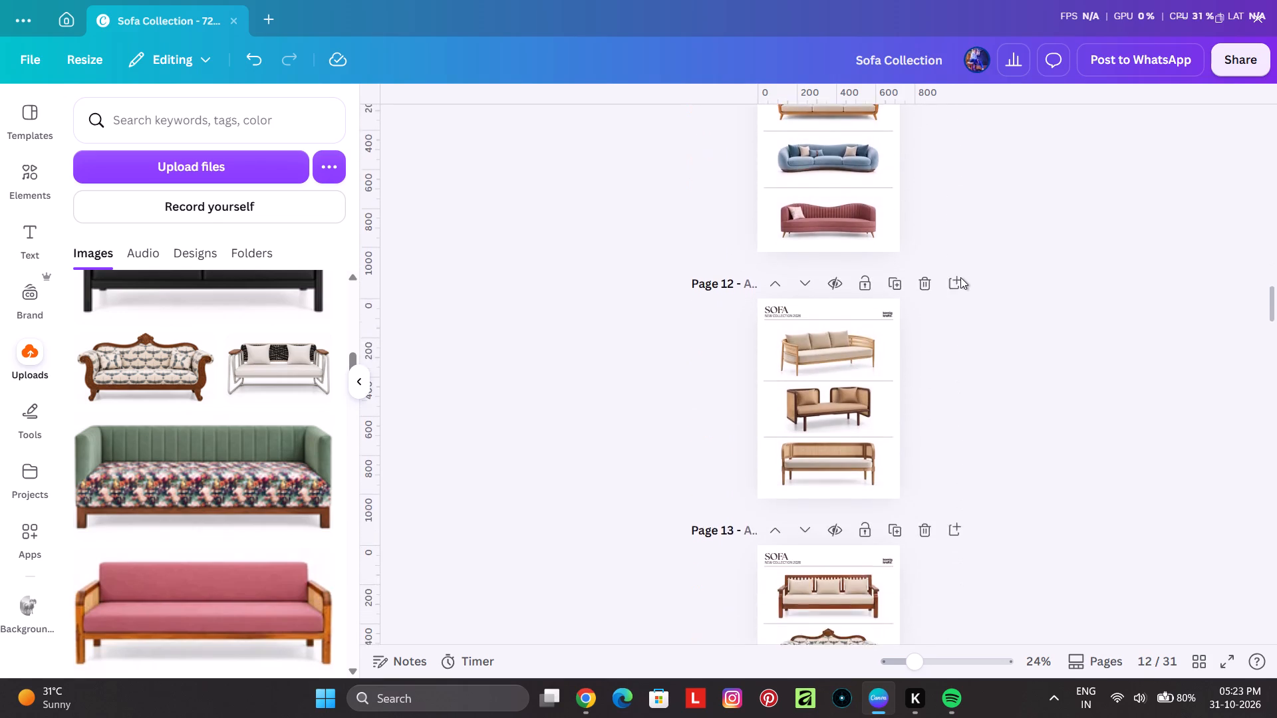
scroll(960, 277, down, 7)
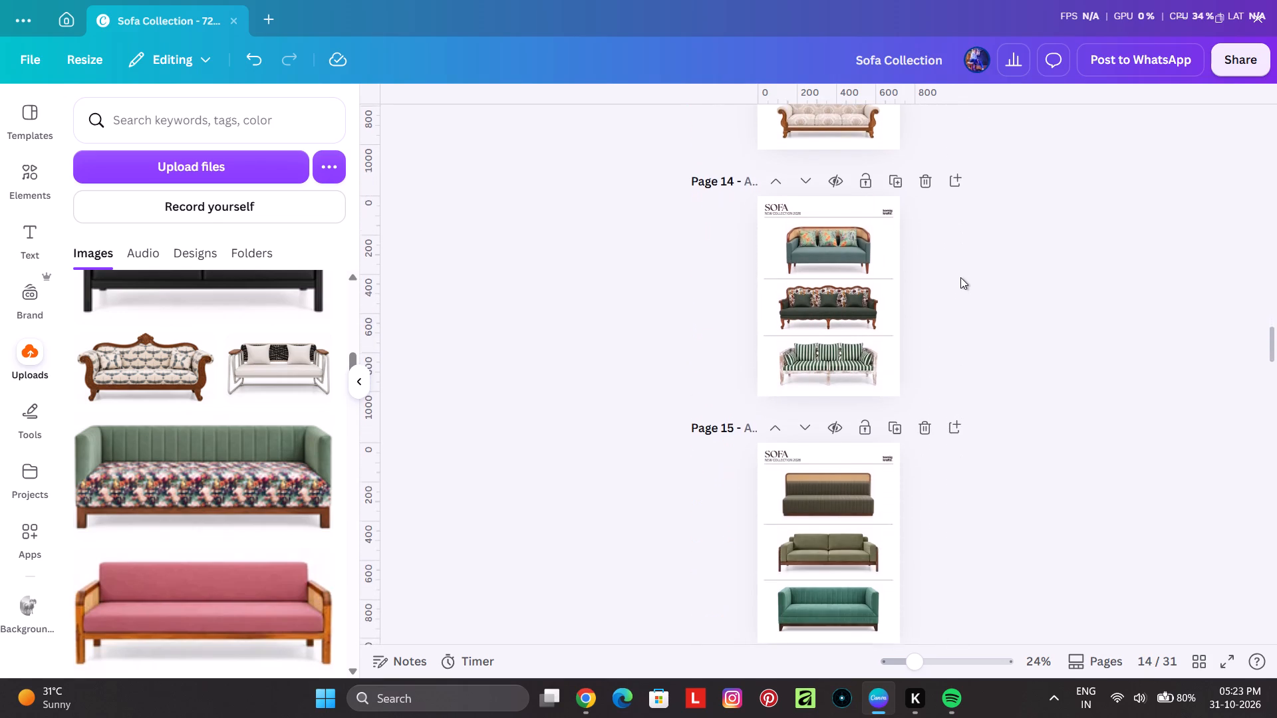
scroll(960, 277, down, 6)
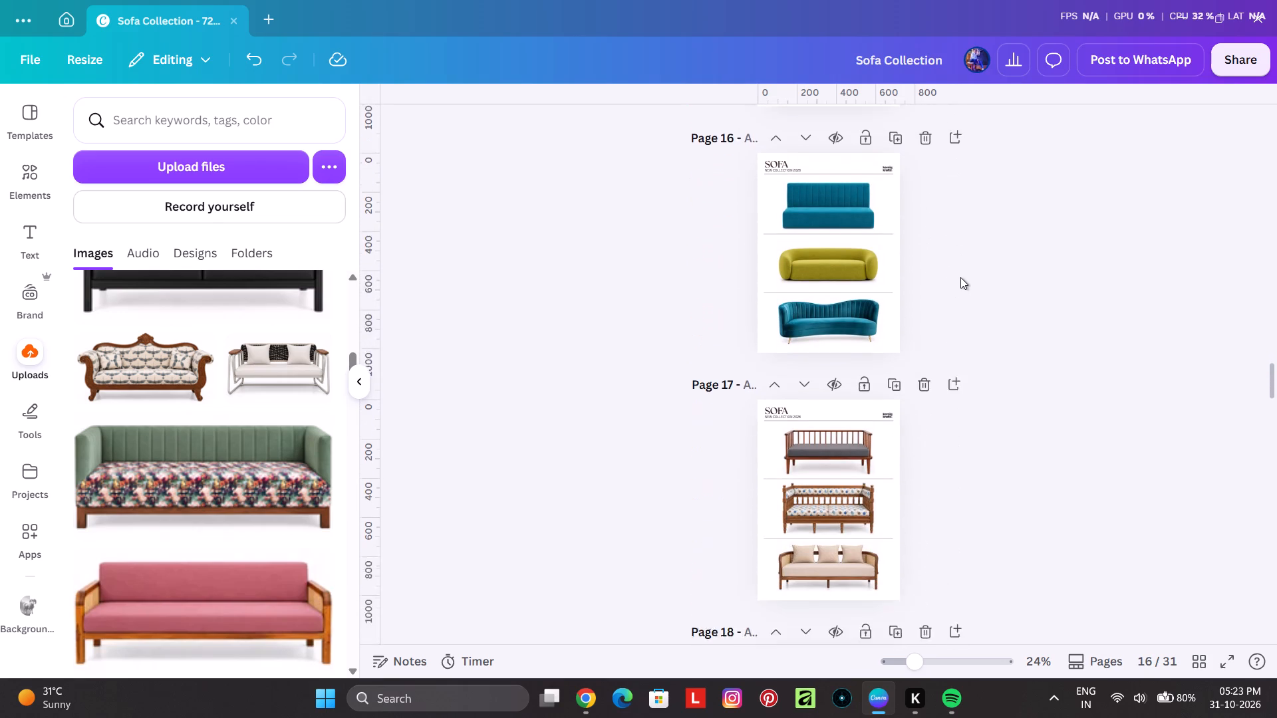
Recheck pages 15 and 16, and examine the following pages up to page 28 for layout consistency.
scroll(960, 277, up, 1)
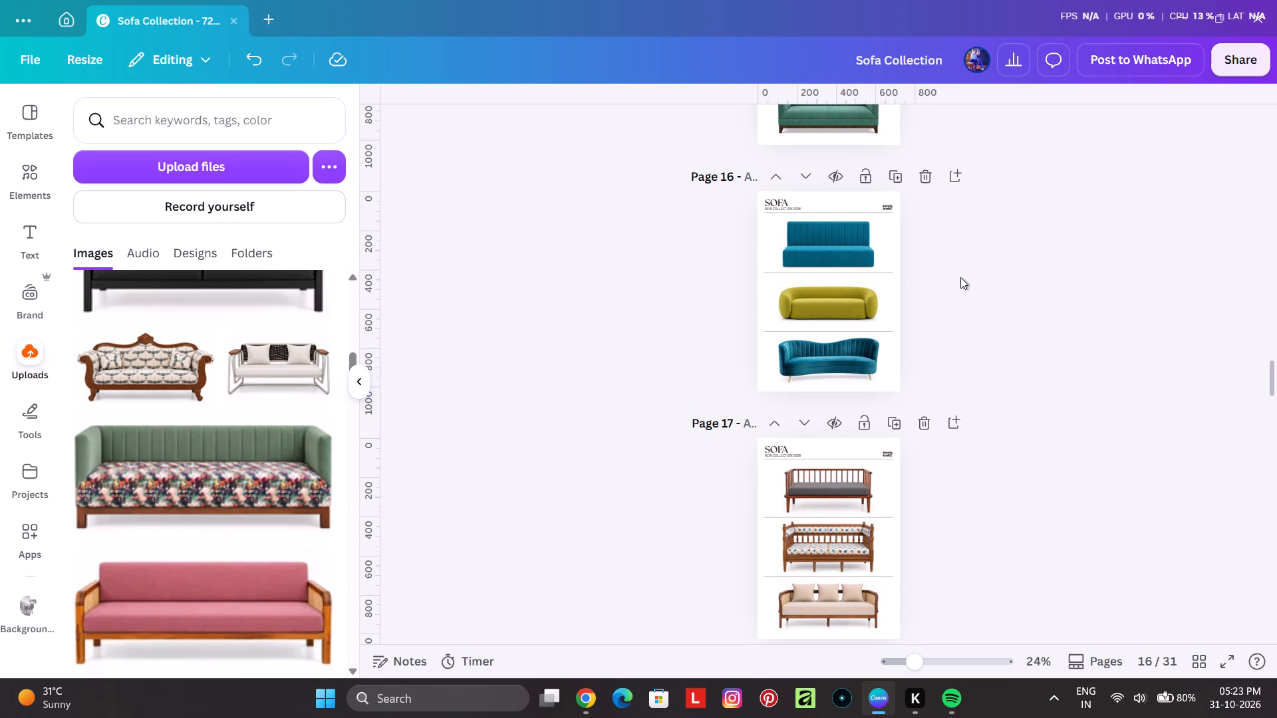
scroll(964, 289, up, 4)
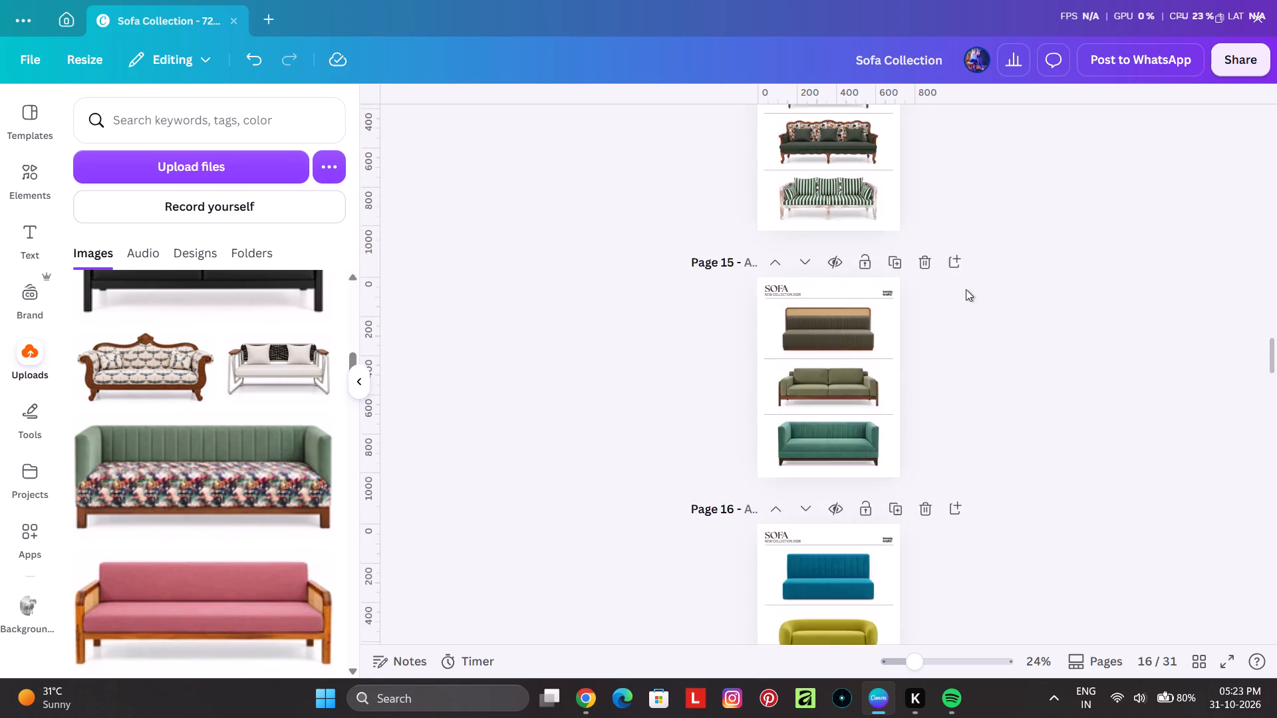
scroll(966, 287, up, 4)
scroll(966, 284, down, 16)
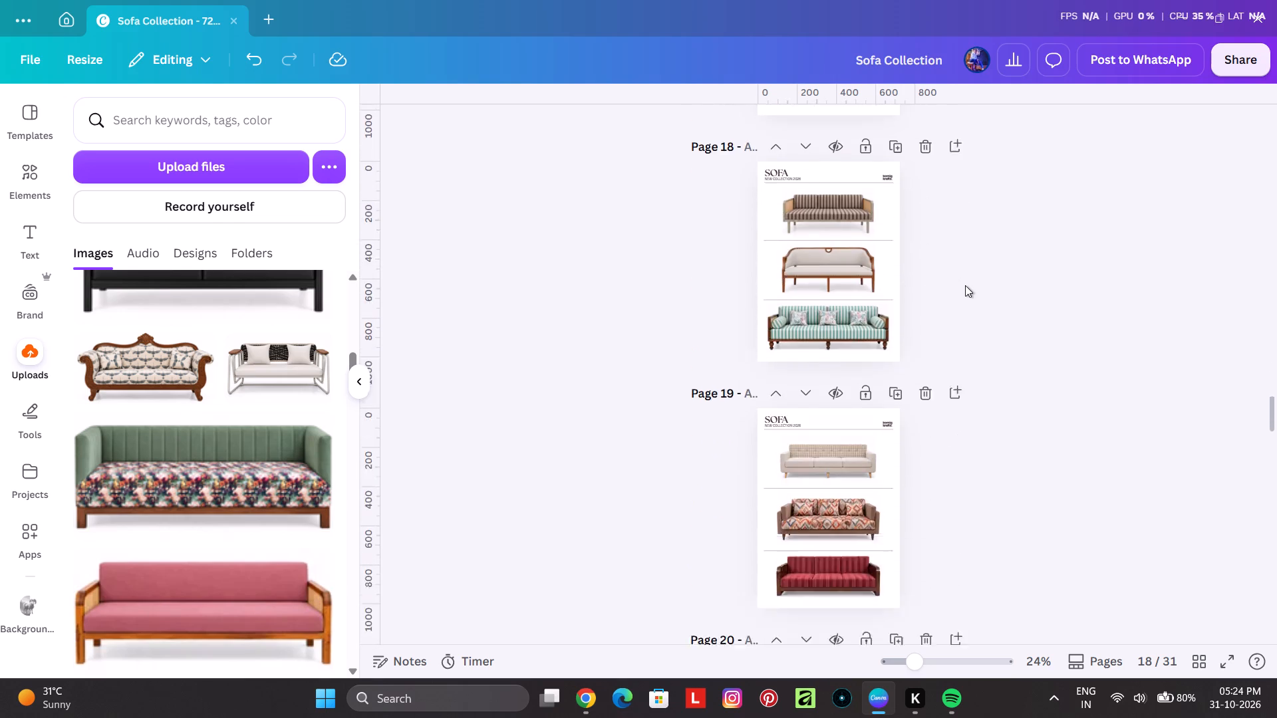
scroll(965, 285, down, 13)
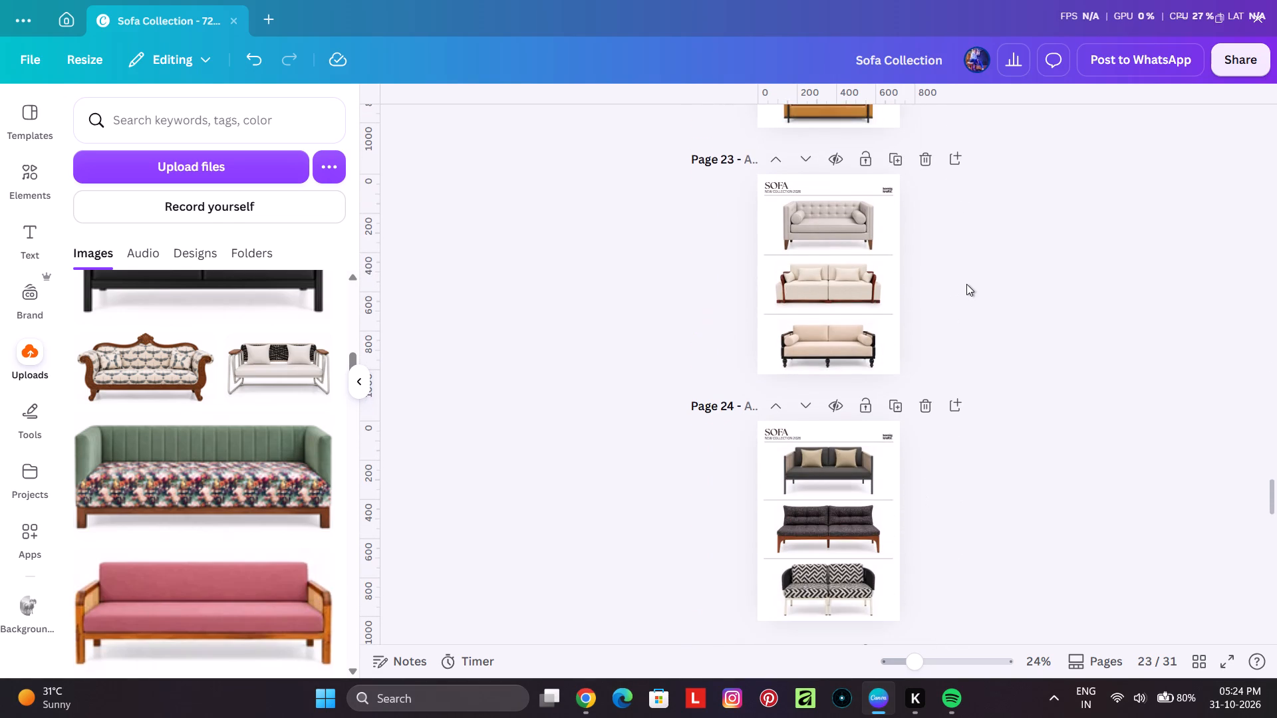
scroll(966, 279, down, 5)
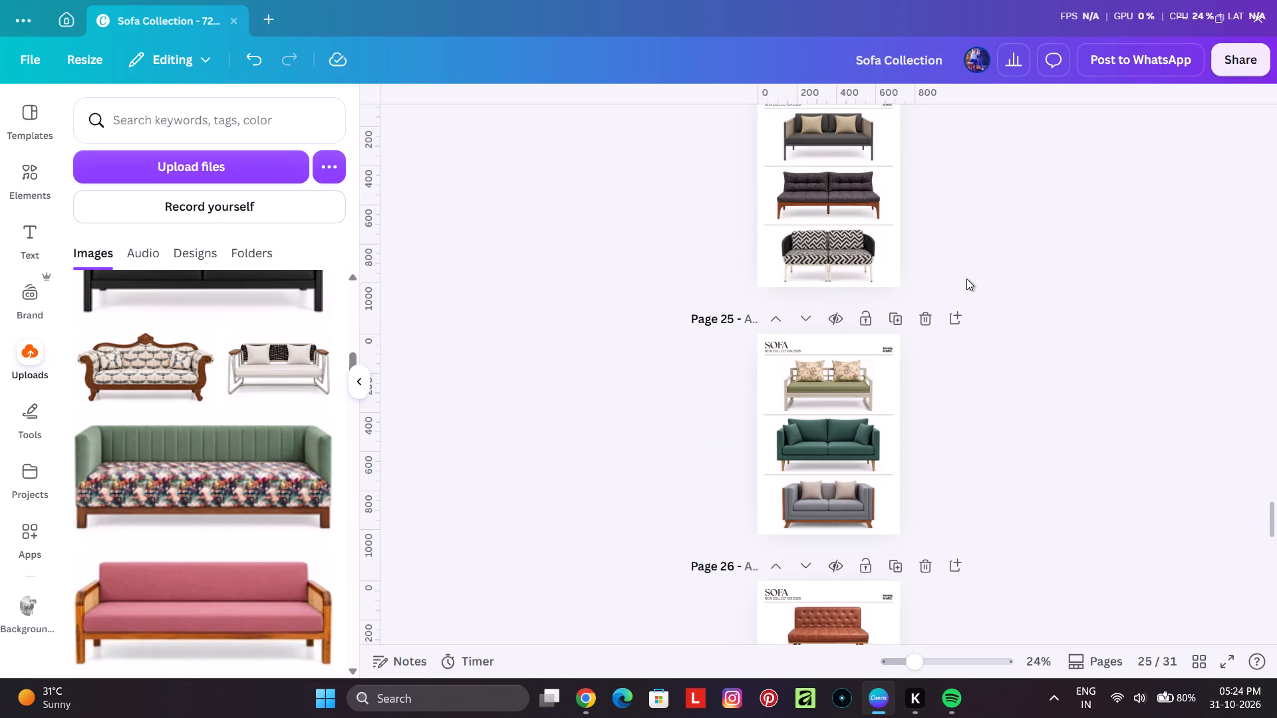
scroll(966, 279, down, 9)
scroll(966, 279, up, 2)
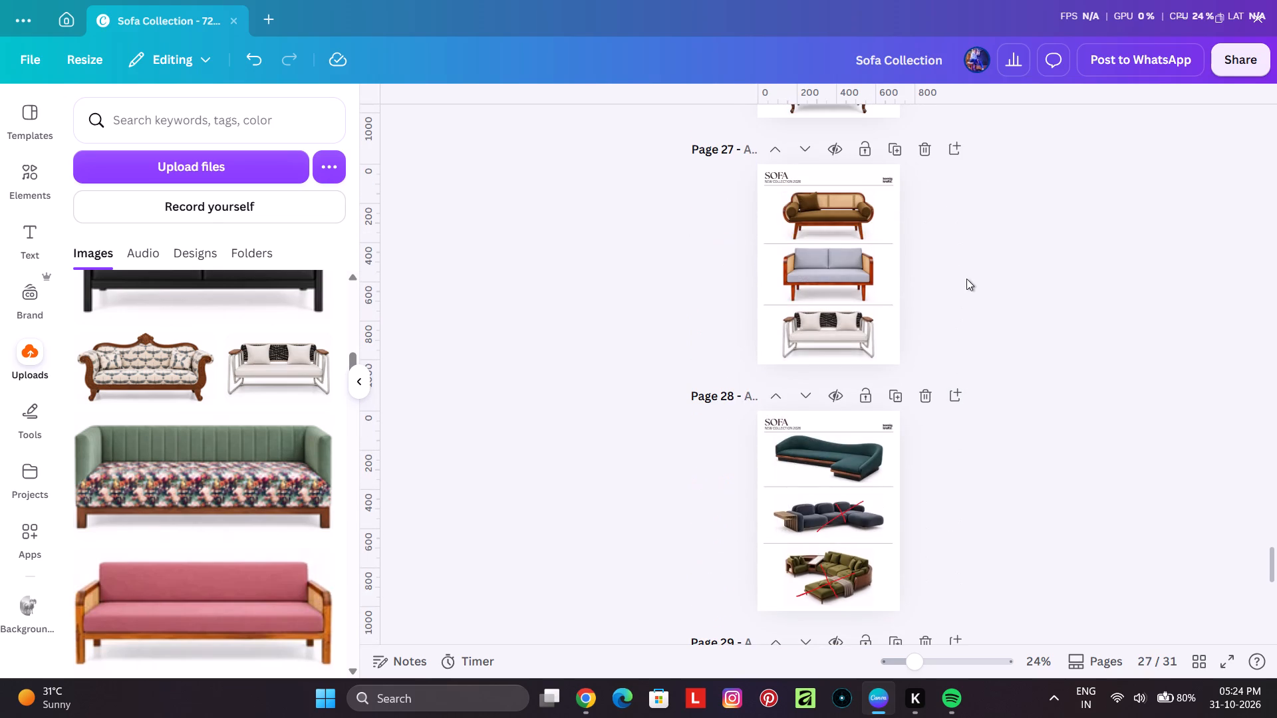
scroll(966, 279, up, 1)
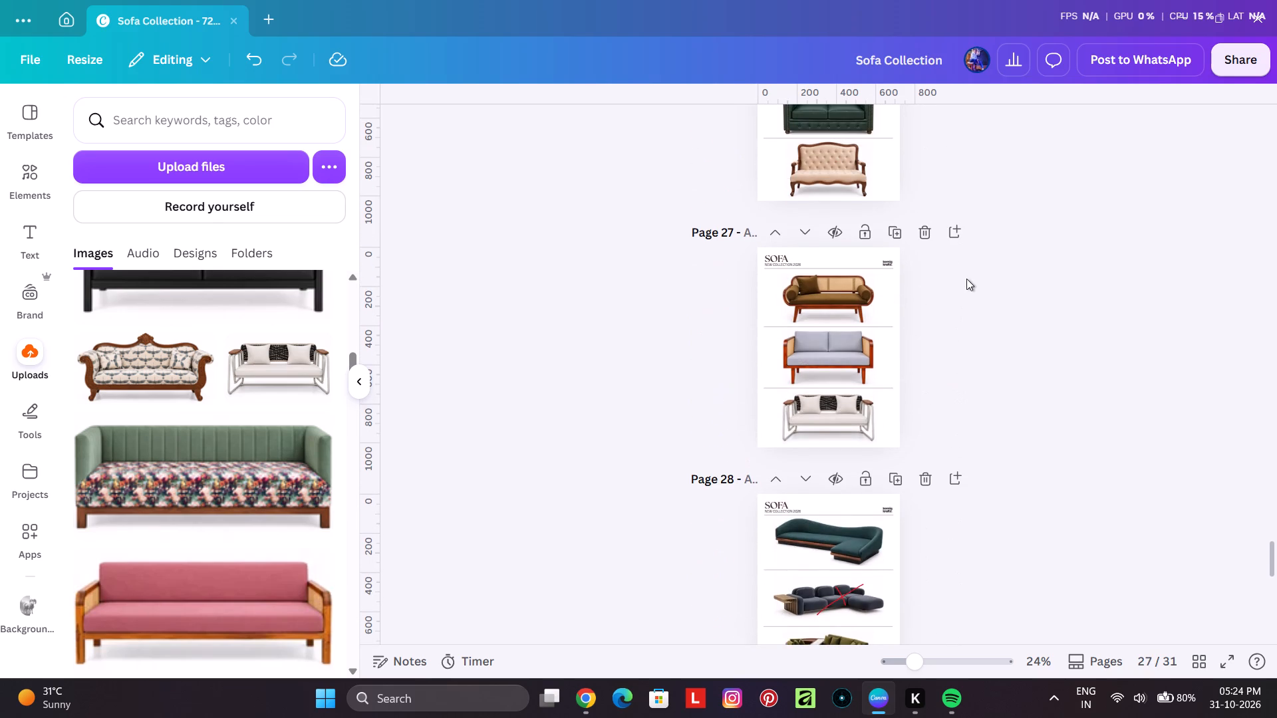
Remove the "get help with file explorer in windows 11" entry from the recent Windows searches.
click(502, 697)
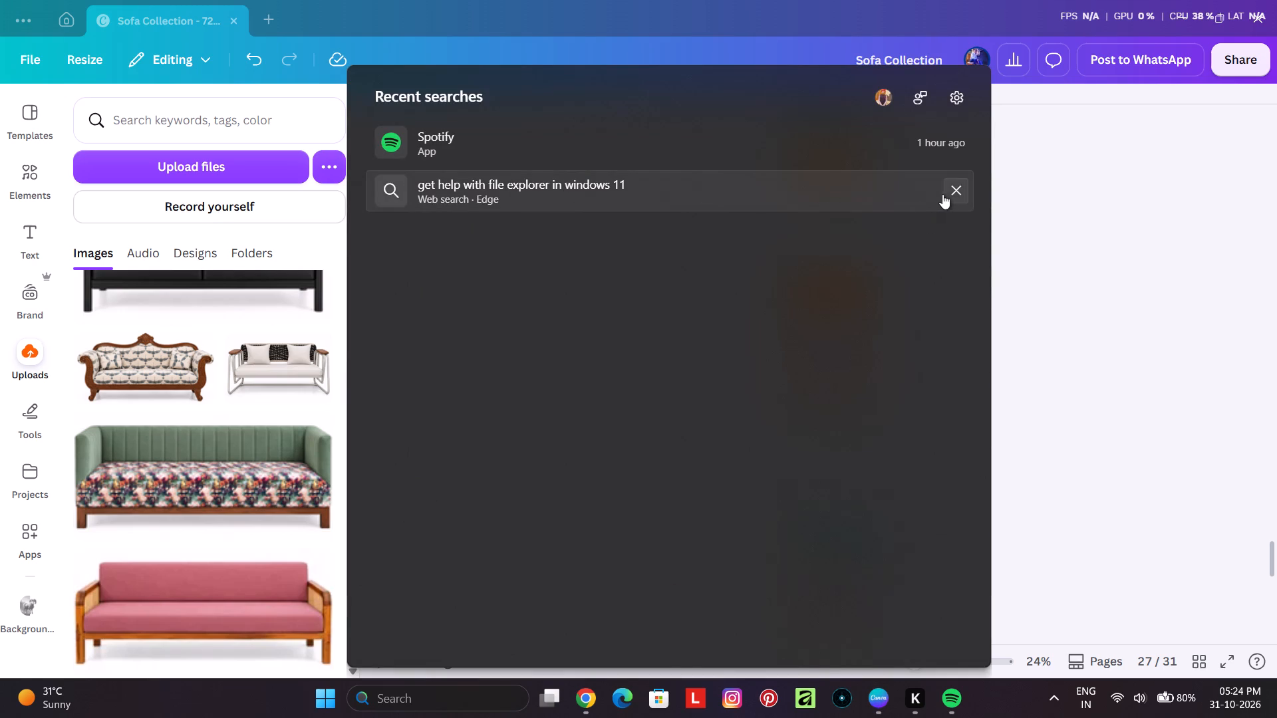
click(955, 193)
Open the Calculator app and multiply 3 by 26 to count the sofas on pages 2 to 27.
click(457, 695)
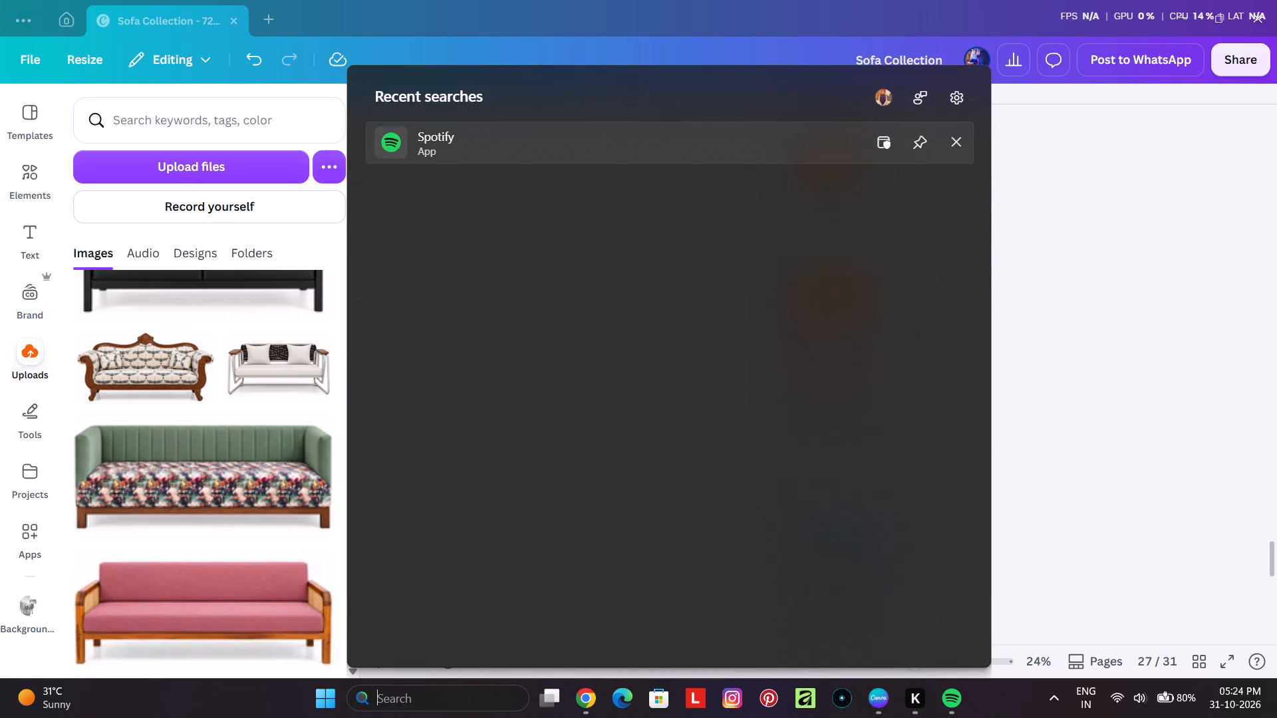
key(c)
key(a)
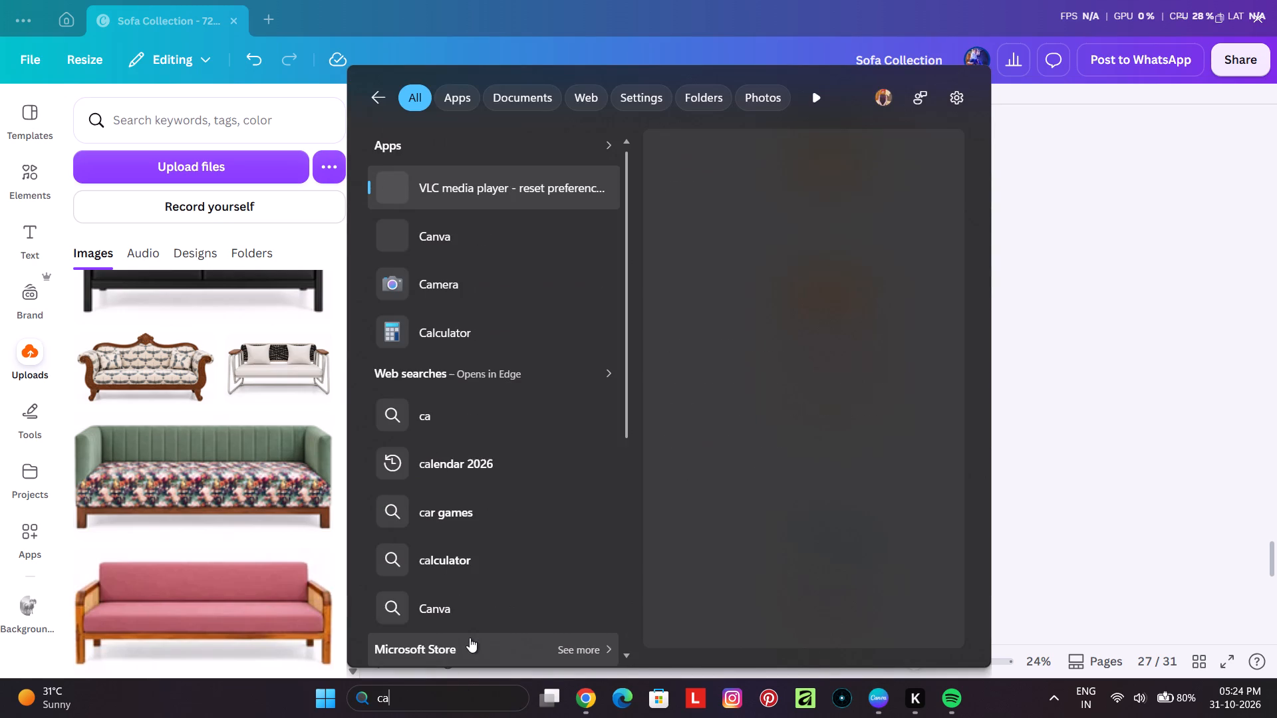
click(511, 338)
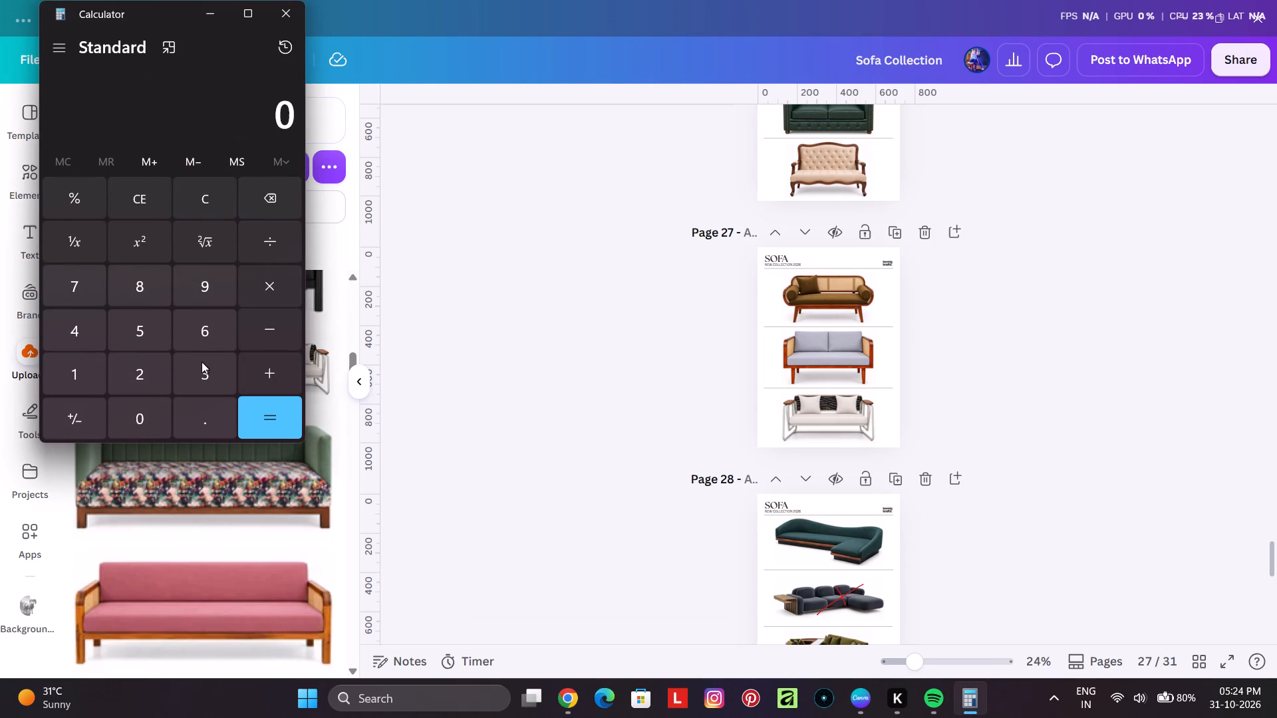
click(204, 370)
click(277, 288)
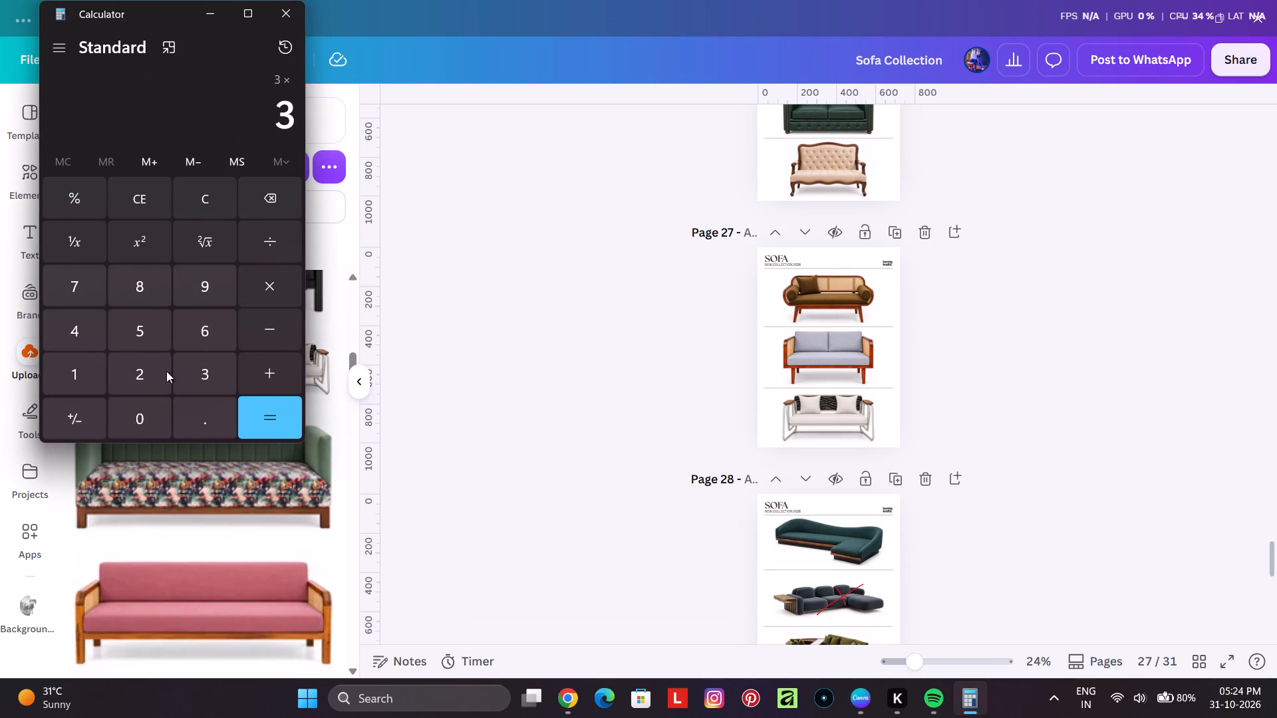
click(154, 373)
click(187, 345)
click(280, 421)
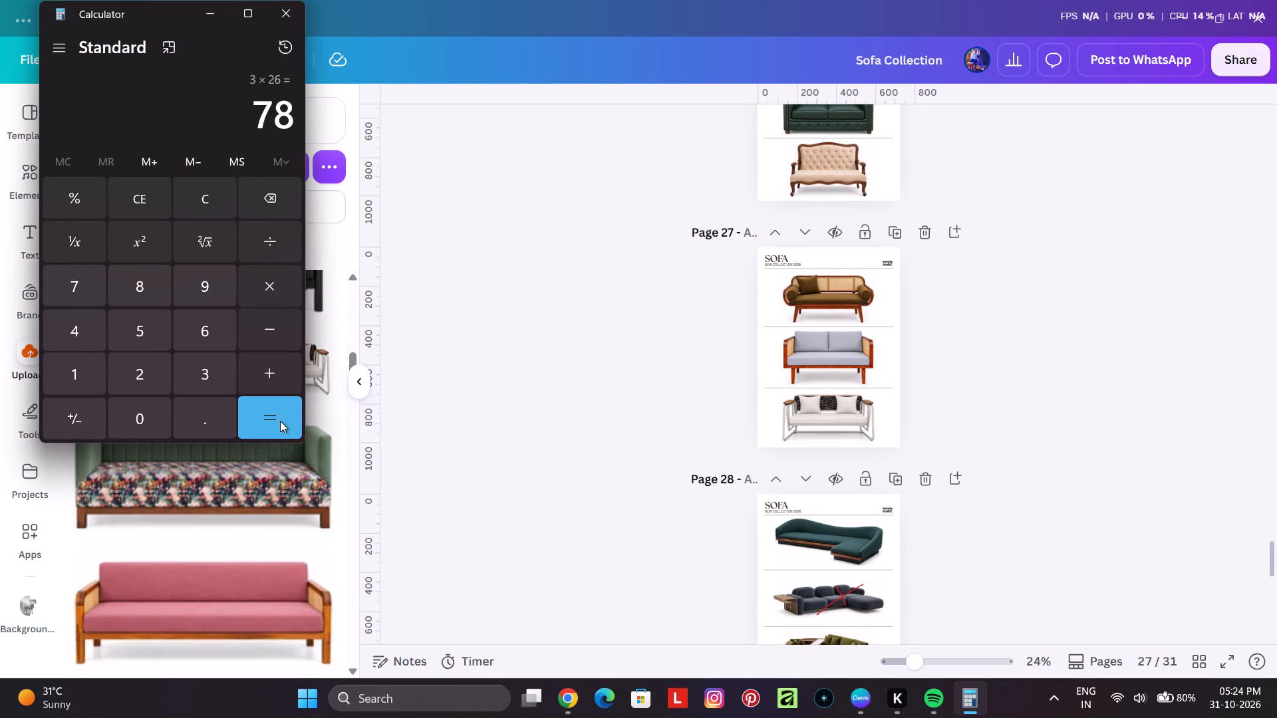
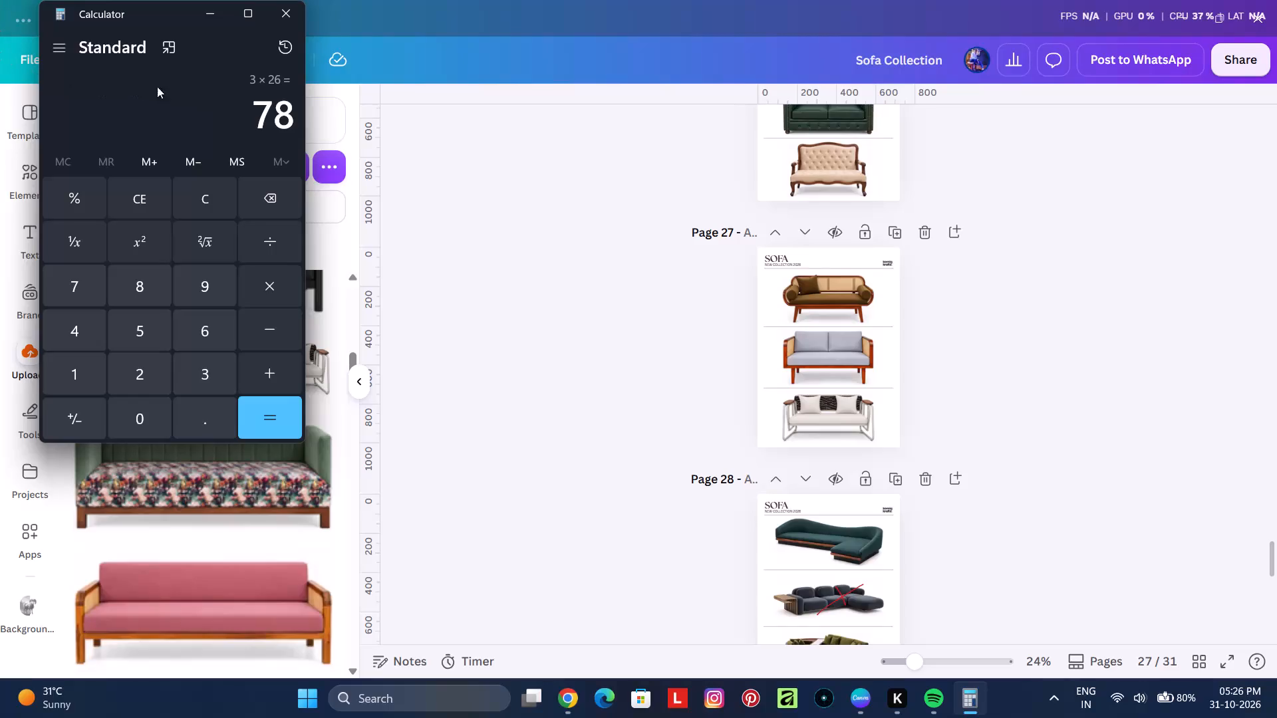
Close the Calculator app and return to the Sofa Collection catalogue in Canva.
click(295, 23)
click(585, 473)
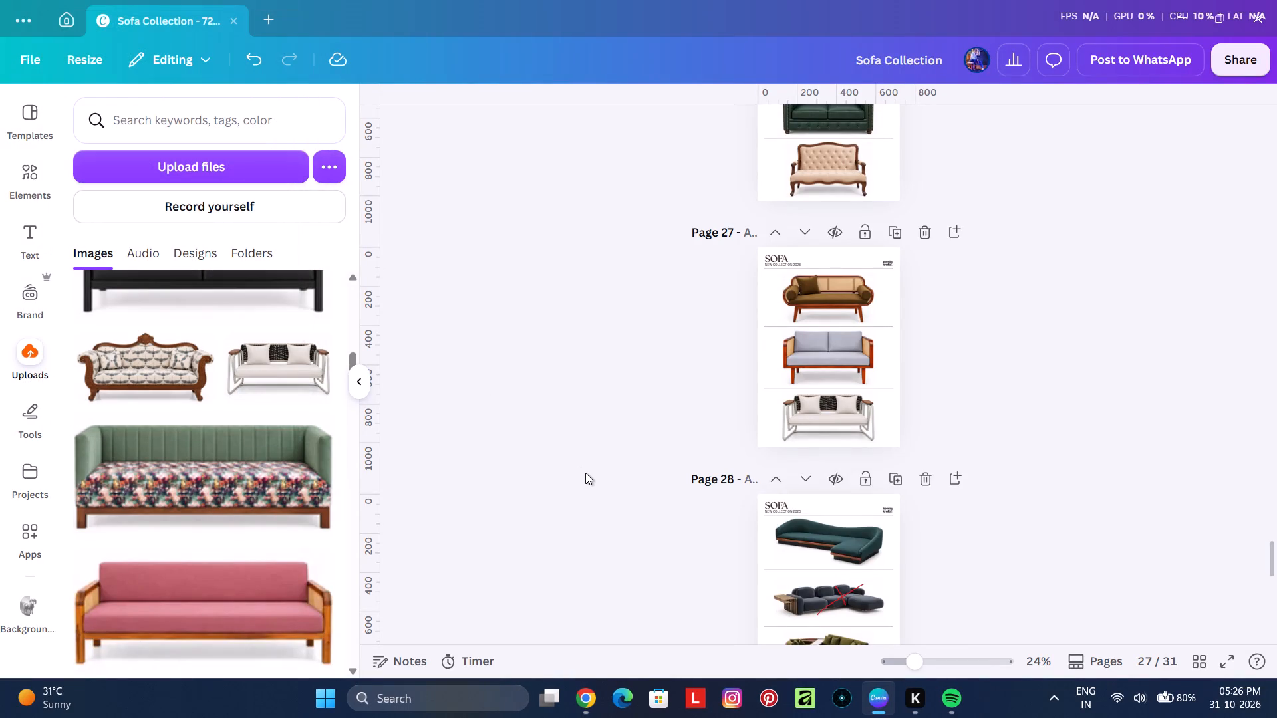
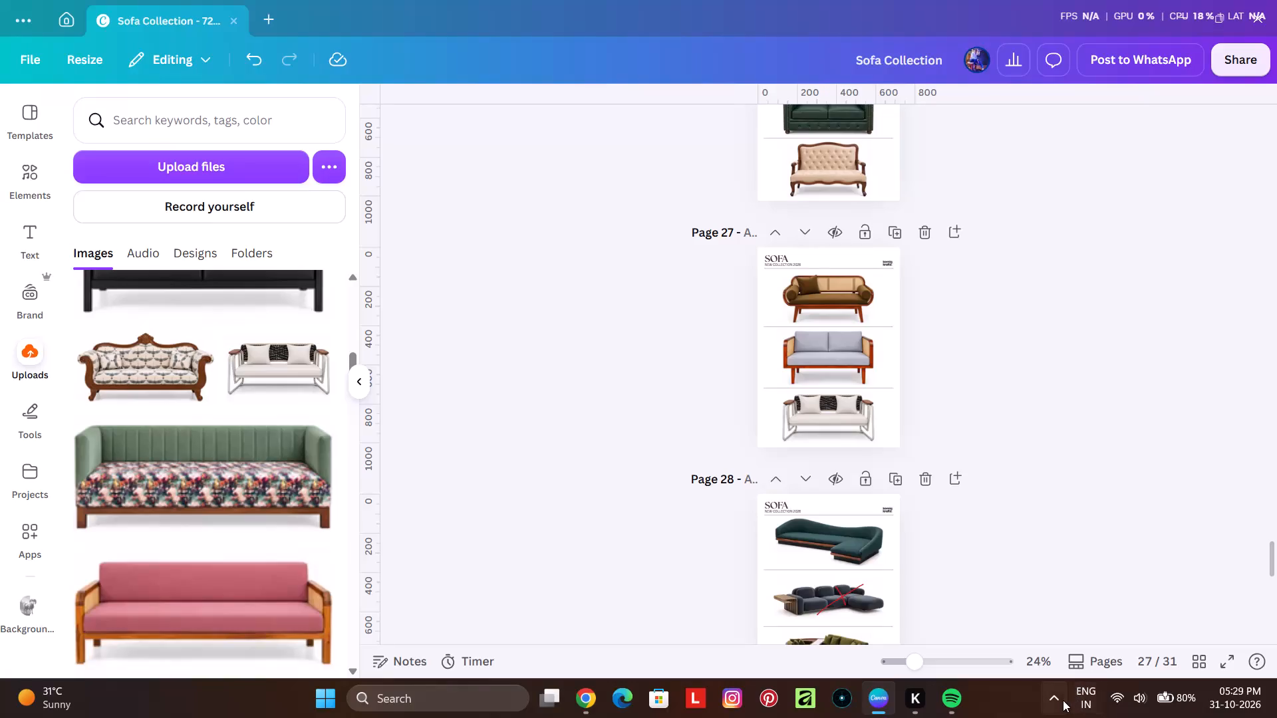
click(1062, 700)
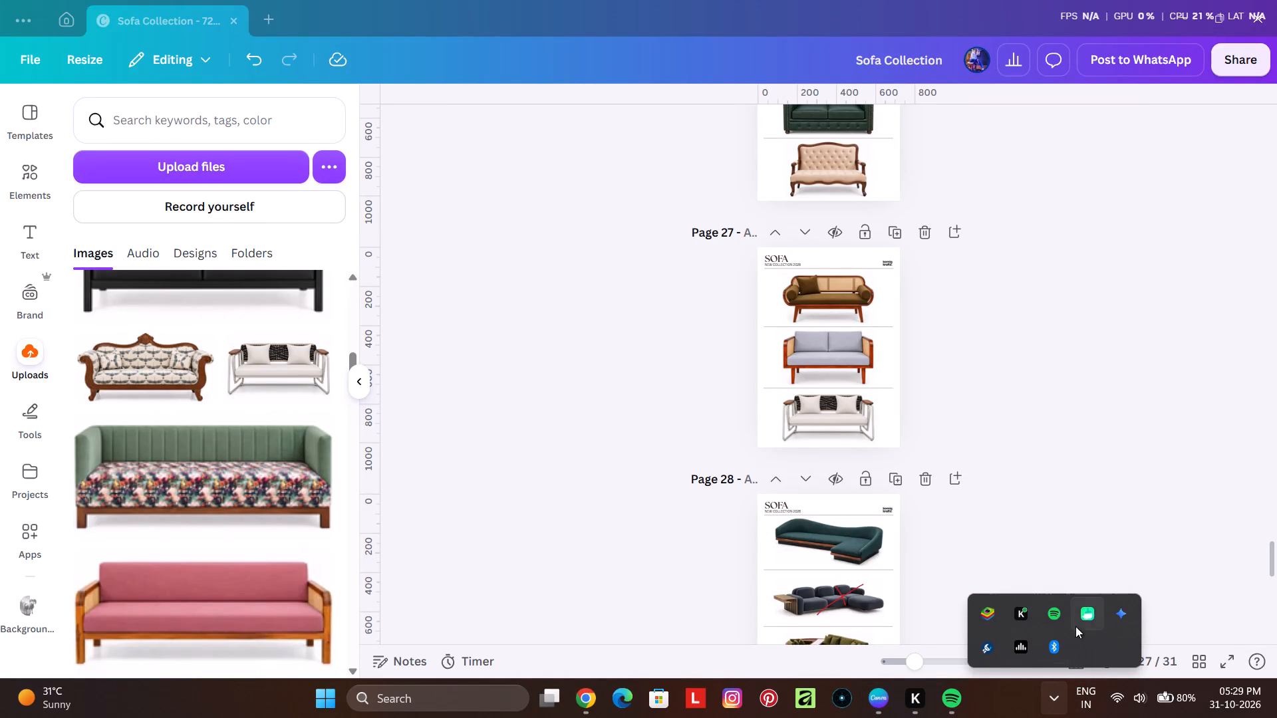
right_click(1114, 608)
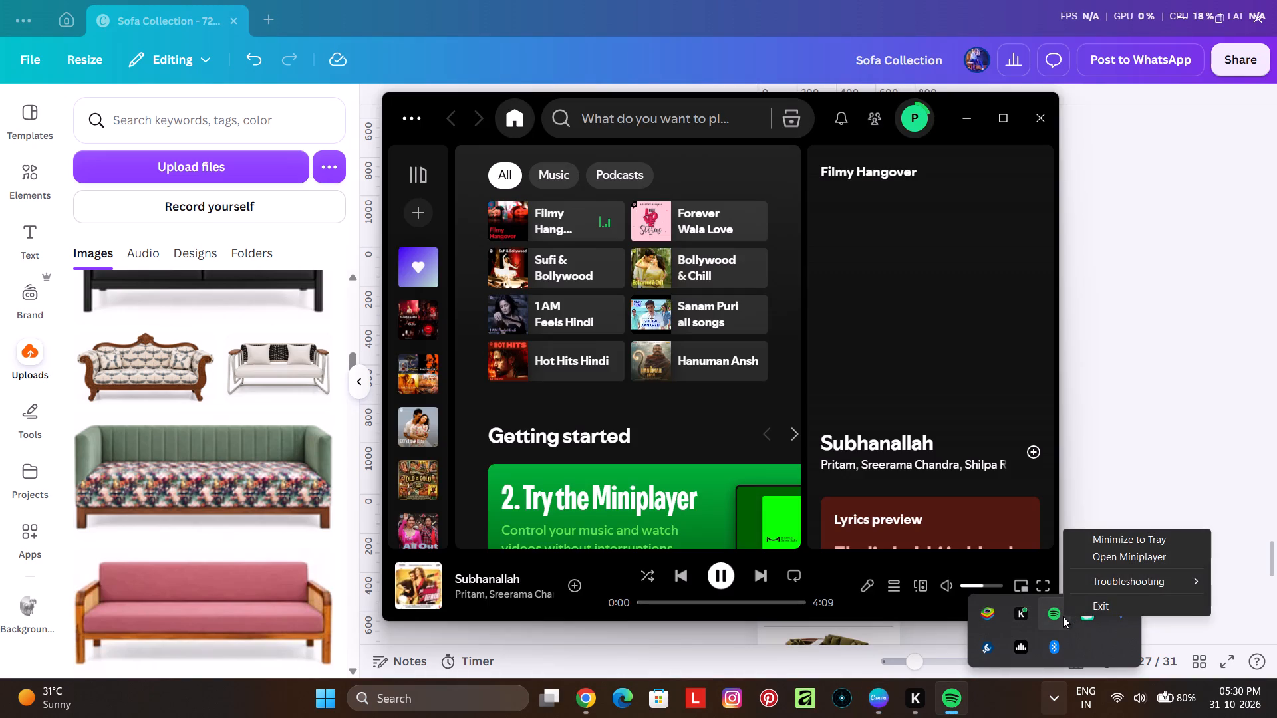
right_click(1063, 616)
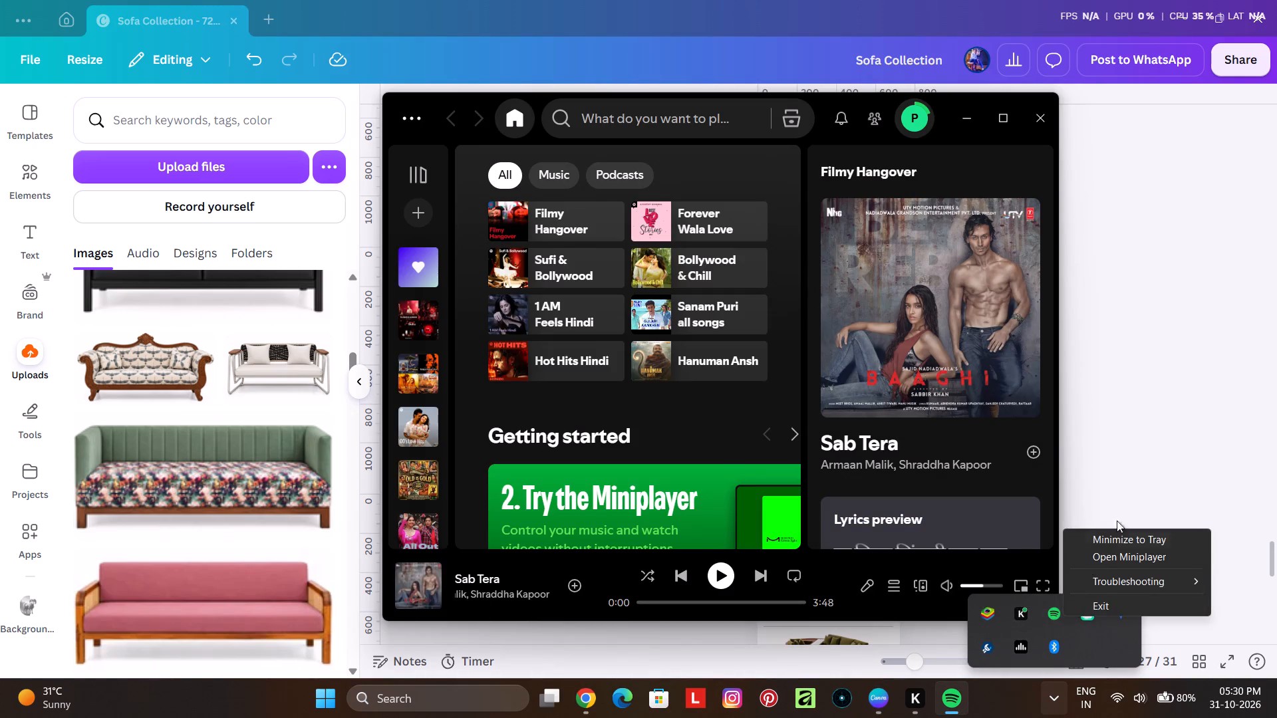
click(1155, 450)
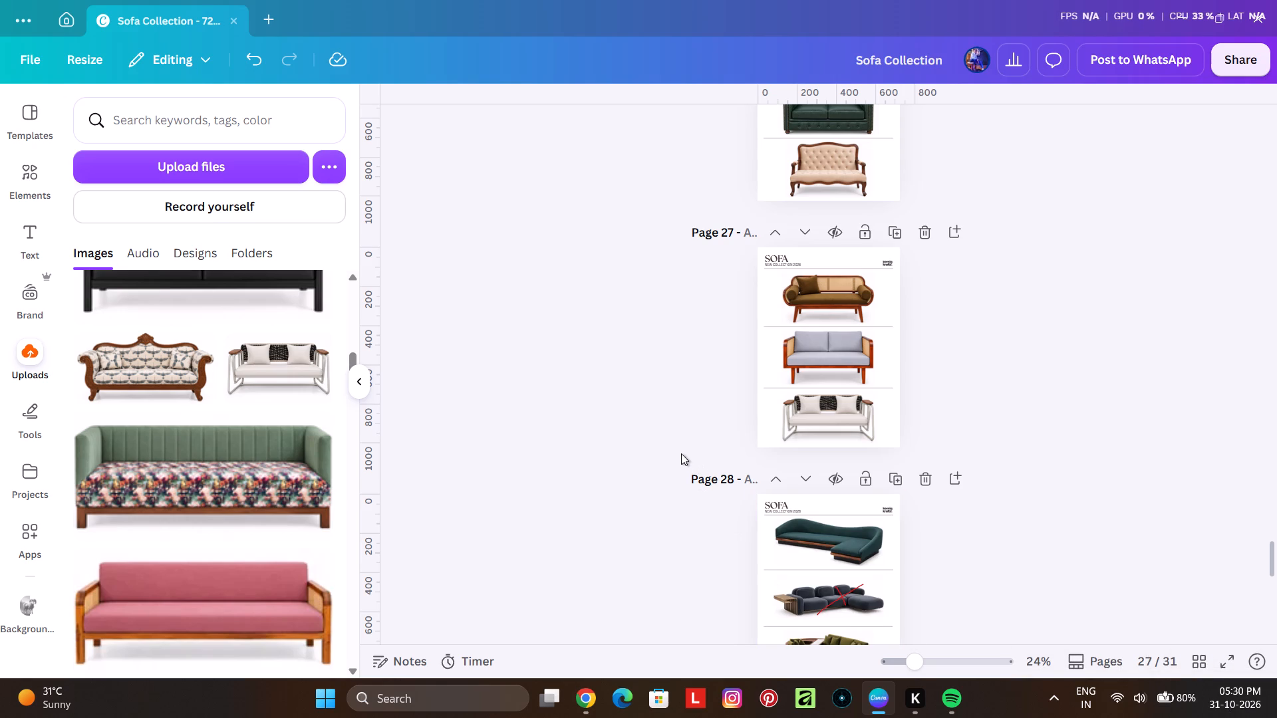
Review the sofa and armchair layouts on pages 28 to 31, and return to page 27.
scroll(670, 467, down, 4)
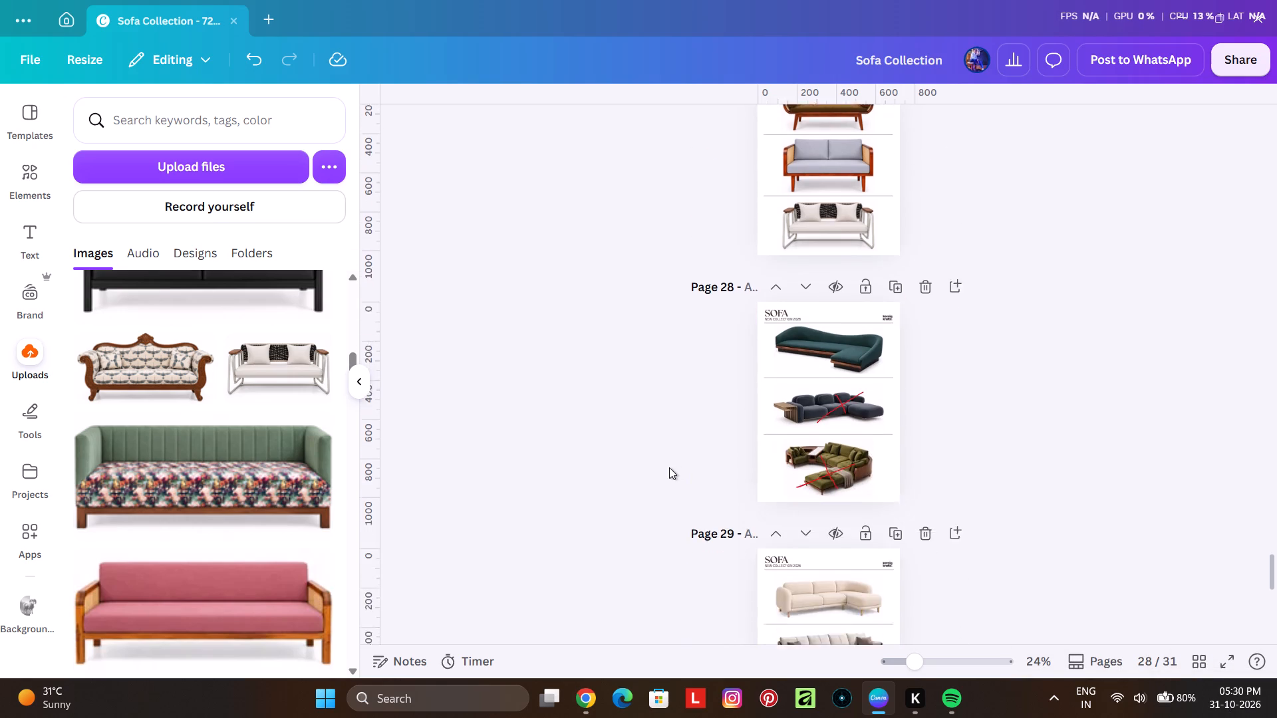
scroll(669, 467, down, 10)
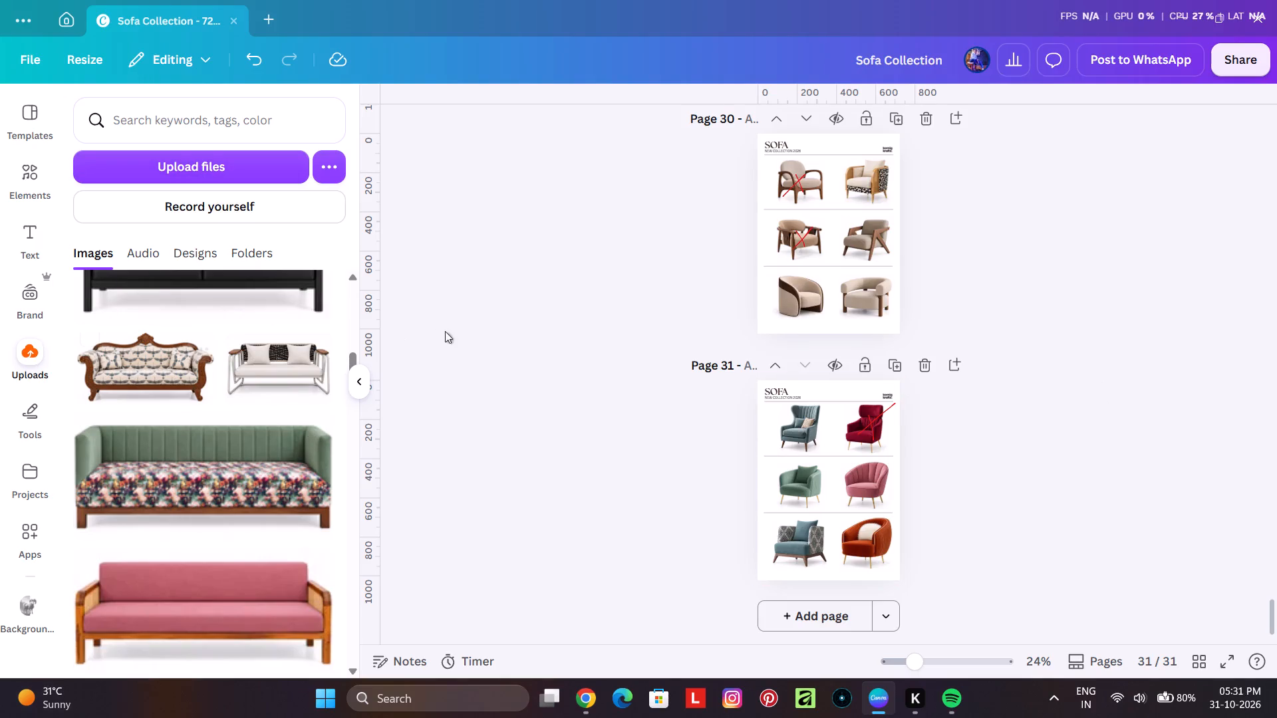
scroll(546, 348, up, 8)
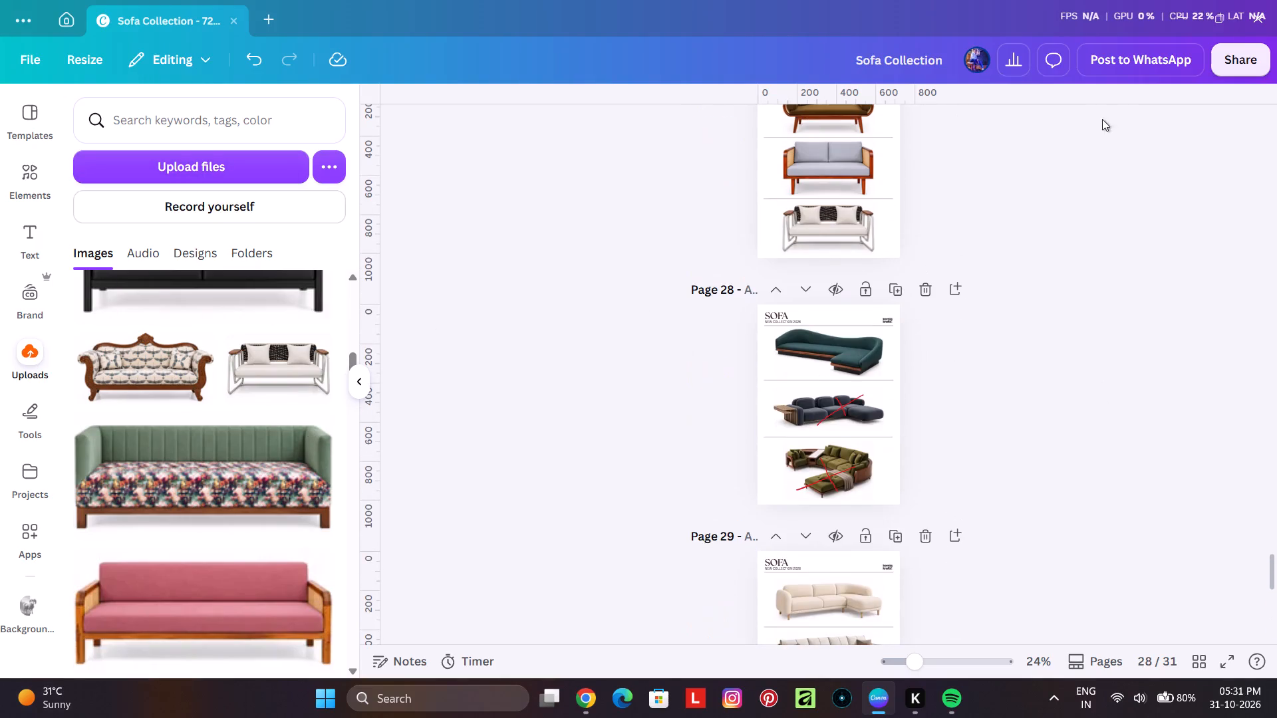
click(984, 66)
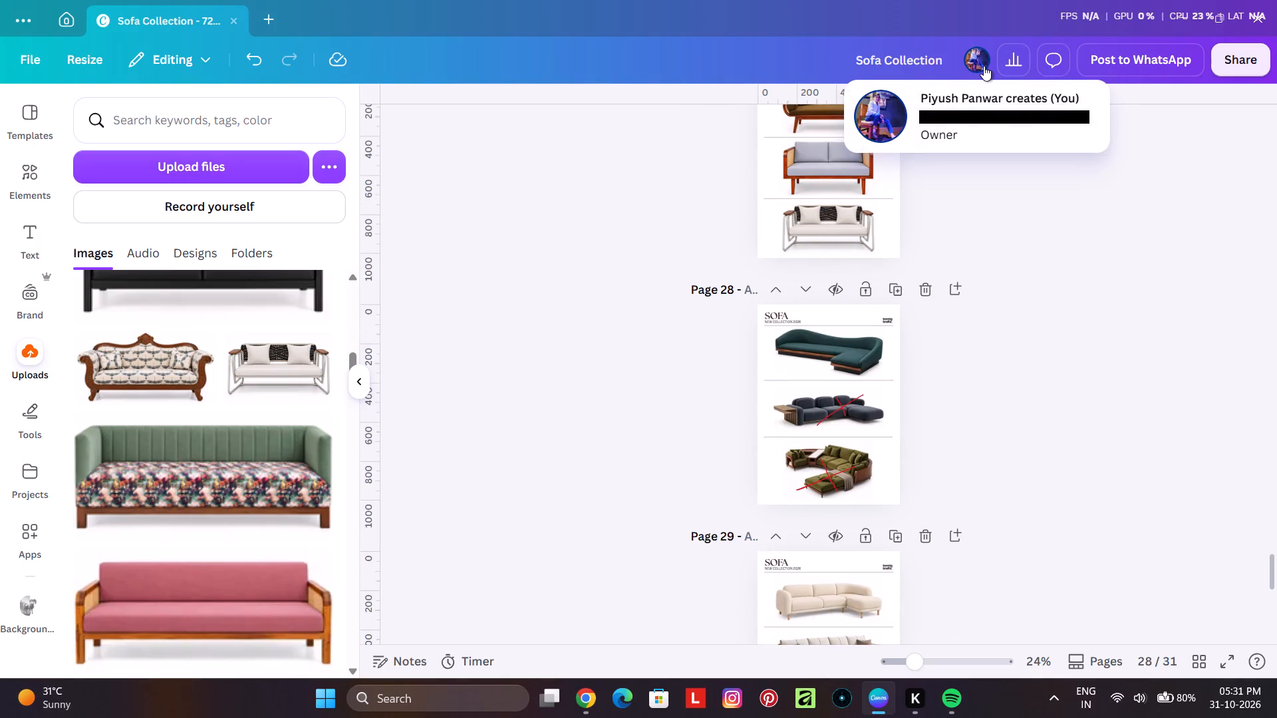
click(984, 66)
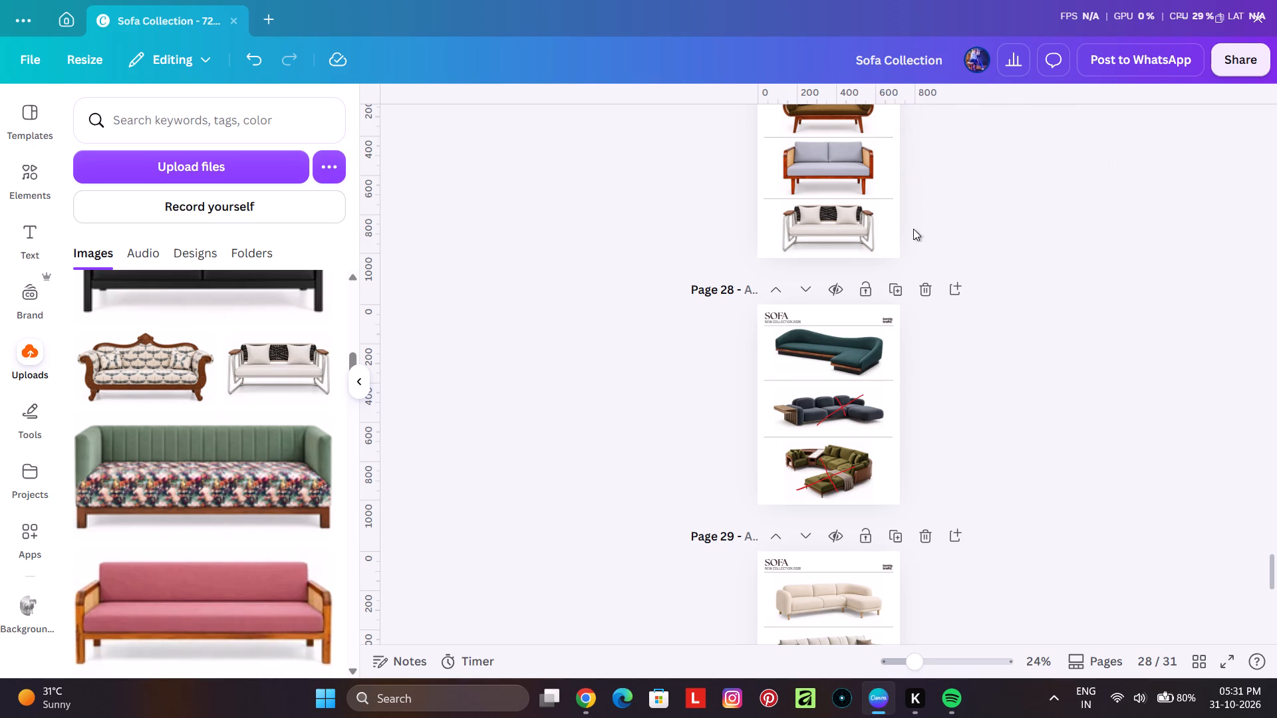
scroll(667, 352, up, 2)
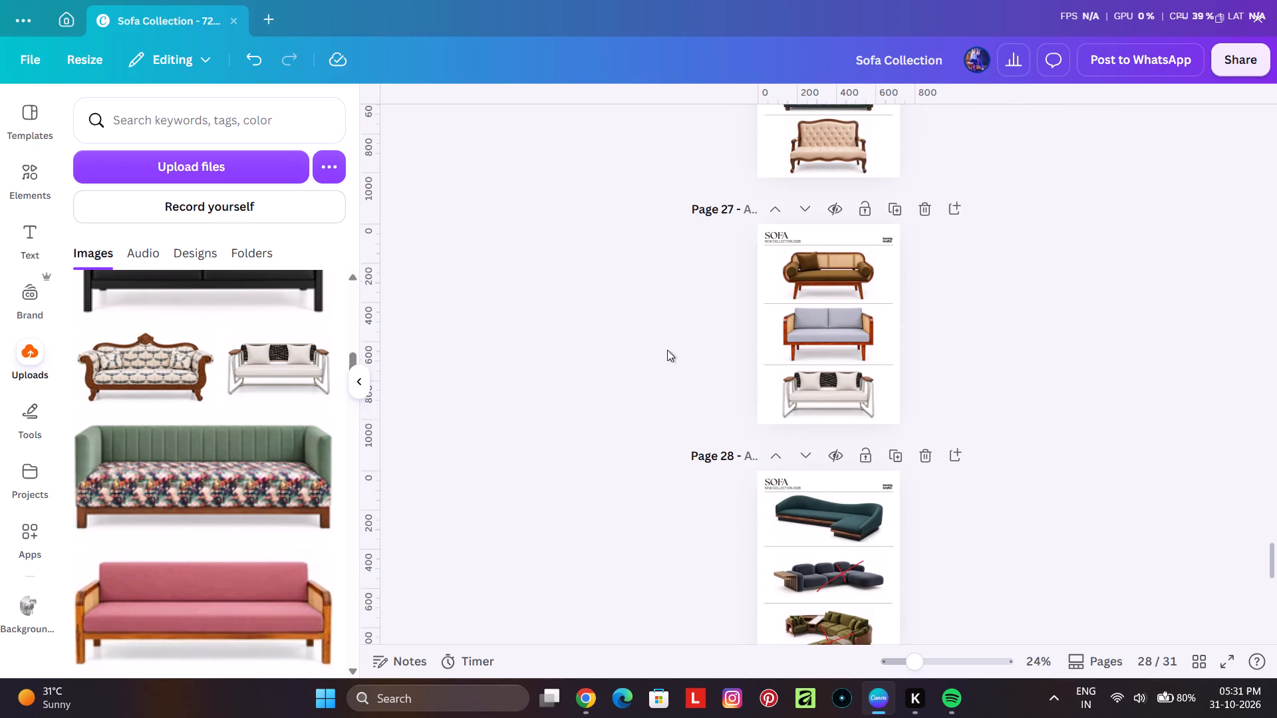
scroll(667, 350, up, 1)
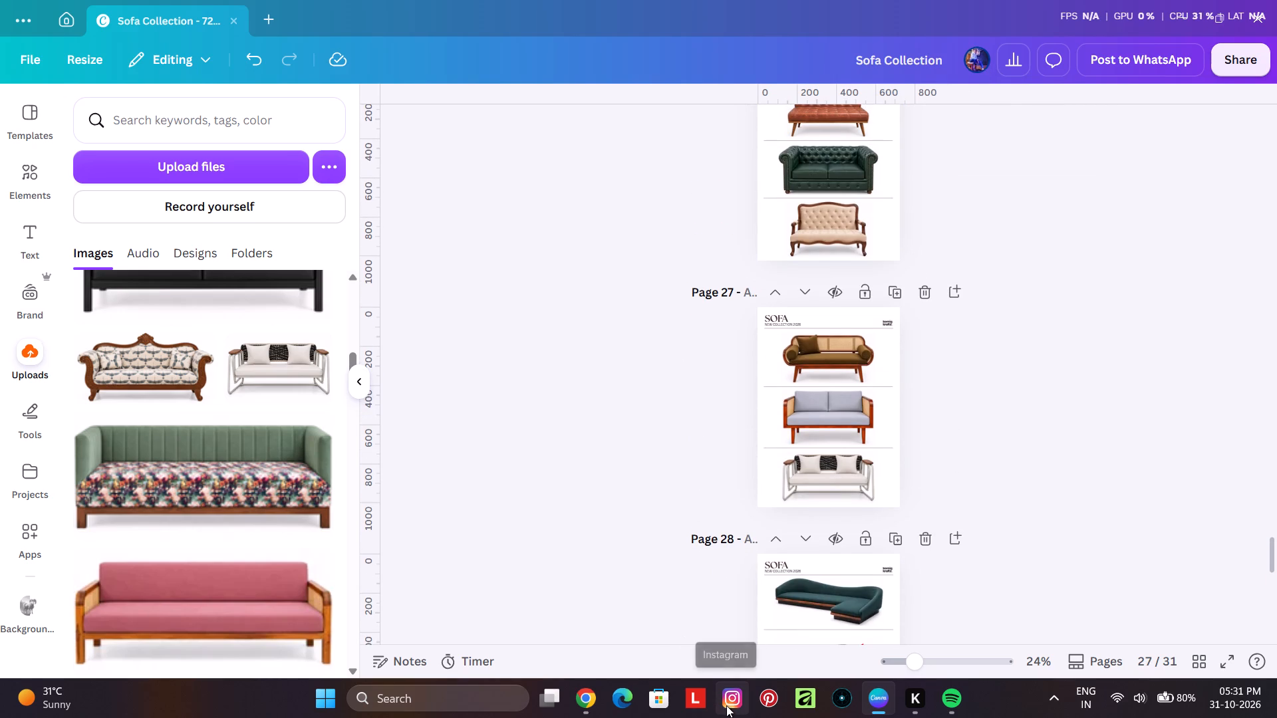
Switch to Lenovo Vantage and open the laptop battery's power settings with the battery details.
click(699, 710)
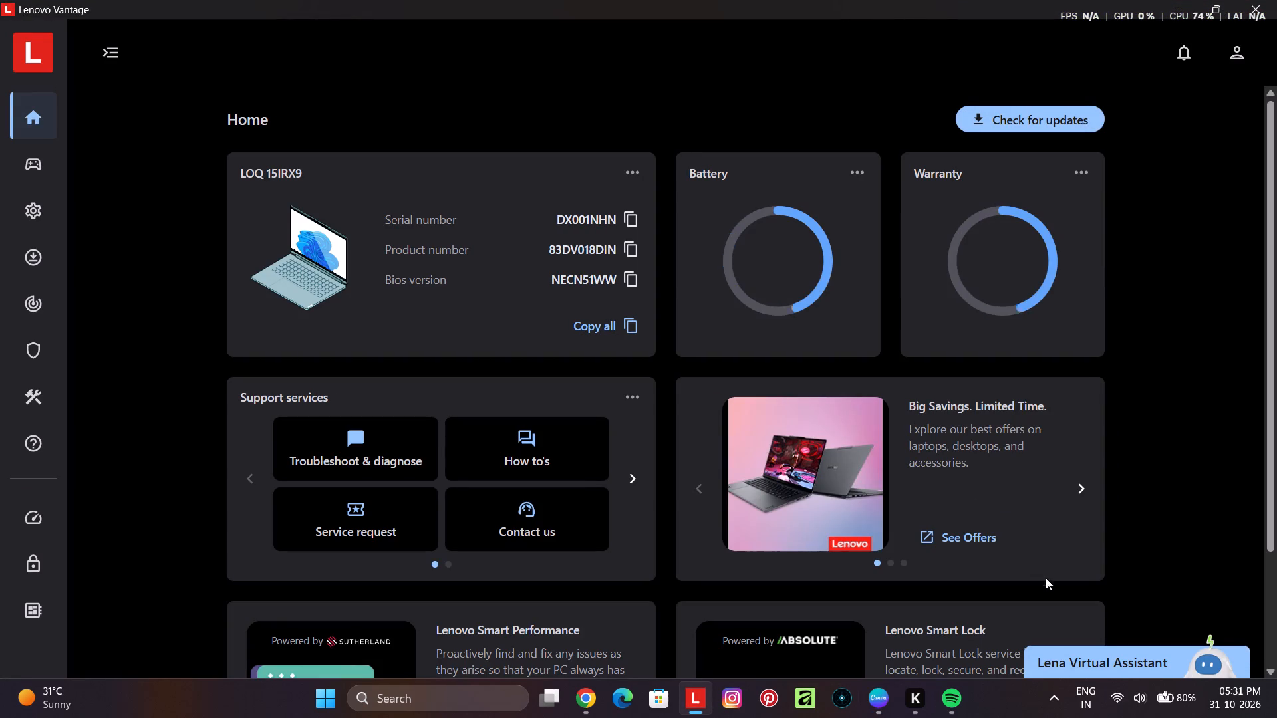
click(859, 181)
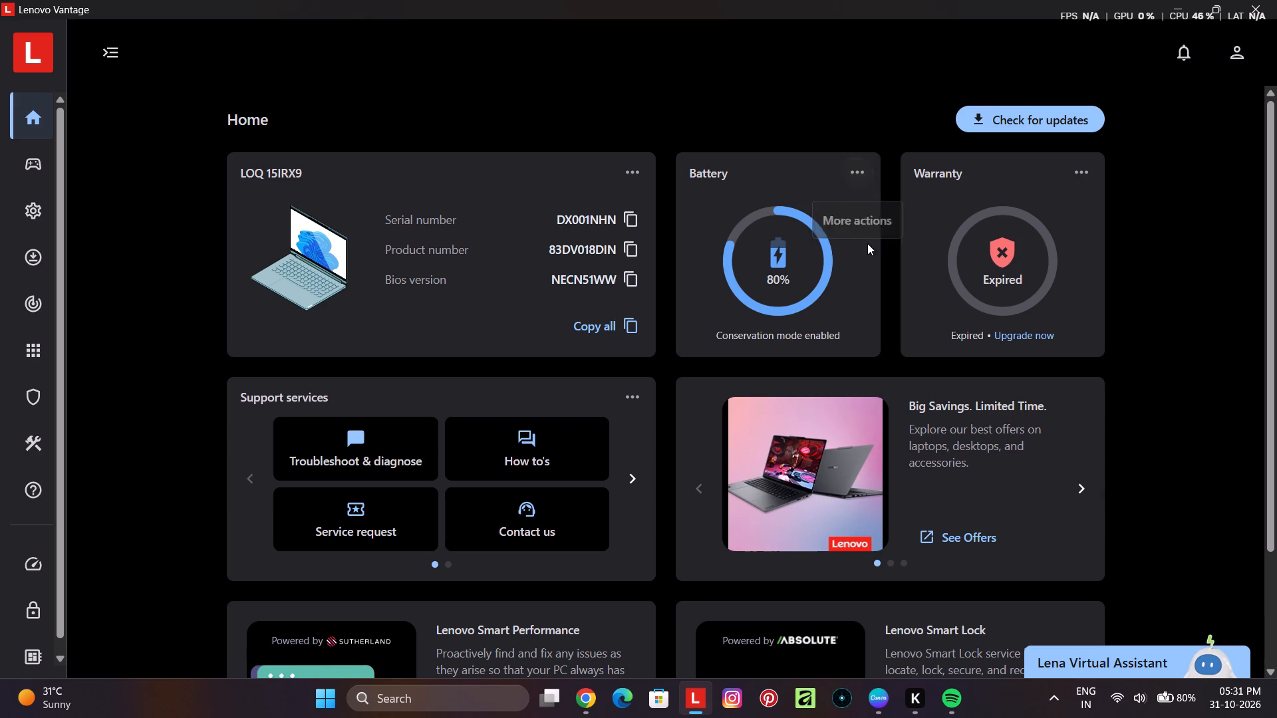
click(796, 192)
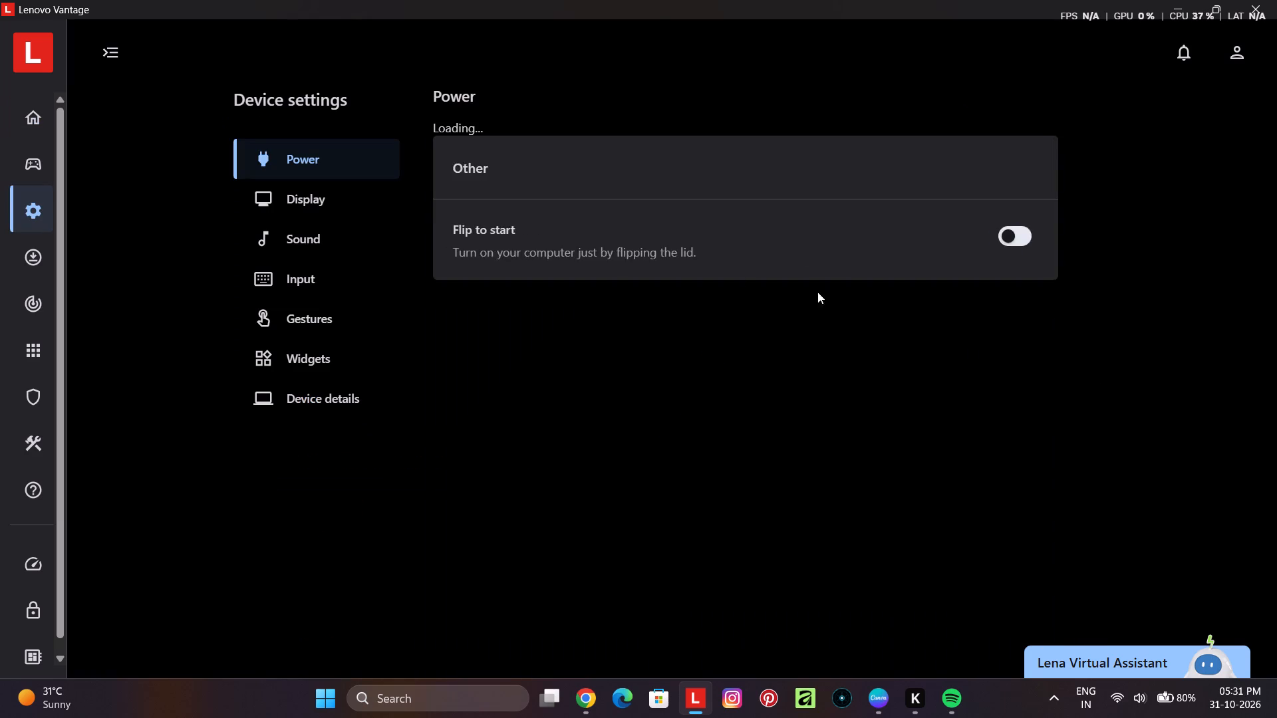
scroll(752, 310, down, 3)
scroll(787, 365, up, 3)
scroll(789, 366, down, 3)
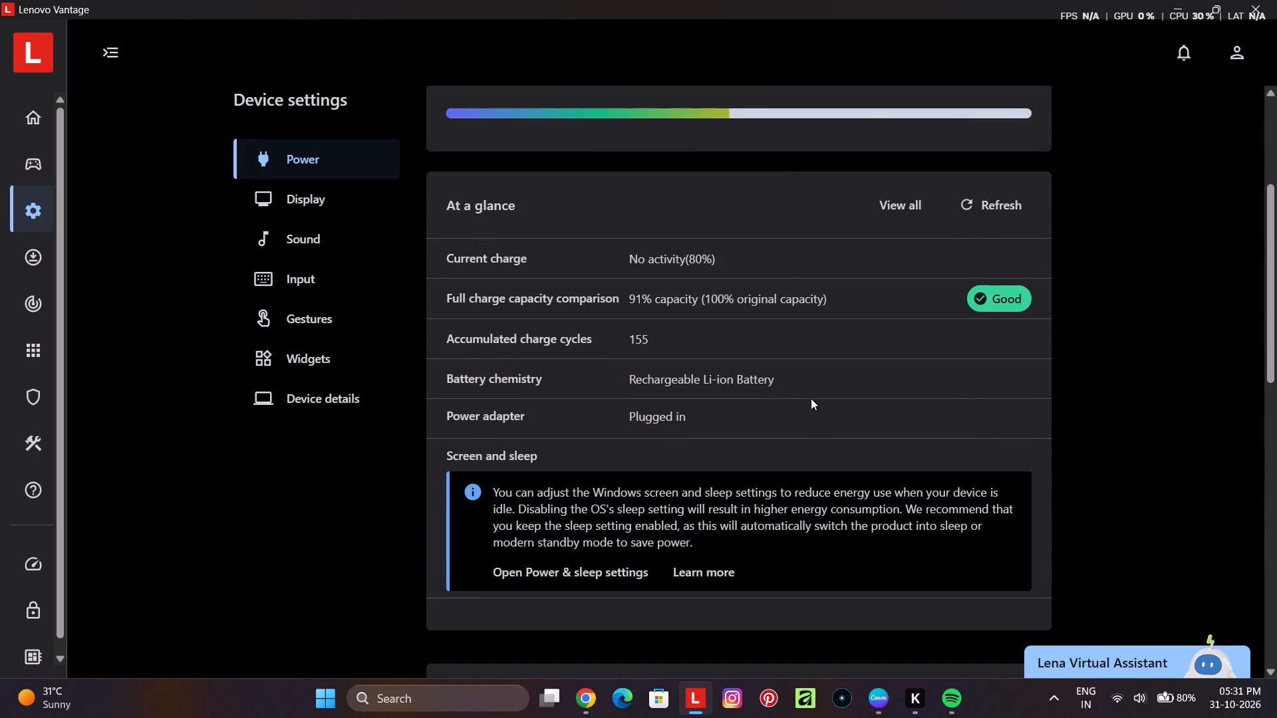
Examine the battery's current charge, full charge capacity comparison and accumulated charge cycles in the At a glance section.
drag(577, 185, 873, 538)
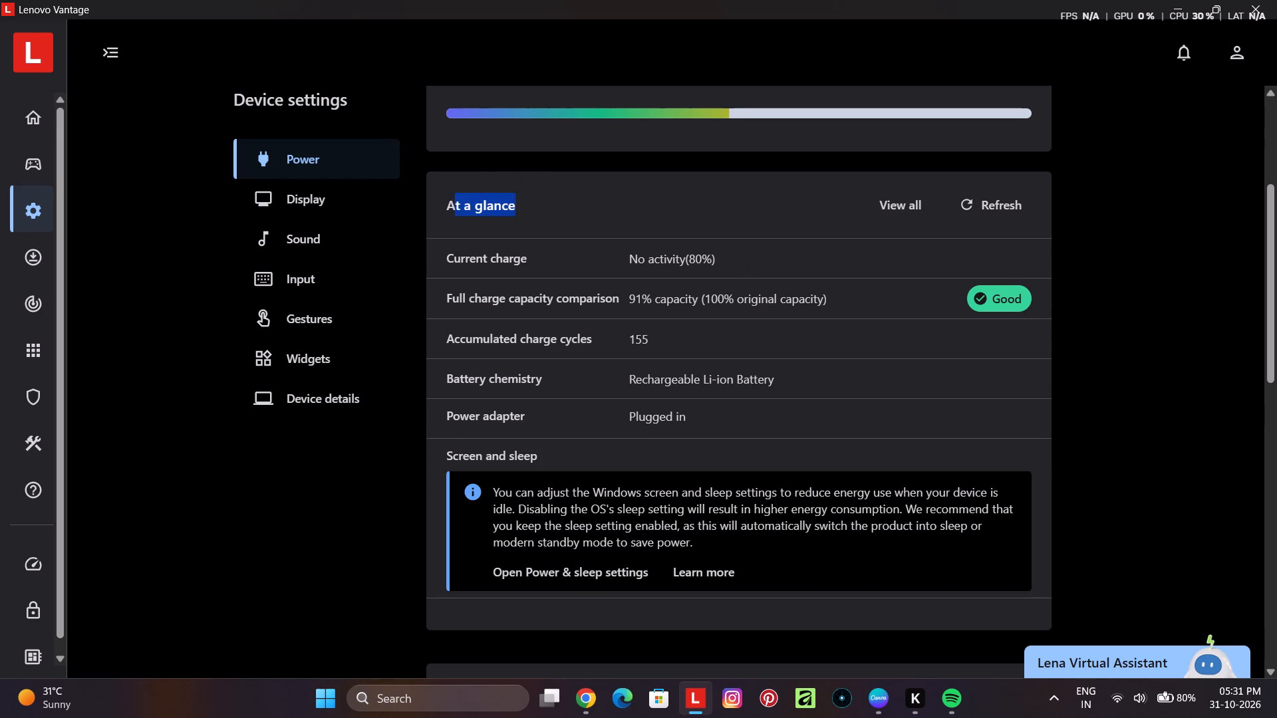
drag(873, 538, 1045, 358)
click(1035, 327)
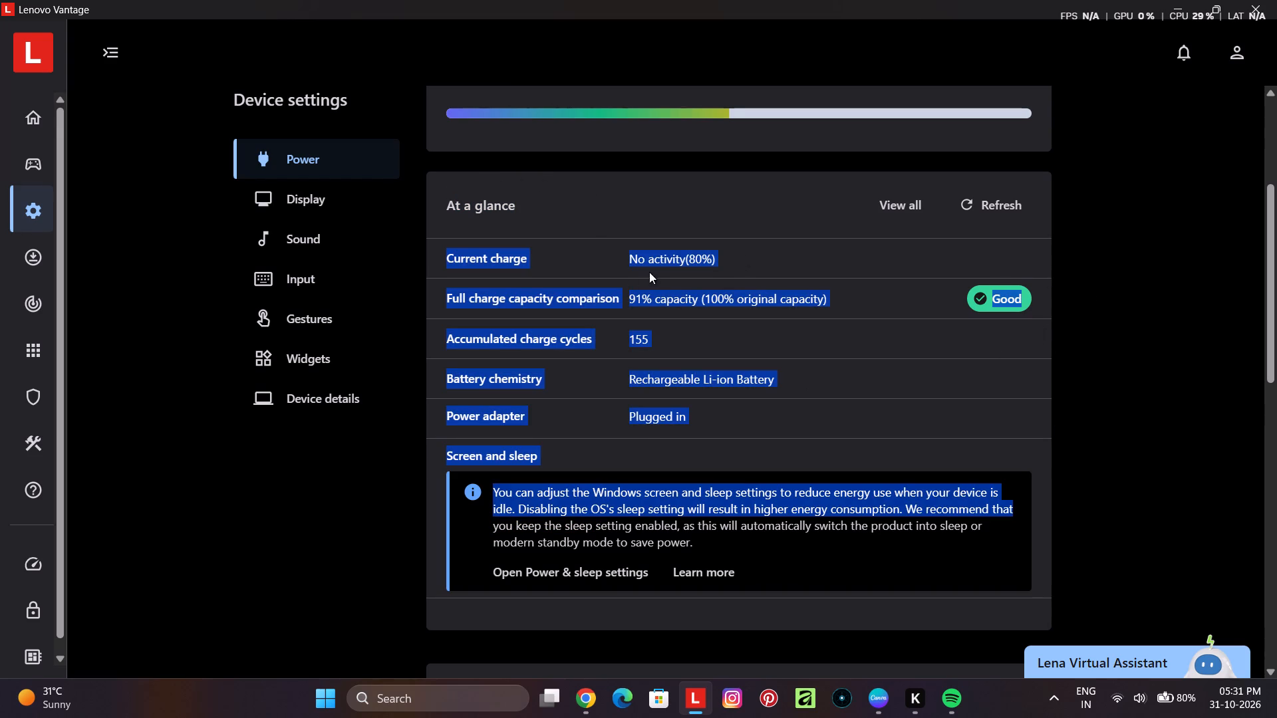
click(649, 272)
click(1008, 293)
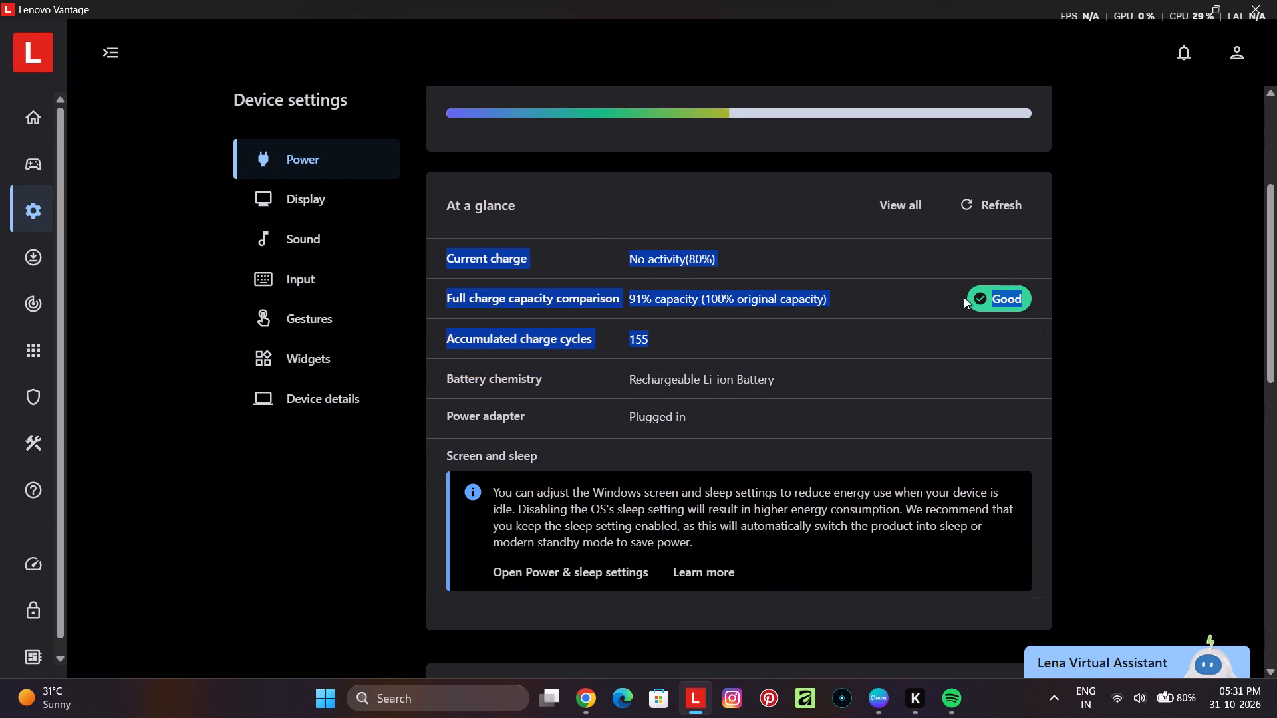
click(825, 328)
click(750, 299)
click(716, 331)
click(680, 371)
double_click(584, 352)
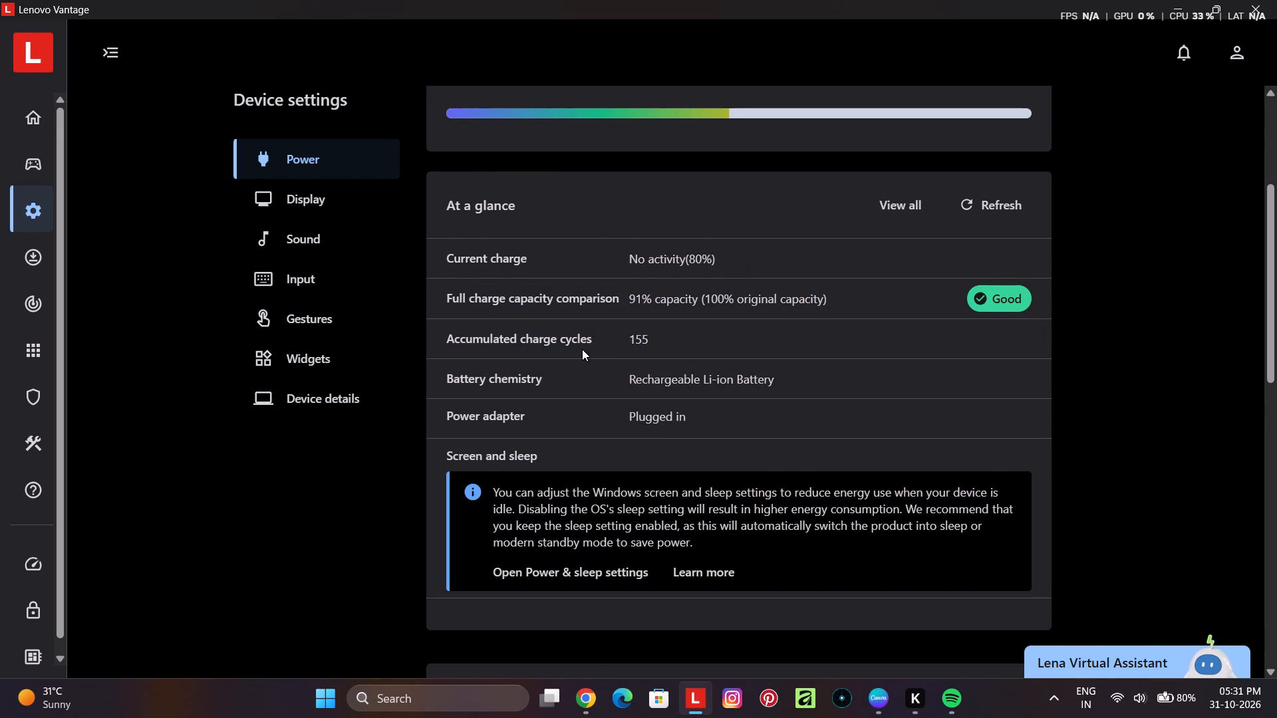
drag(654, 339, 584, 340)
drag(631, 333, 662, 337)
click(723, 339)
drag(628, 296, 734, 308)
scroll(841, 346, down, 3)
click(900, 429)
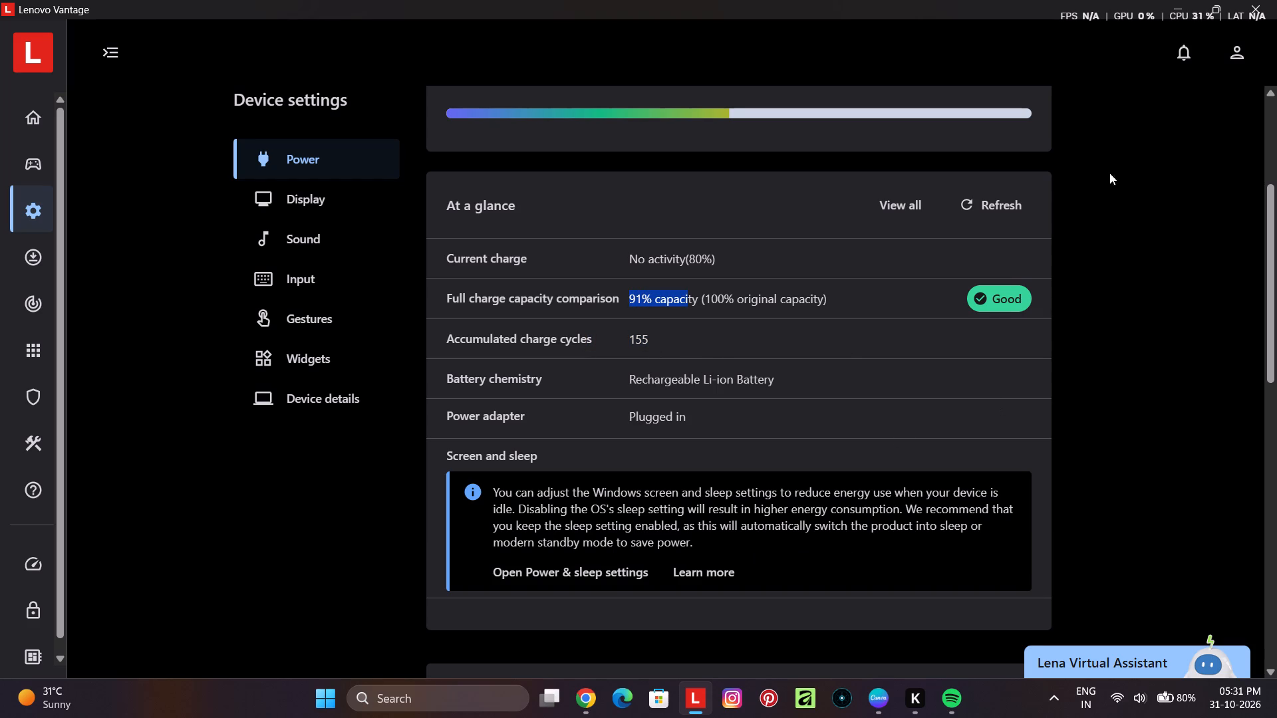
Close Lenovo Vantage and switch back to the Sofa Collection catalogue in Canva.
click(1246, 13)
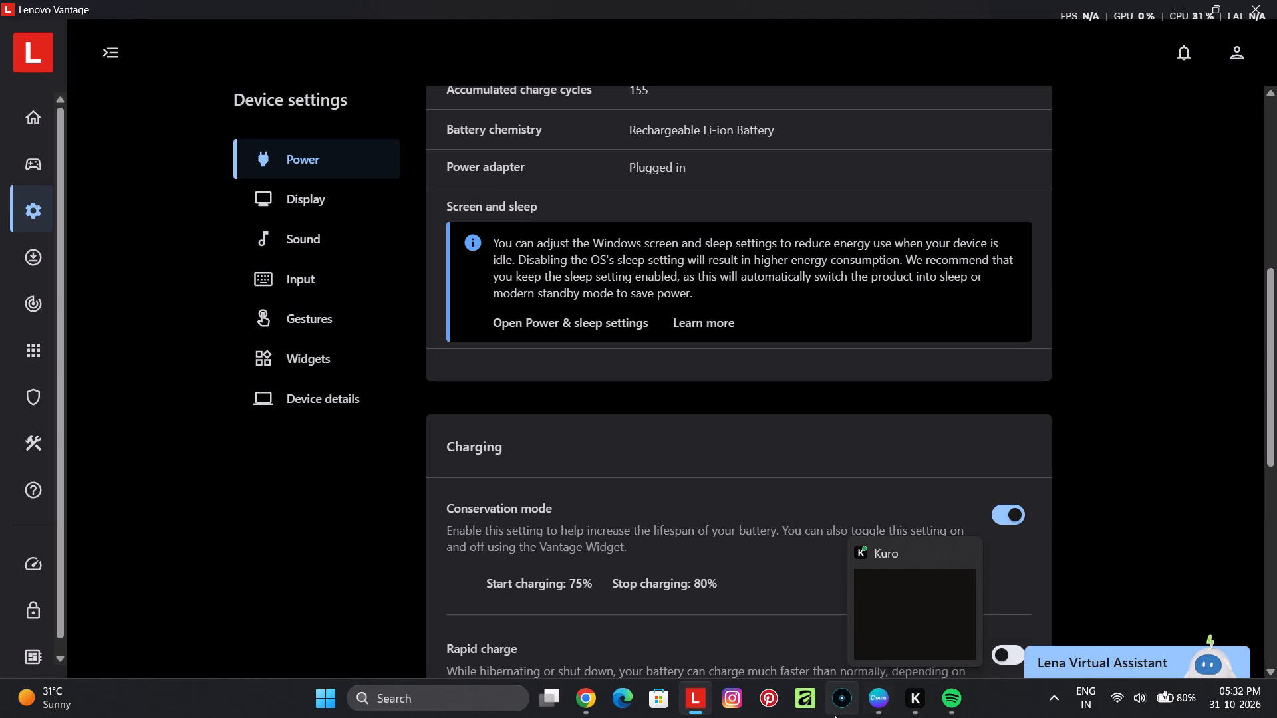
click(863, 693)
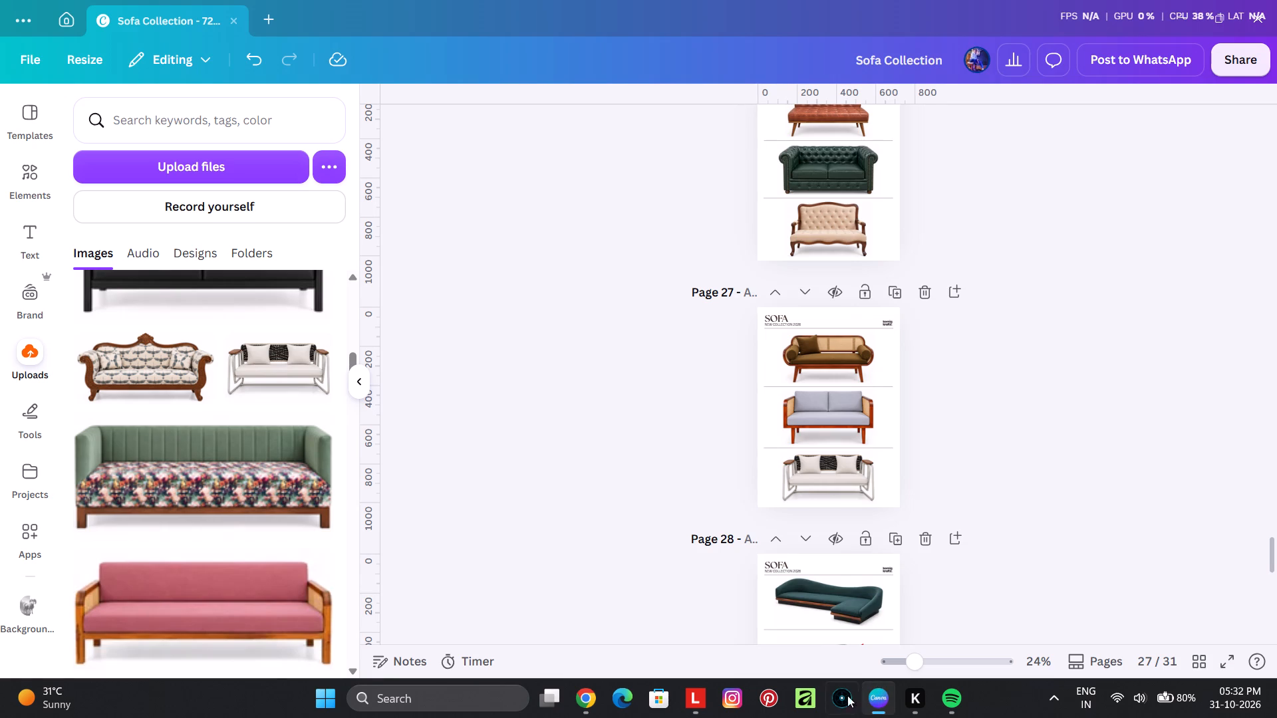
click(768, 555)
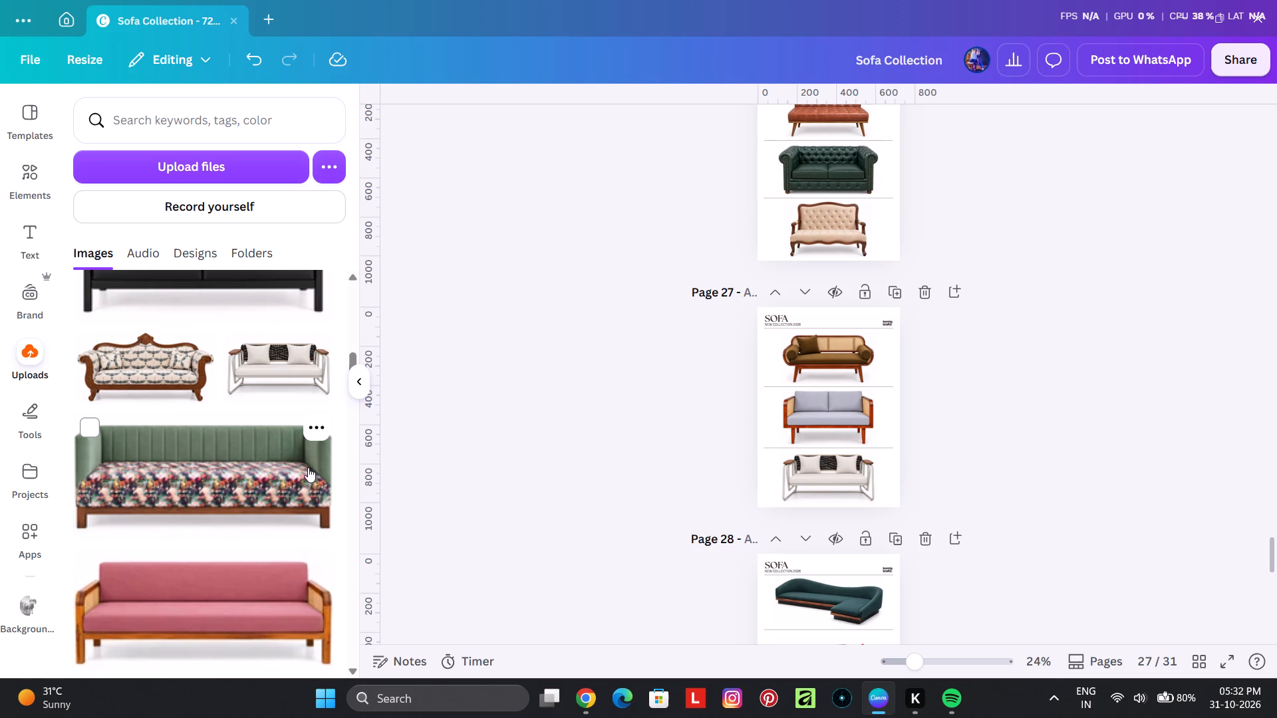
Look through the uploaded sofa images from the newest uploads down to the older ones.
scroll(149, 397, up, 3)
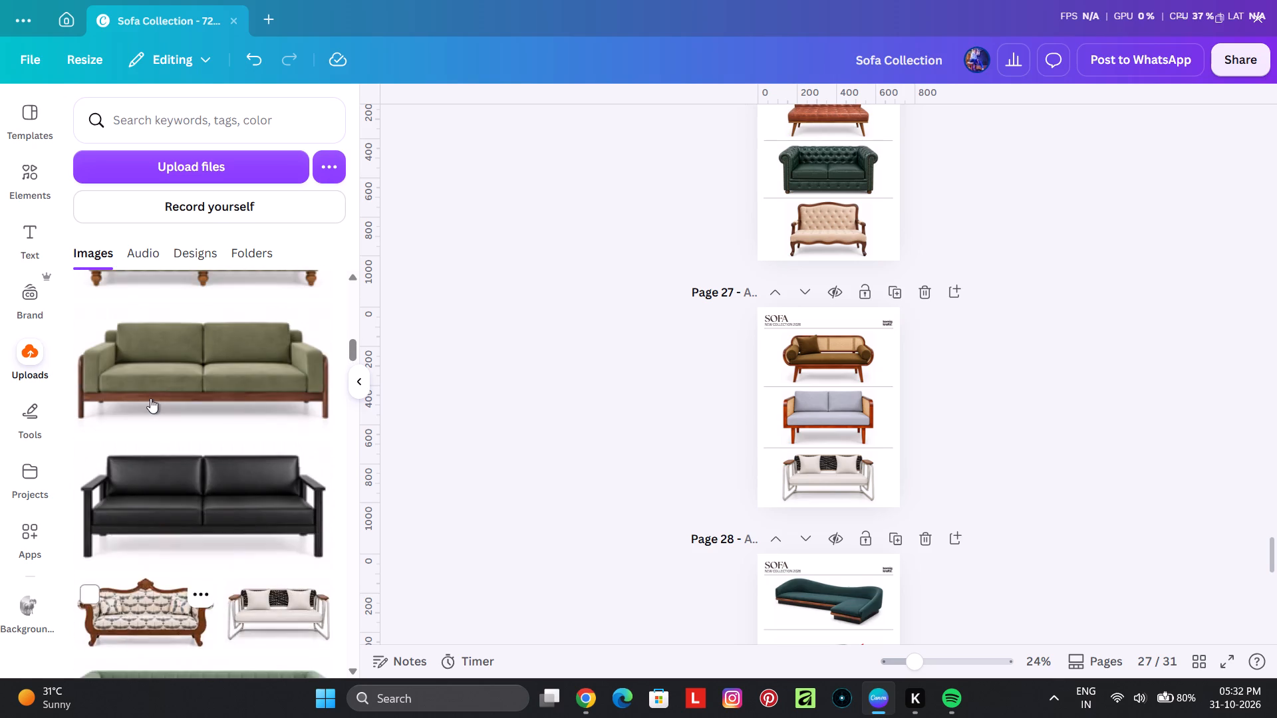
scroll(150, 398, up, 17)
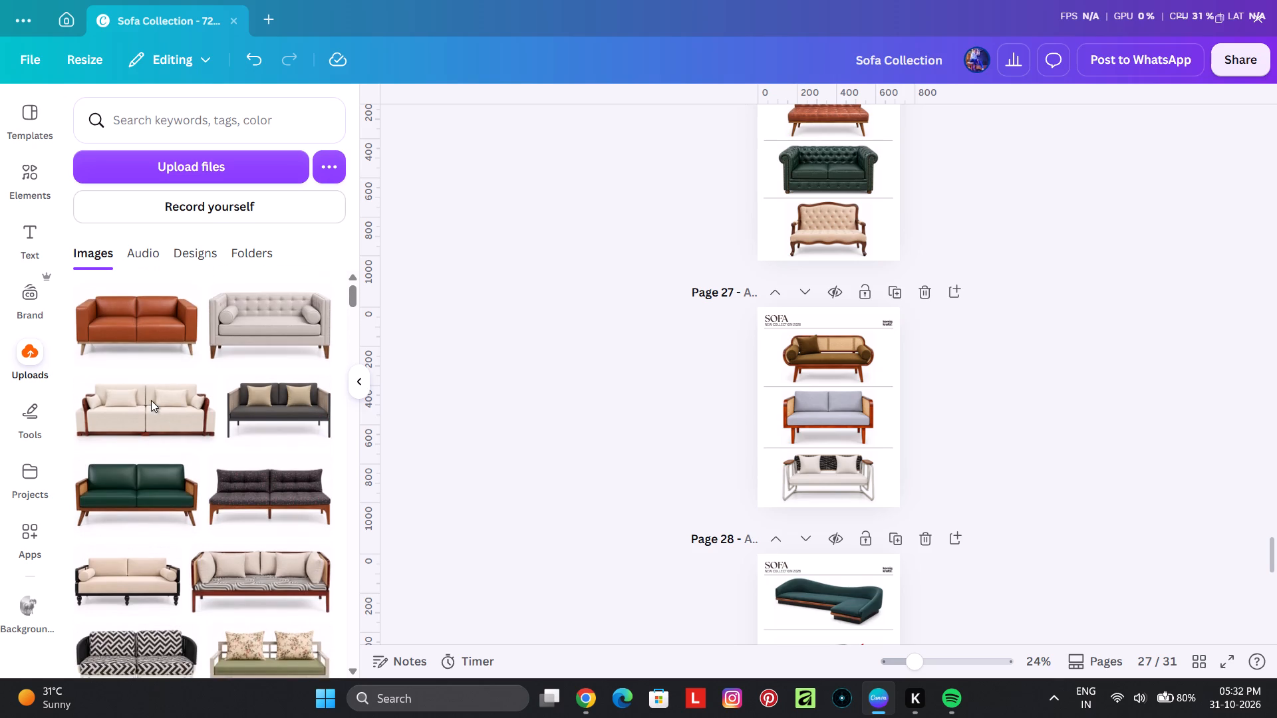
scroll(151, 400, down, 16)
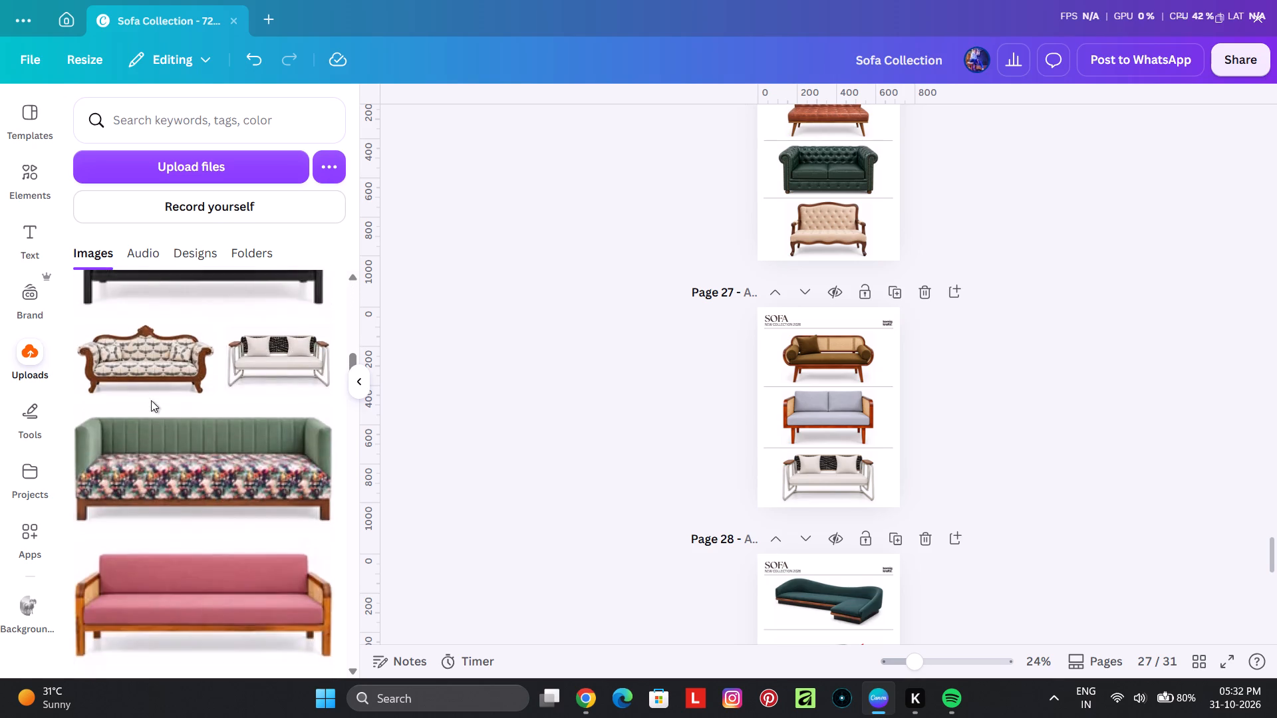
scroll(151, 400, down, 18)
scroll(151, 400, down, 6)
Look through the uploaded PDF designs and return to the uploaded images.
click(217, 260)
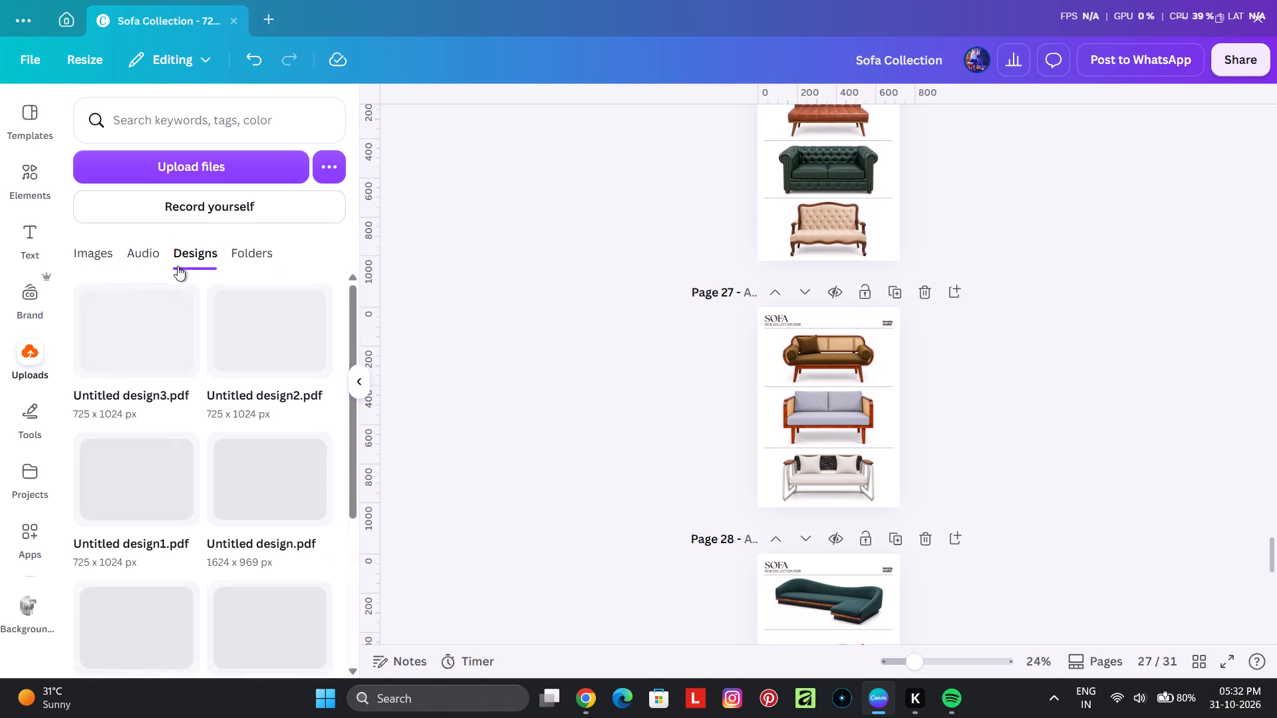
scroll(140, 342, down, 3)
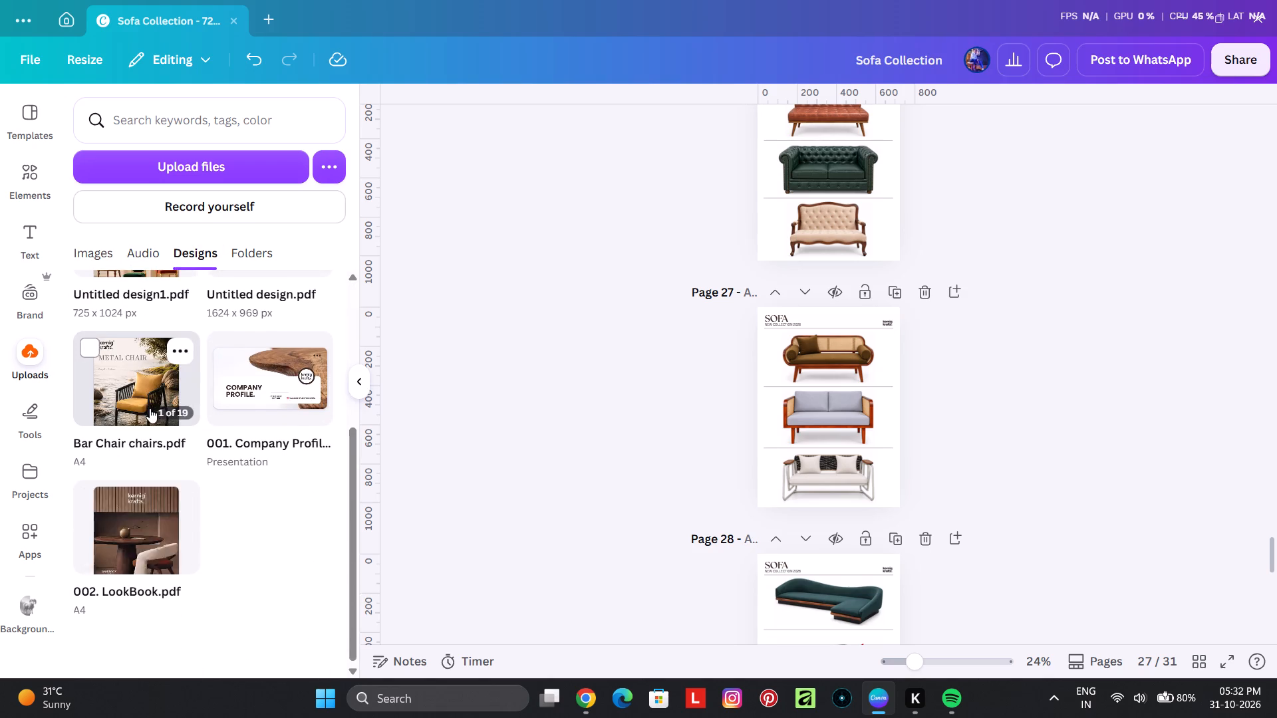
scroll(150, 409, up, 7)
click(110, 239)
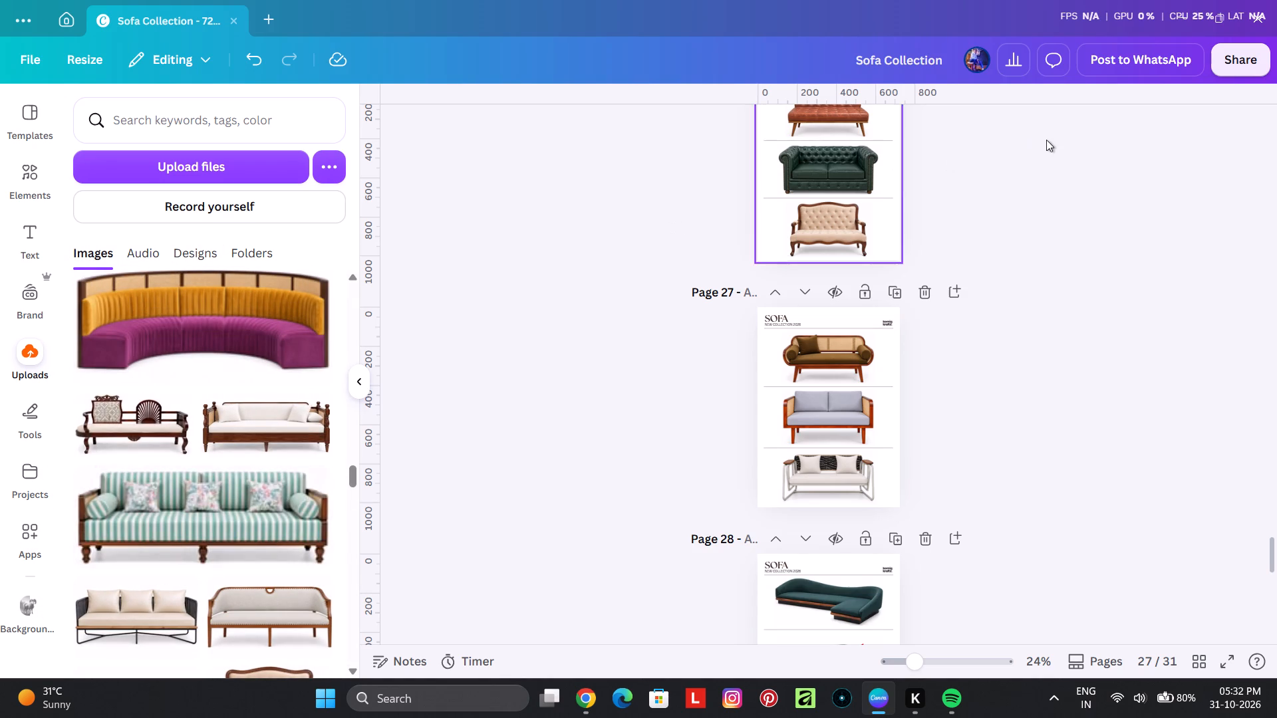
Open the visit analytics for the Sofa Collection design.
click(1020, 63)
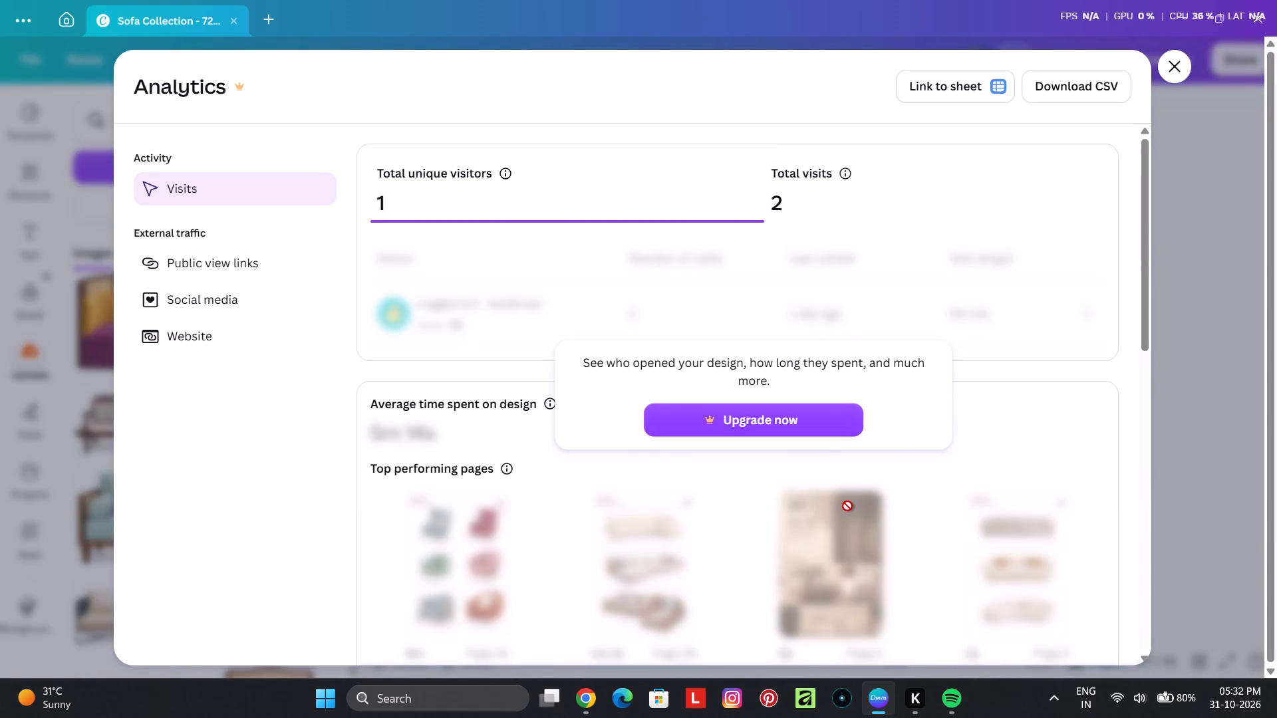
Look over the visit analytics and the Canva Pro and Business plan comparison, and return to the catalogue pages.
scroll(853, 505, down, 3)
scroll(855, 507, up, 4)
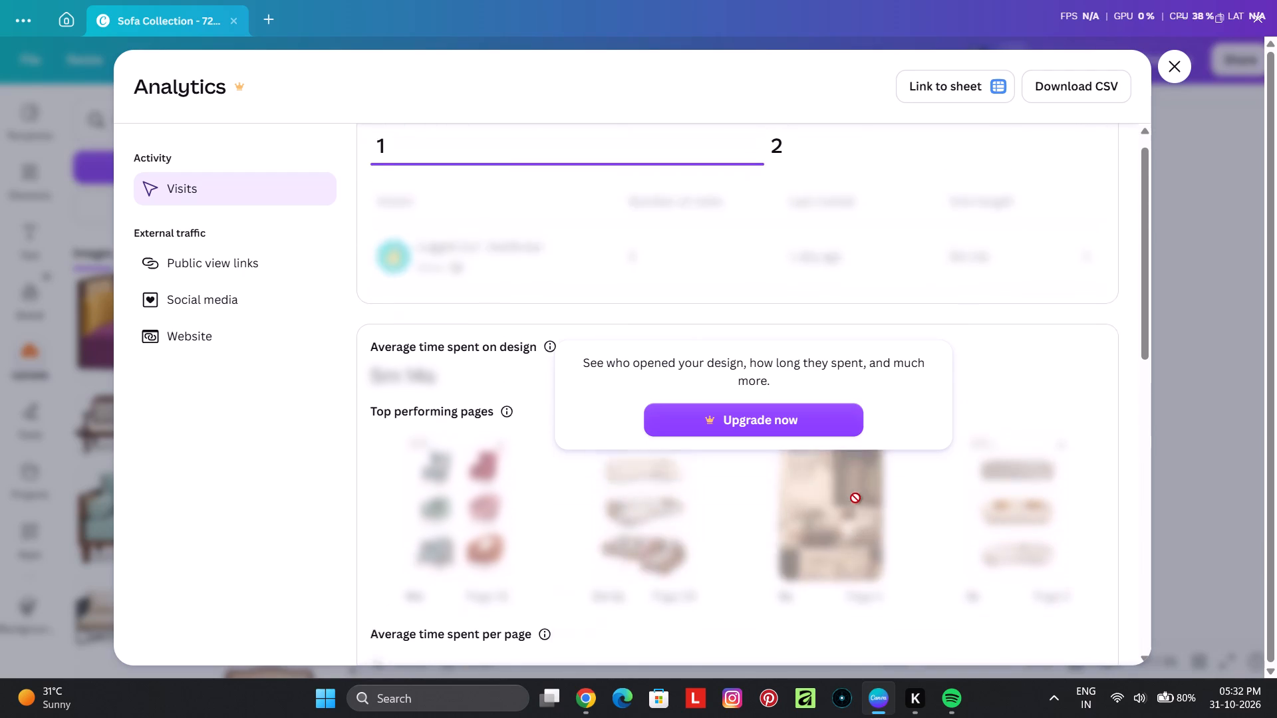
click(806, 431)
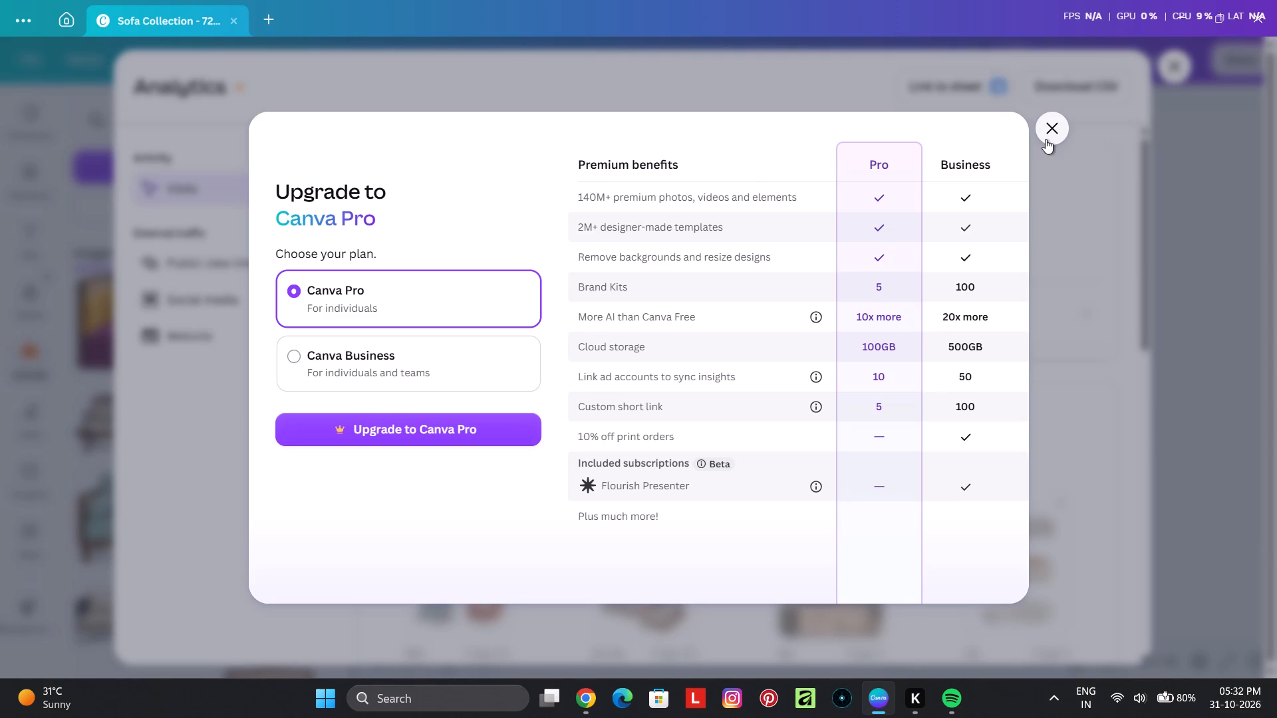
click(1046, 139)
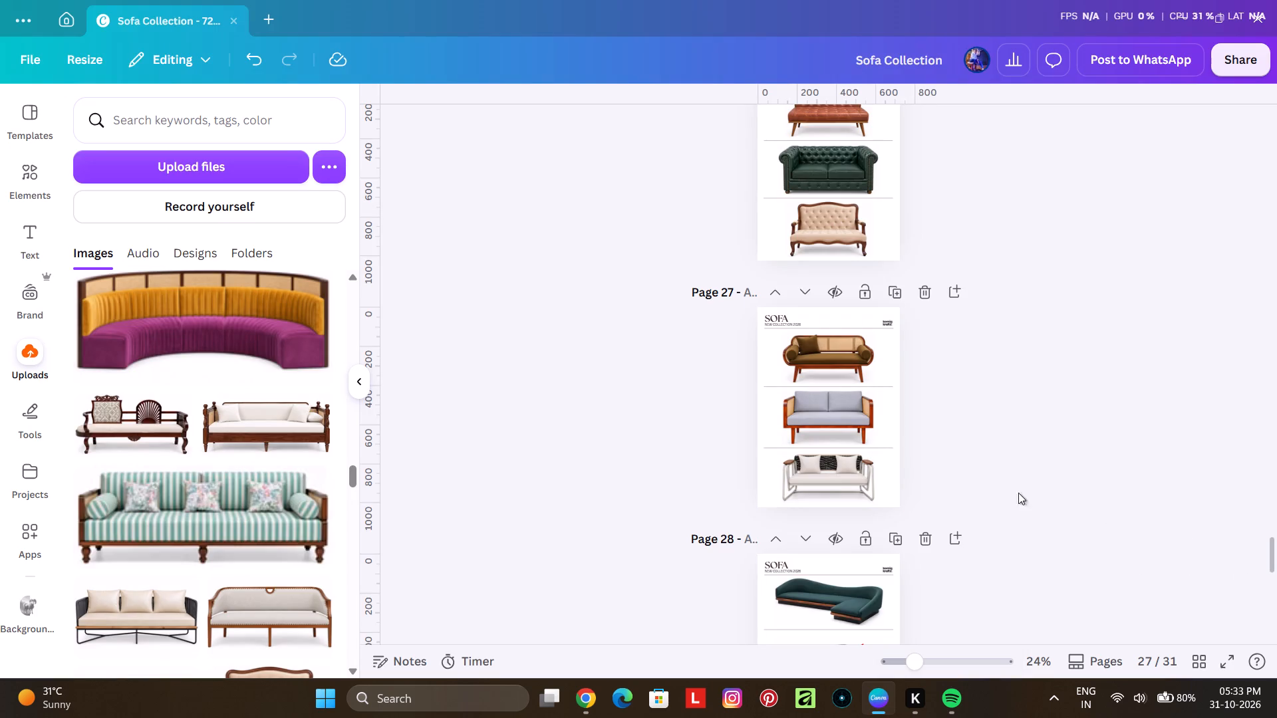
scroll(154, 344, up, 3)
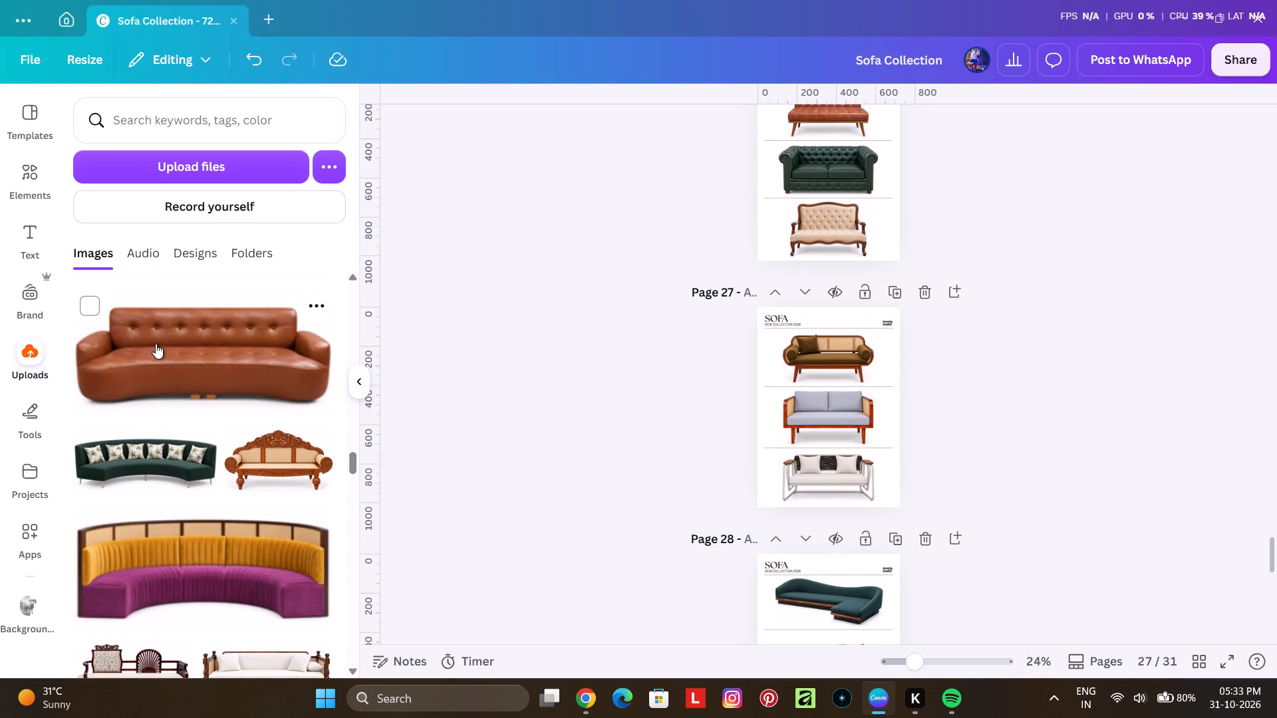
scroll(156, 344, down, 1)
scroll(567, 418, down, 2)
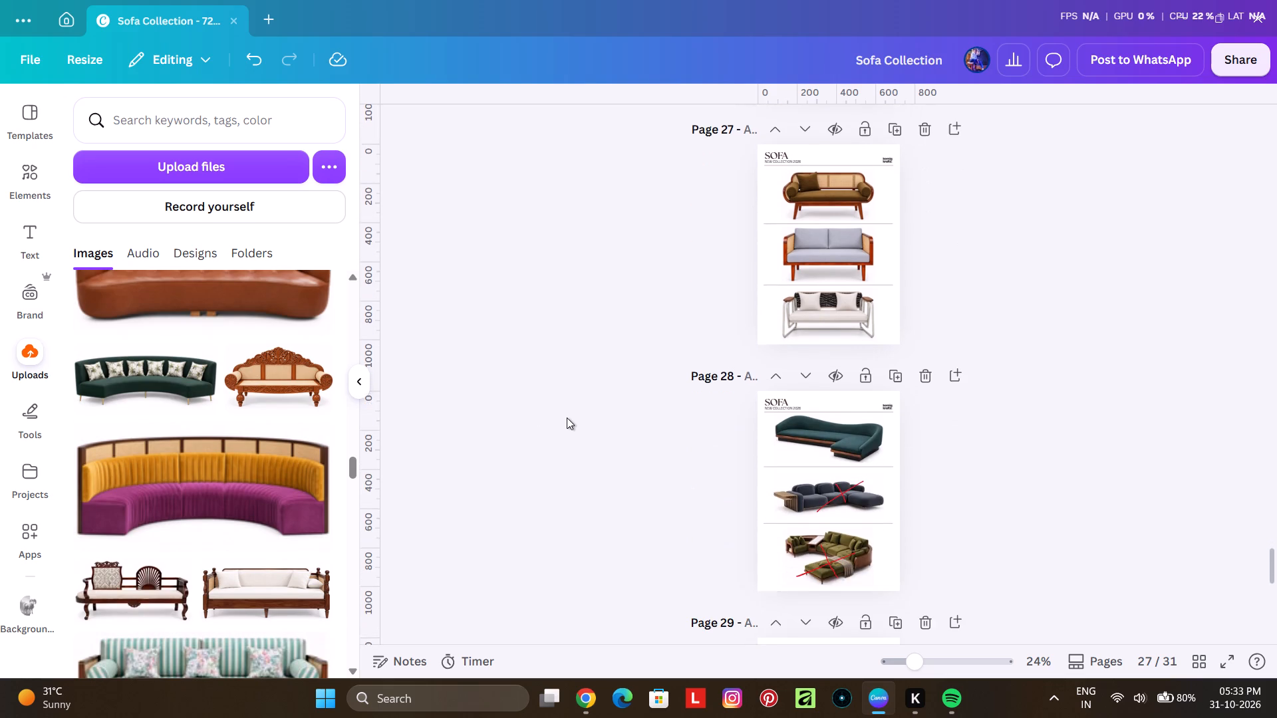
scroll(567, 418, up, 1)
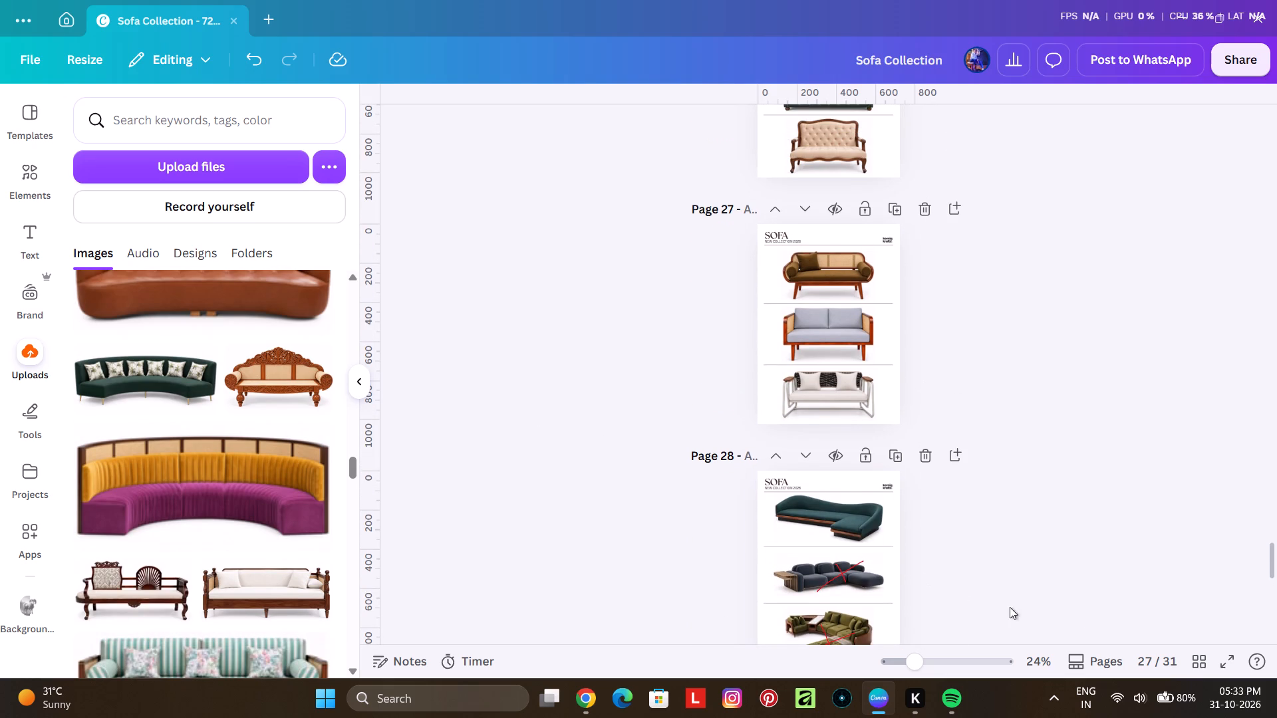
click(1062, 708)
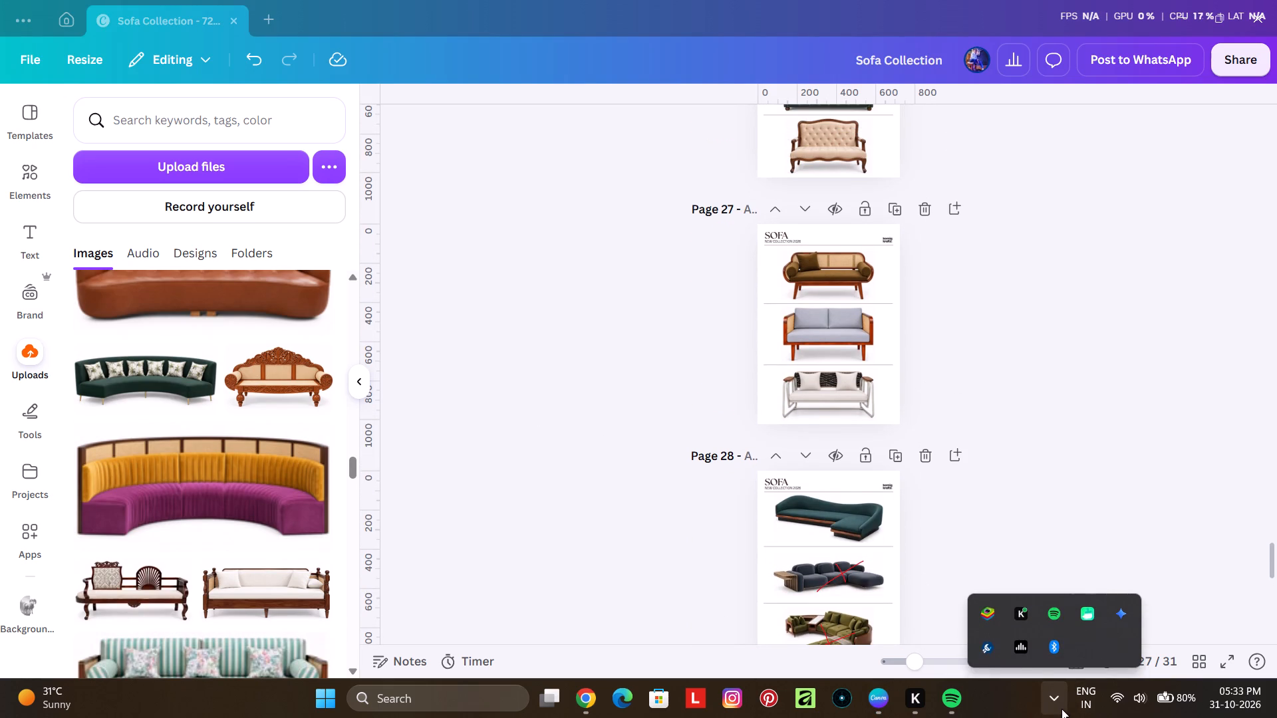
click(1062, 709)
Clear all Windows notifications and return to the Sofa Collection catalogue.
click(1256, 697)
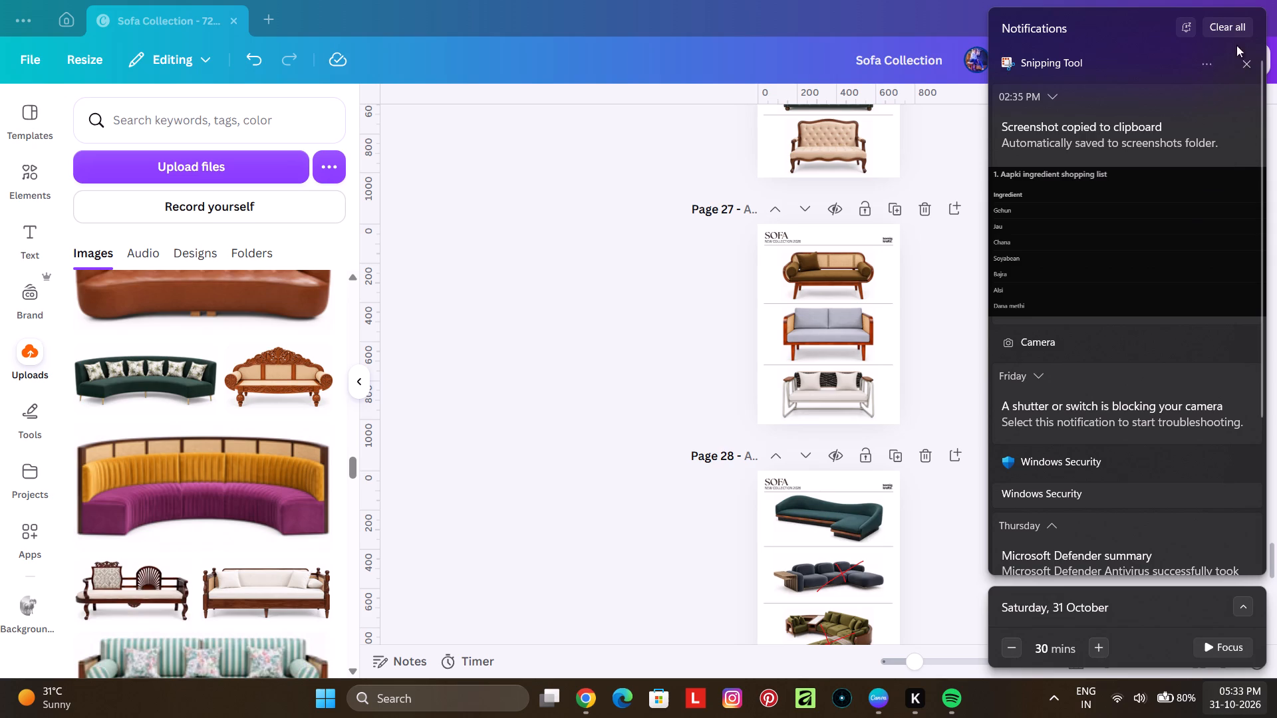
click(1232, 32)
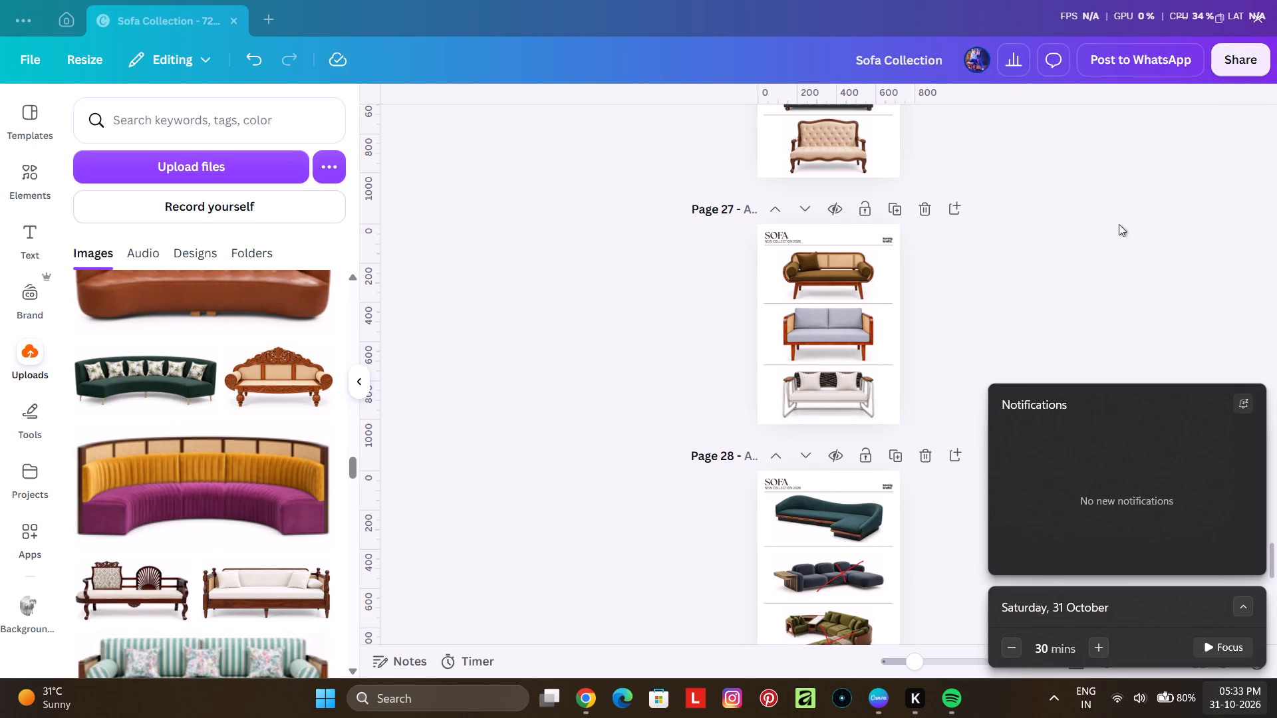
click(1050, 249)
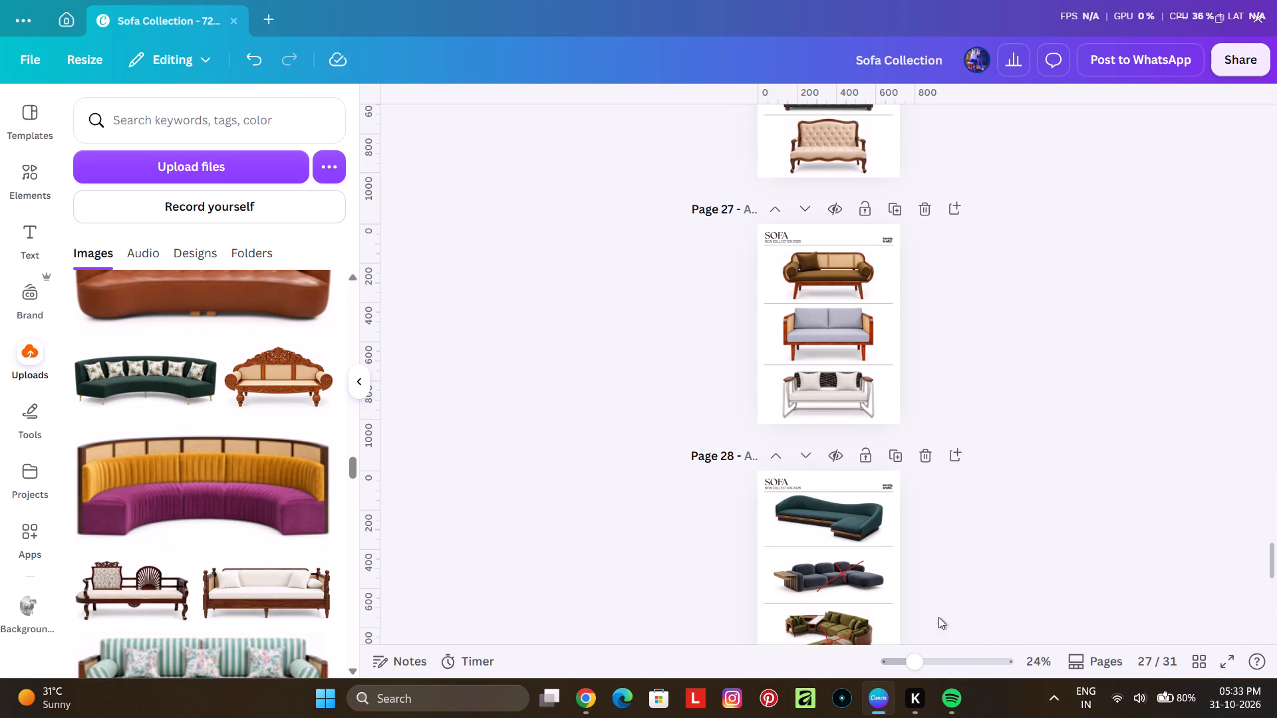